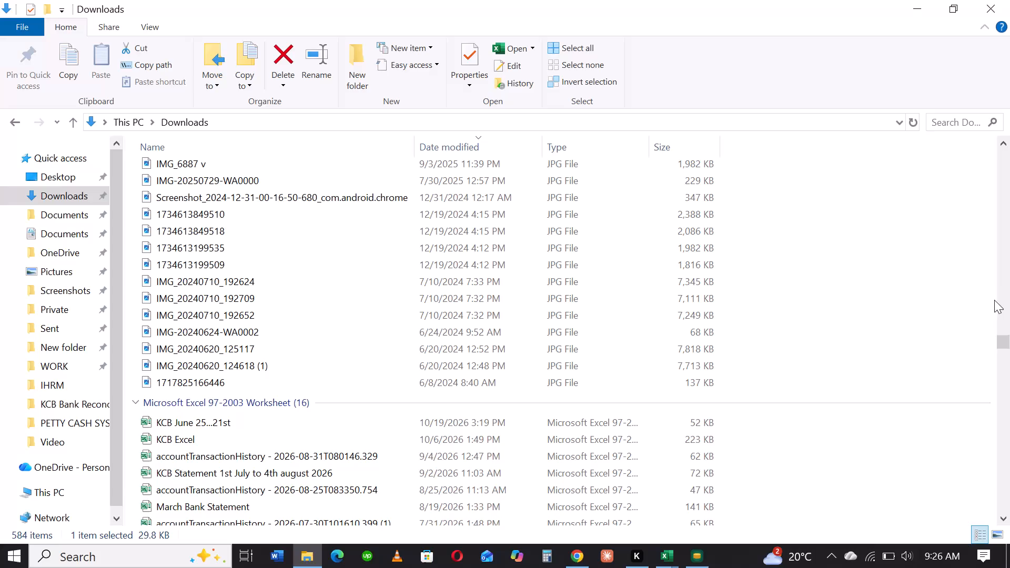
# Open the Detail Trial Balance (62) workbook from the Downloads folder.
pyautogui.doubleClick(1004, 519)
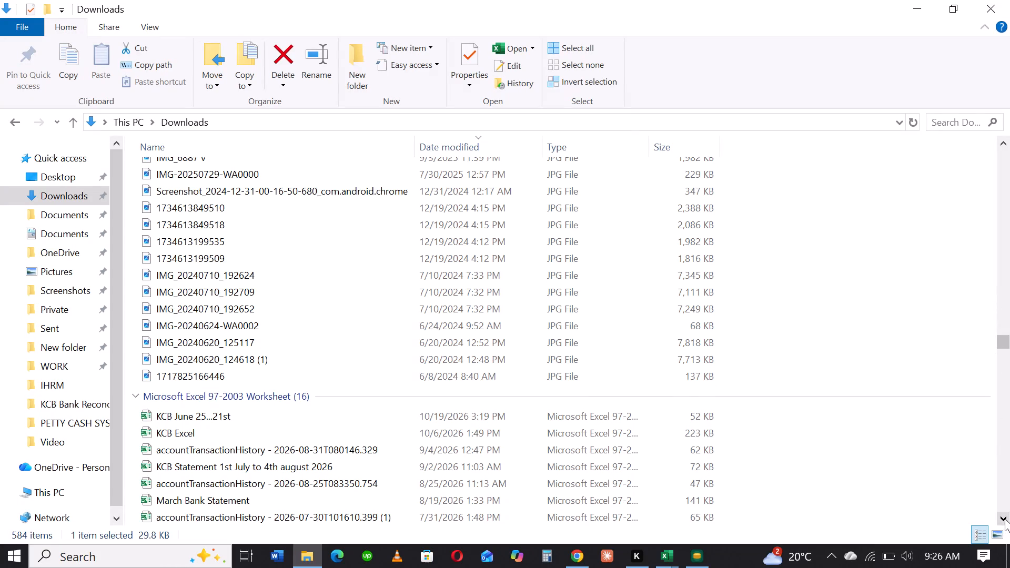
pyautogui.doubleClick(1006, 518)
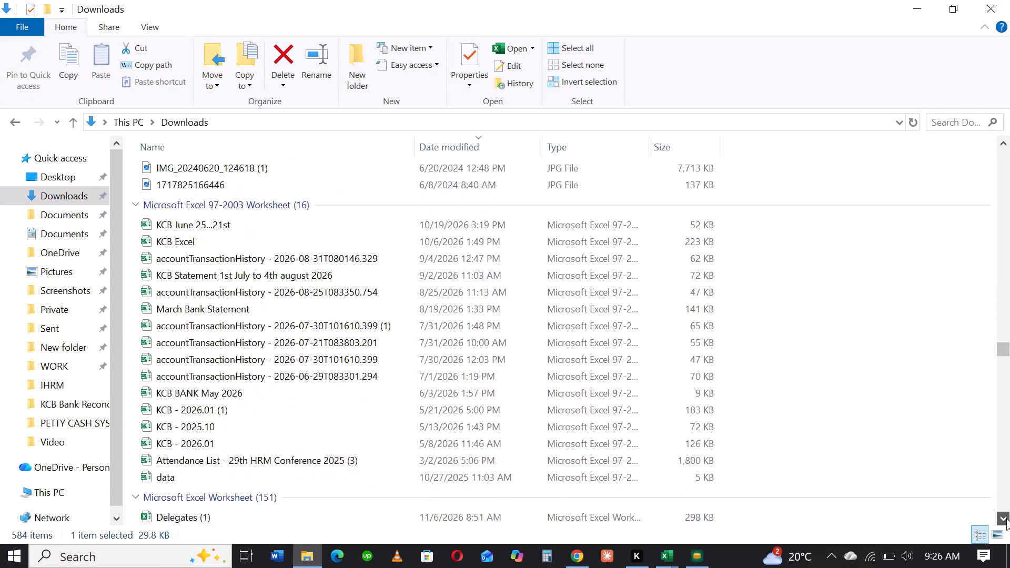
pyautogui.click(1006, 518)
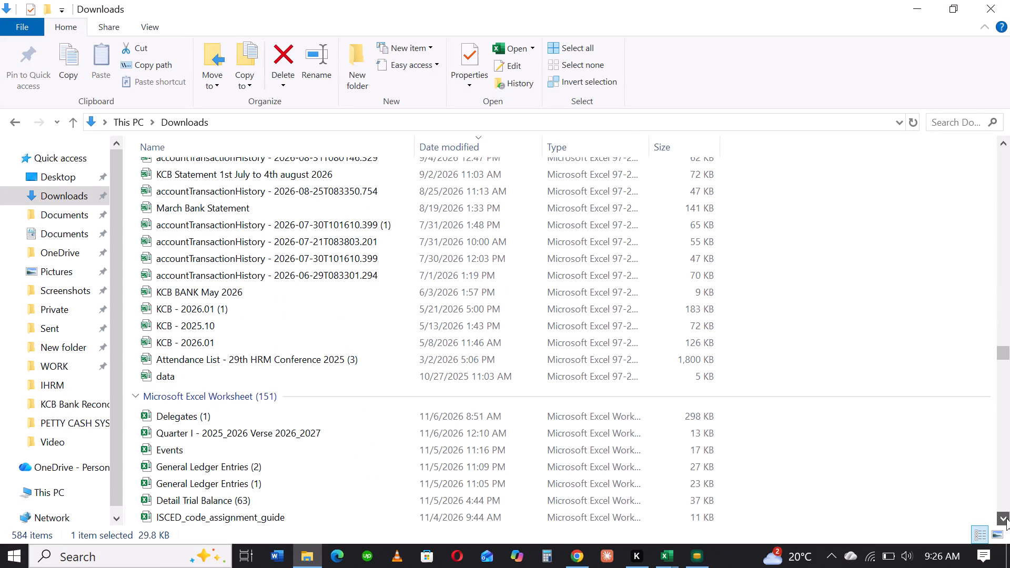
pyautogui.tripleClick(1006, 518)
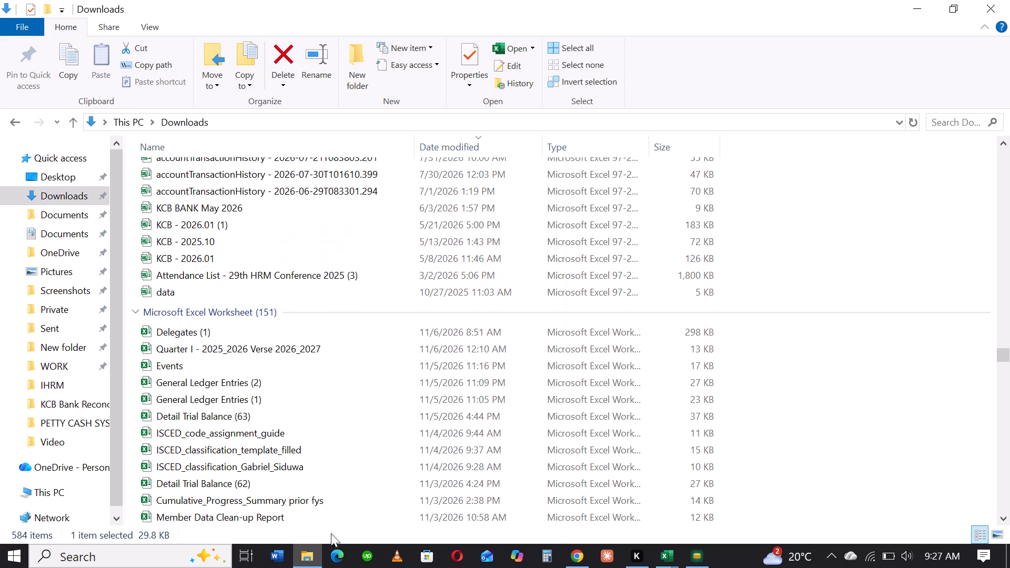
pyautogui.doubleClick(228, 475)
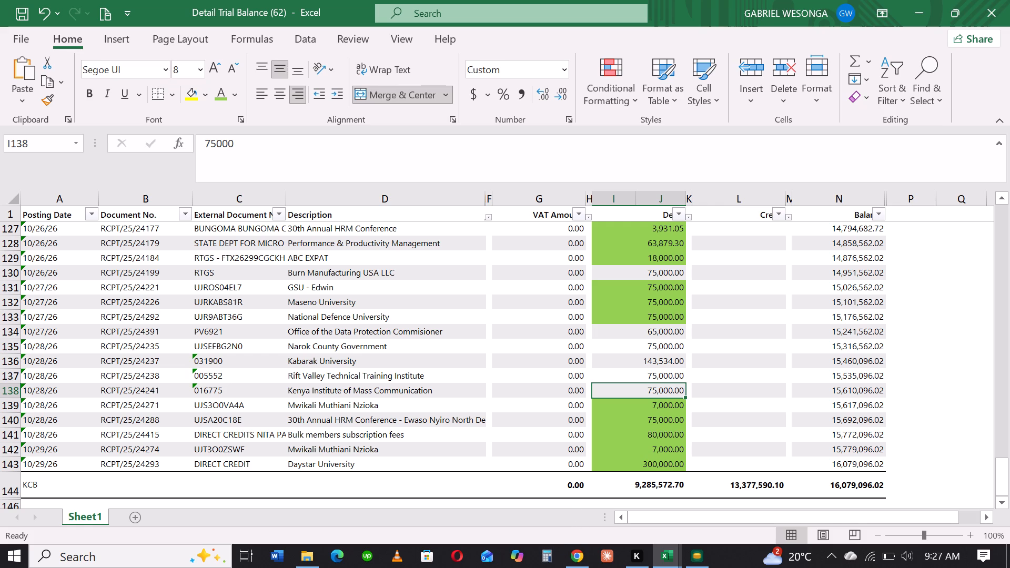
# Look through the highlighted and unhighlighted debit entries in Detail Trial Balance (62), and close that workbook.
pyautogui.moveTo(1000, 476); pyautogui.dragTo(996, 162)
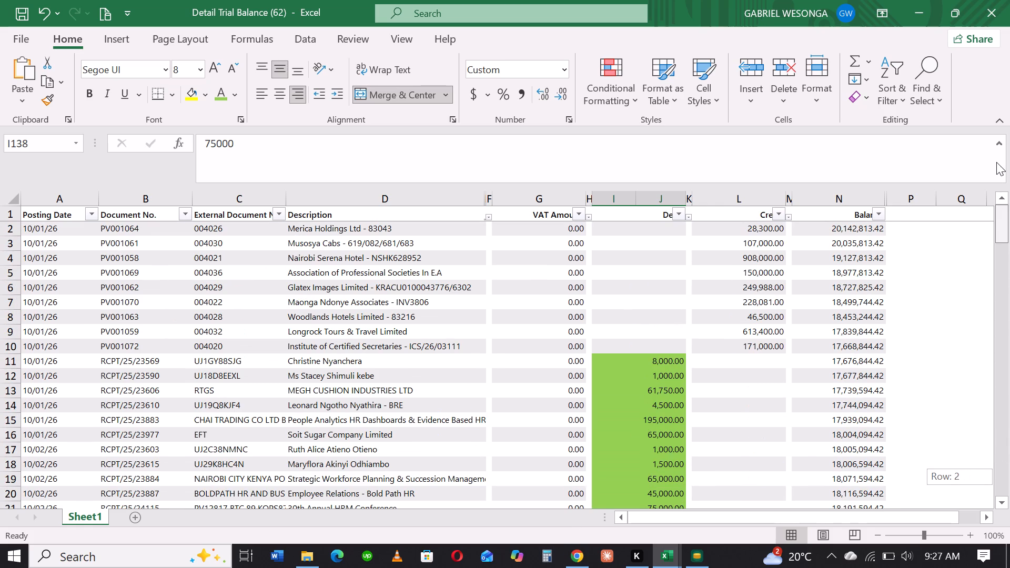
pyautogui.moveTo(996, 162); pyautogui.dragTo(1000, 507)
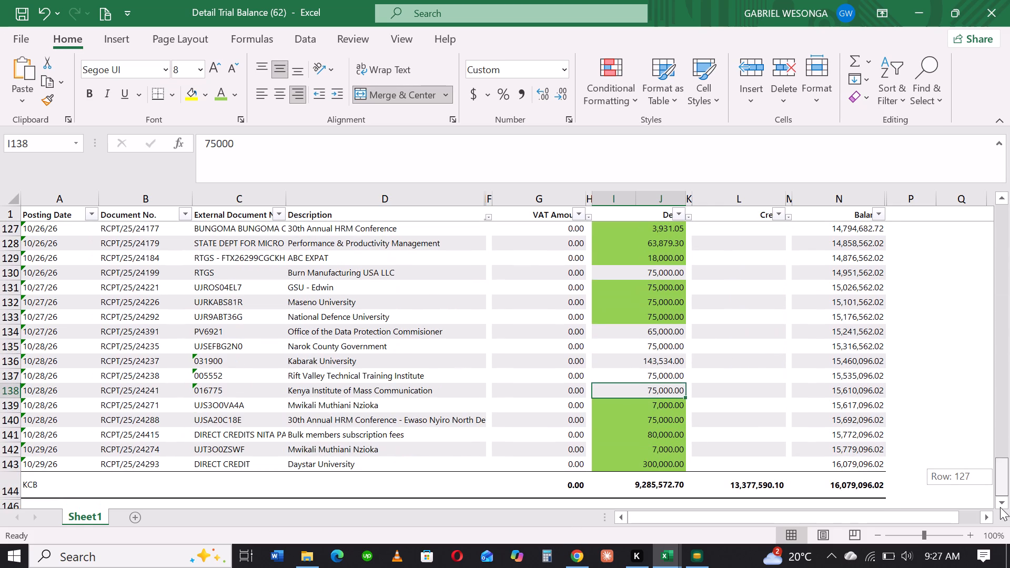
pyautogui.moveTo(1000, 507); pyautogui.dragTo(1001, 506)
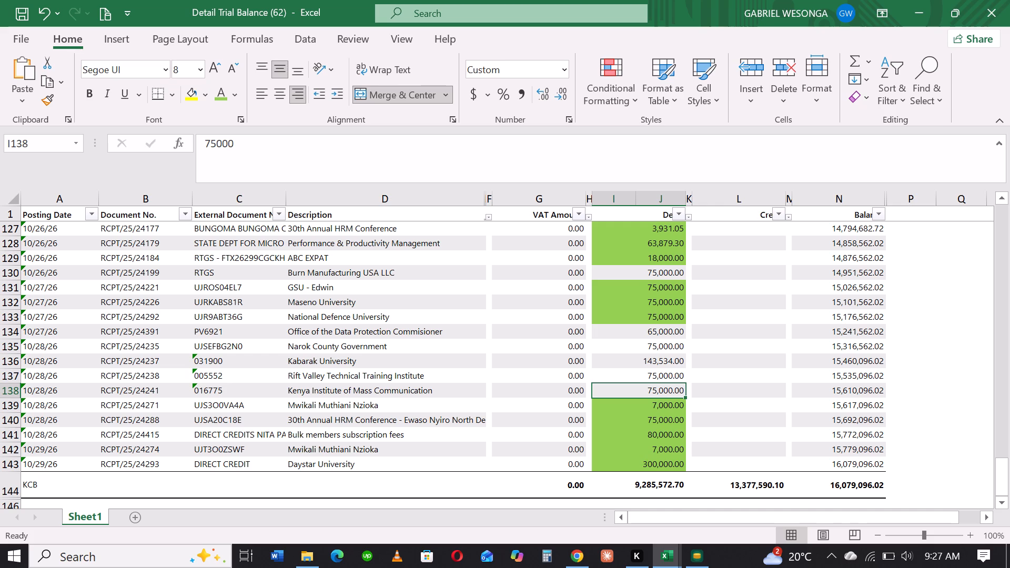
pyautogui.click(663, 277)
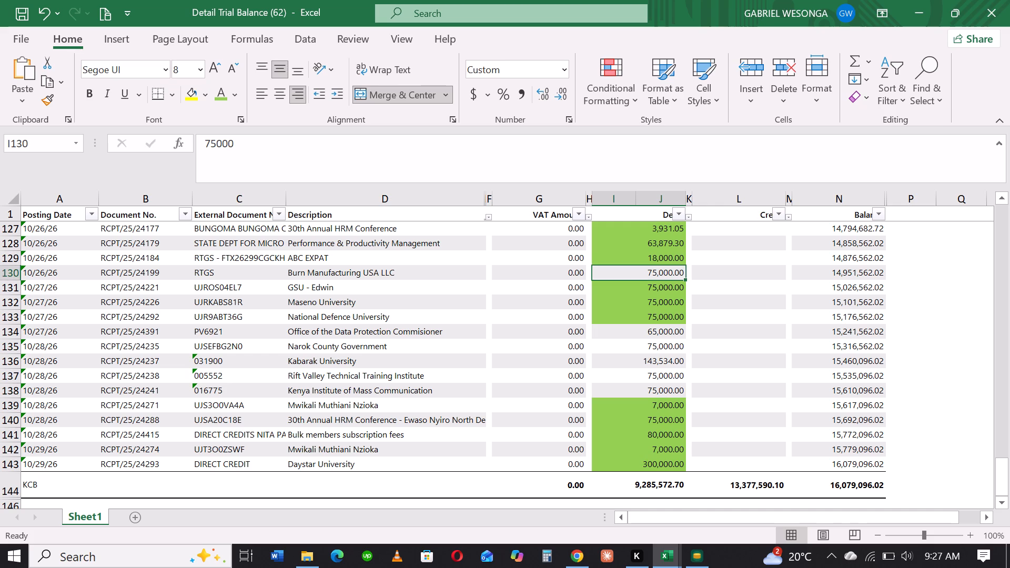
pyautogui.click(1003, 200)
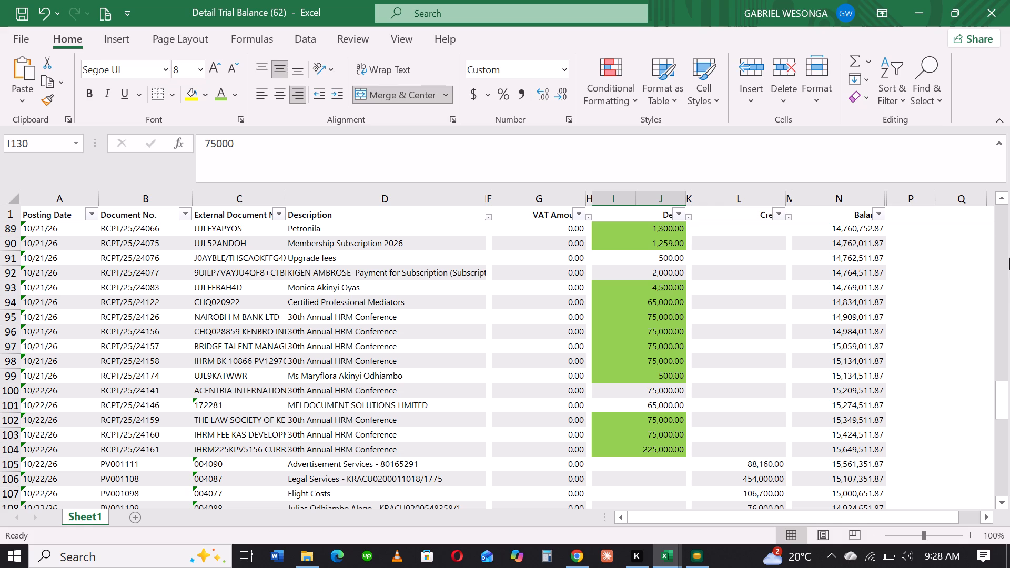
pyautogui.click(660, 556)
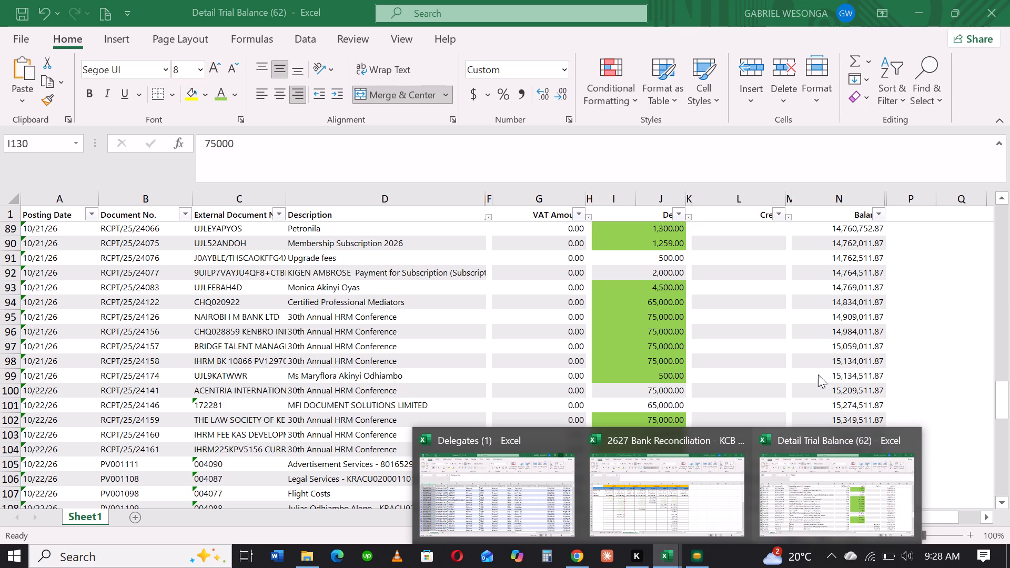
pyautogui.click(910, 445)
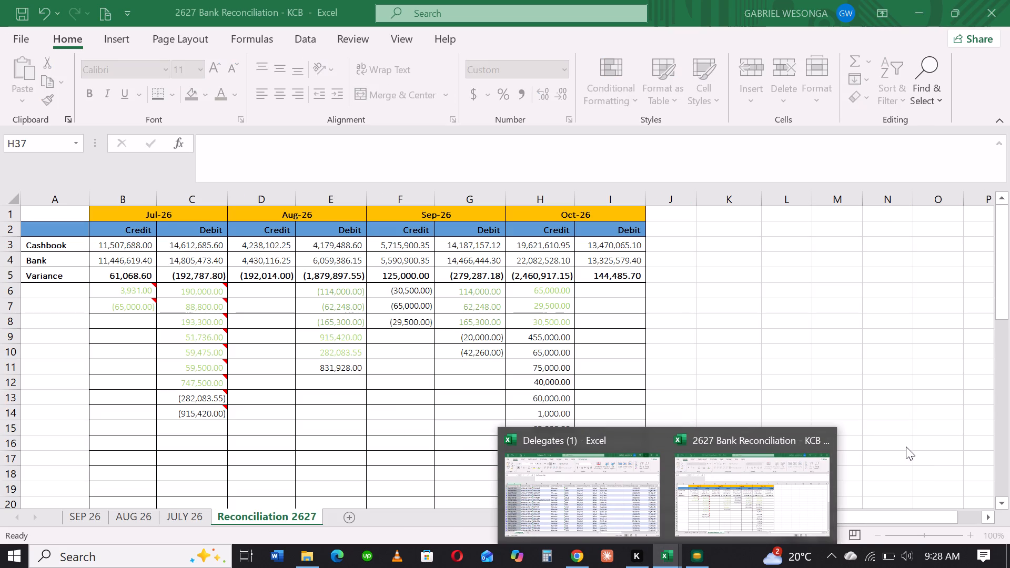
# Open the Detail Trial Balance (63) workbook from the Downloads folder.
pyautogui.click(589, 564)
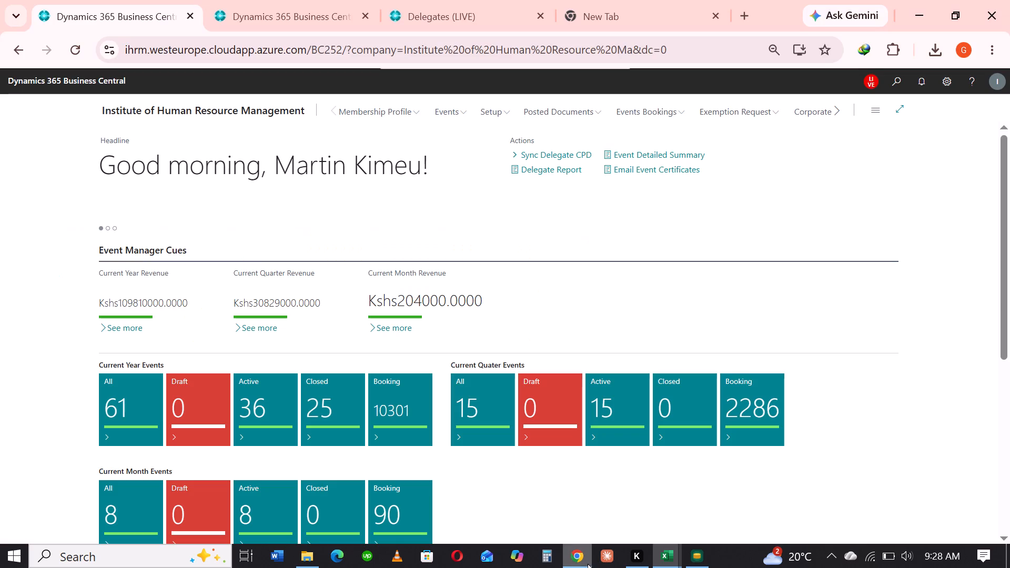
pyautogui.click(304, 557)
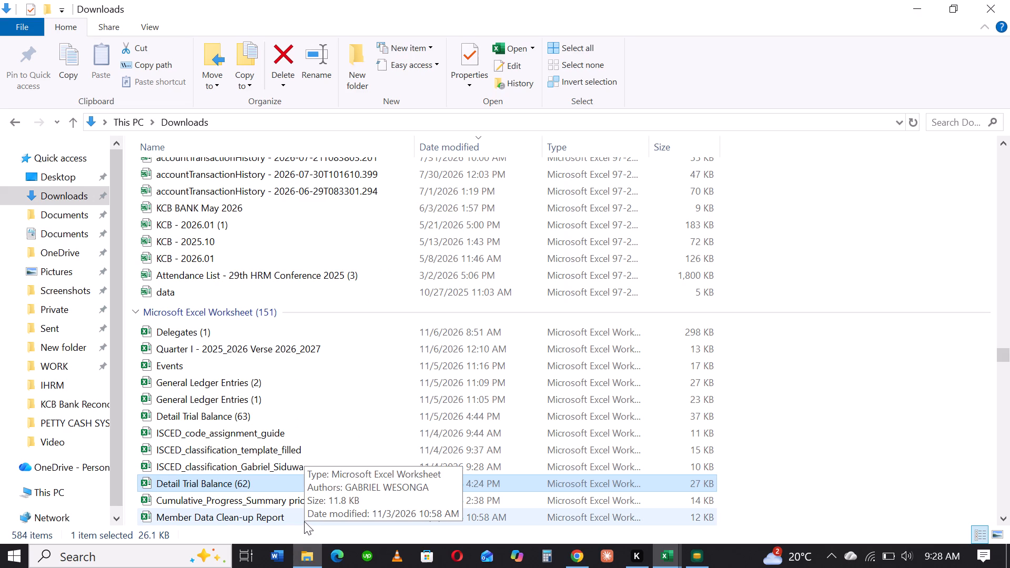
pyautogui.click(276, 418)
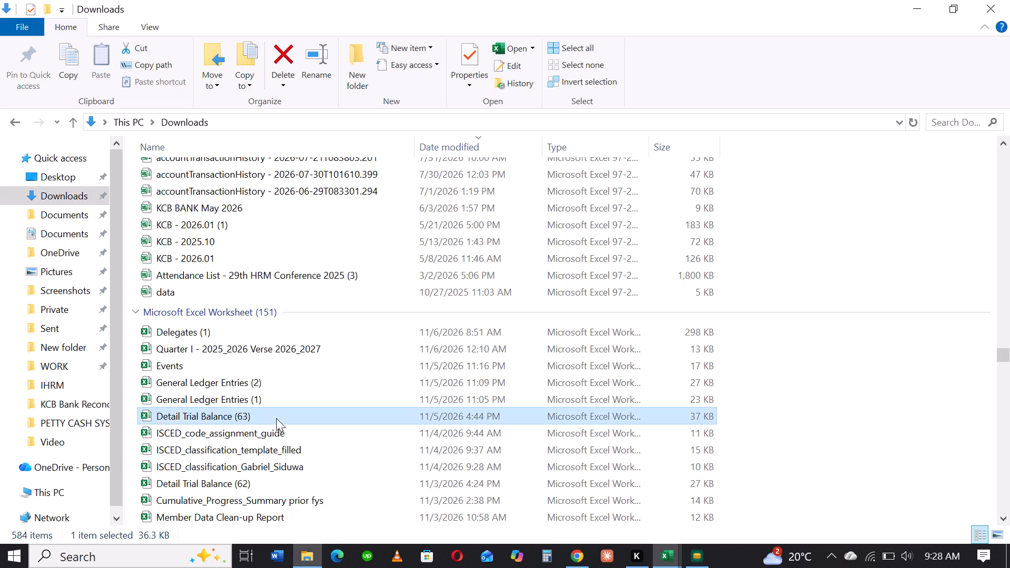
pyautogui.click(777, 396)
pyautogui.doubleClick(265, 419)
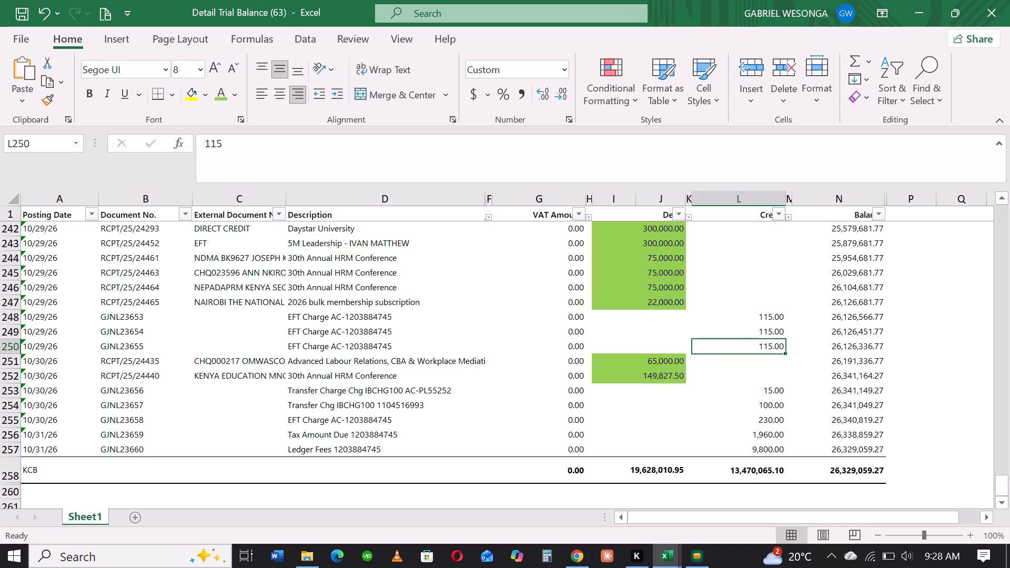
# Filter the Debit column by colour to show only the cells with no fill.
pyautogui.click(1002, 204)
pyautogui.tripleClick(1002, 204)
pyautogui.doubleClick(1002, 204)
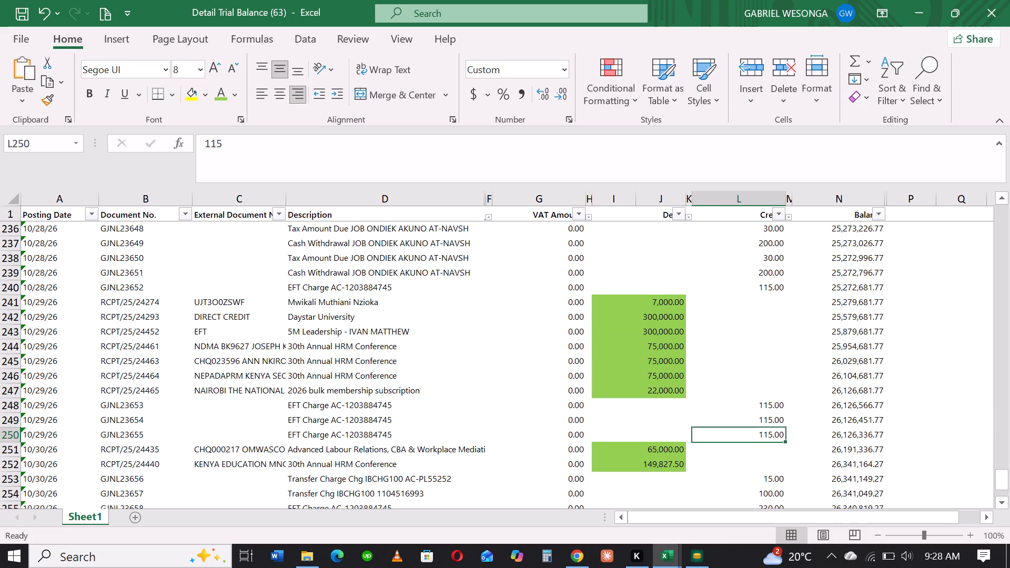
pyautogui.click(718, 316)
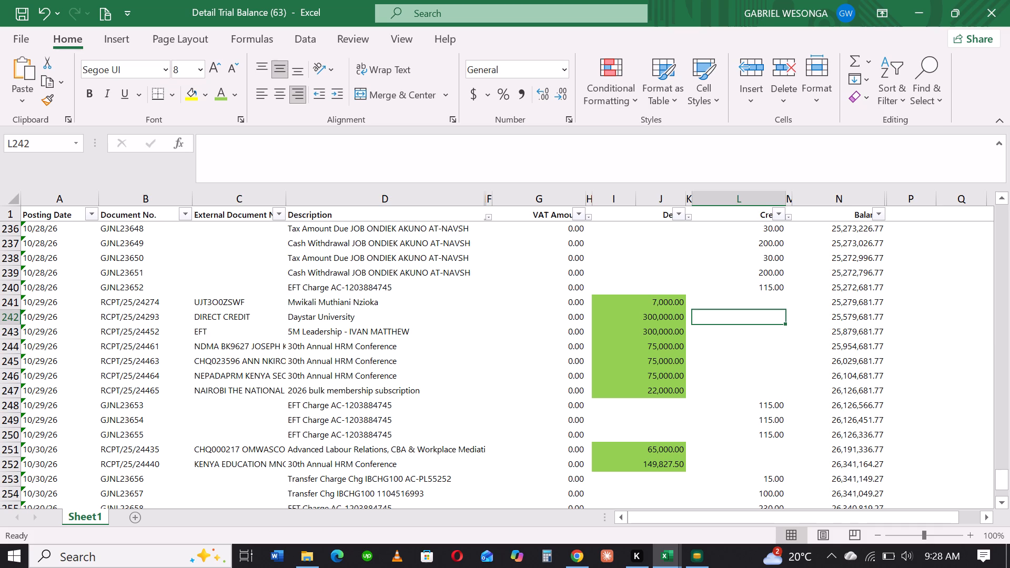
pyautogui.click(680, 214)
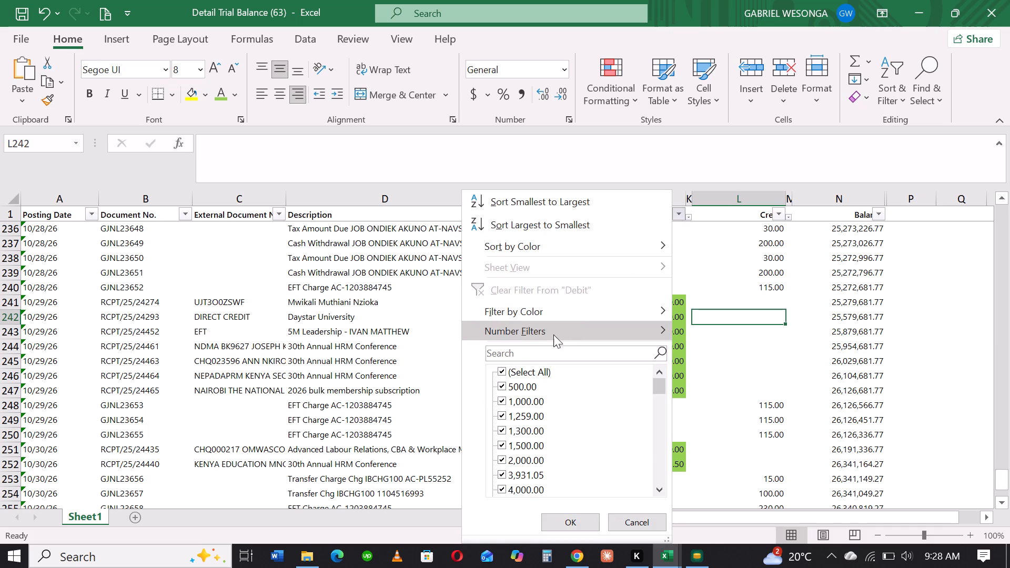
pyautogui.click(546, 308)
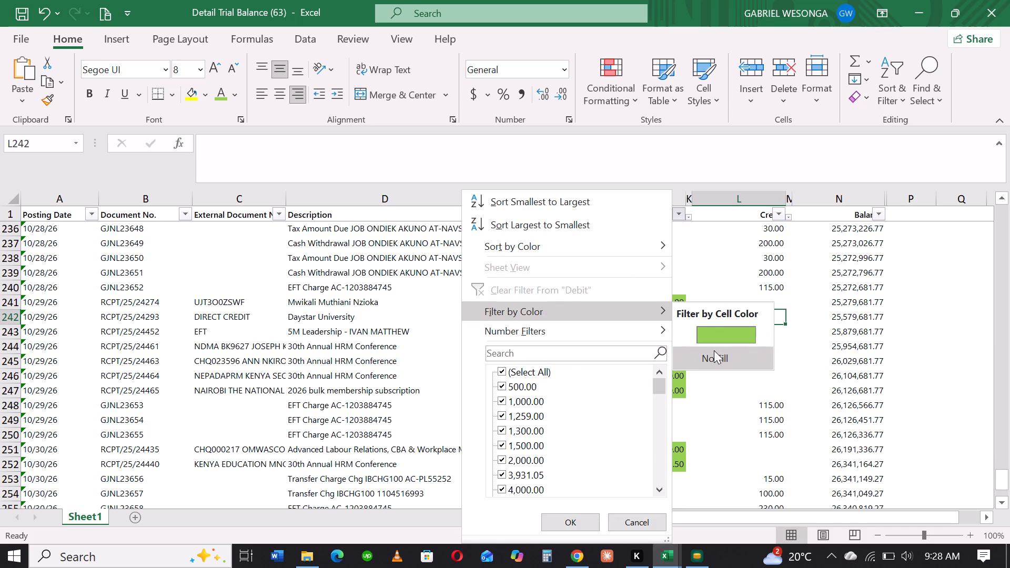
pyautogui.click(714, 350)
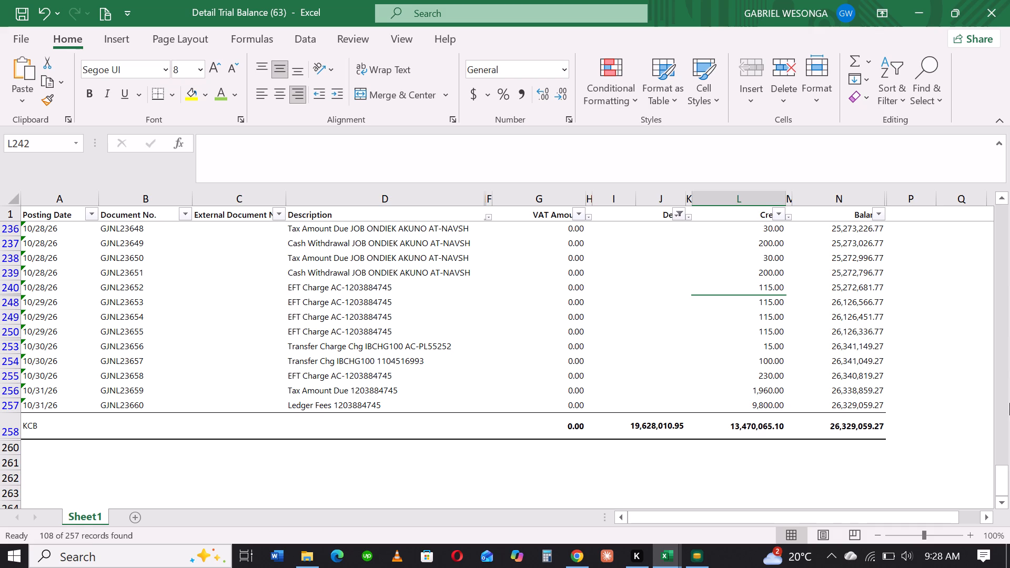
# Filter the Credit column to show only blank entries.
pyautogui.click(1005, 476)
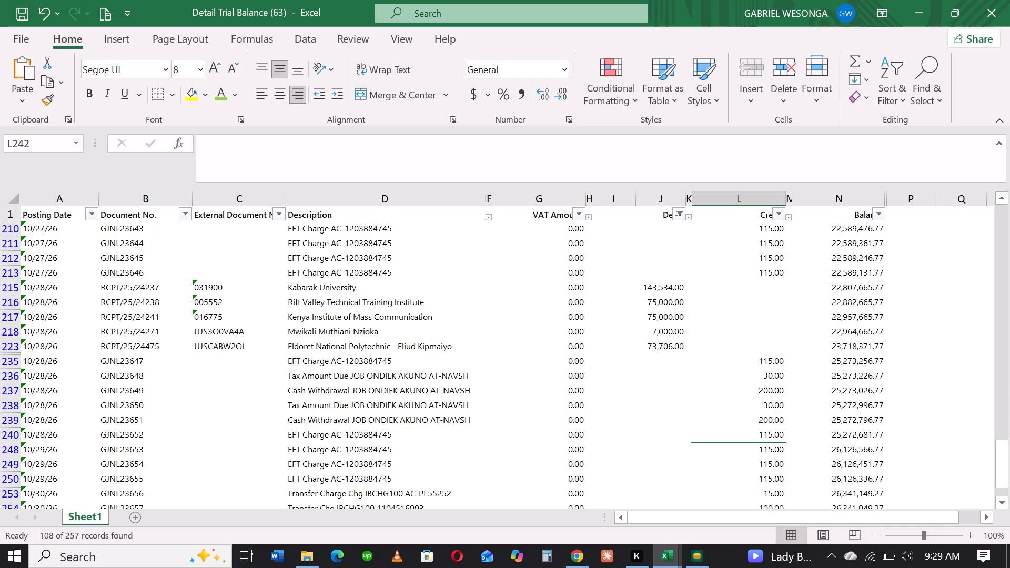
pyautogui.click(776, 218)
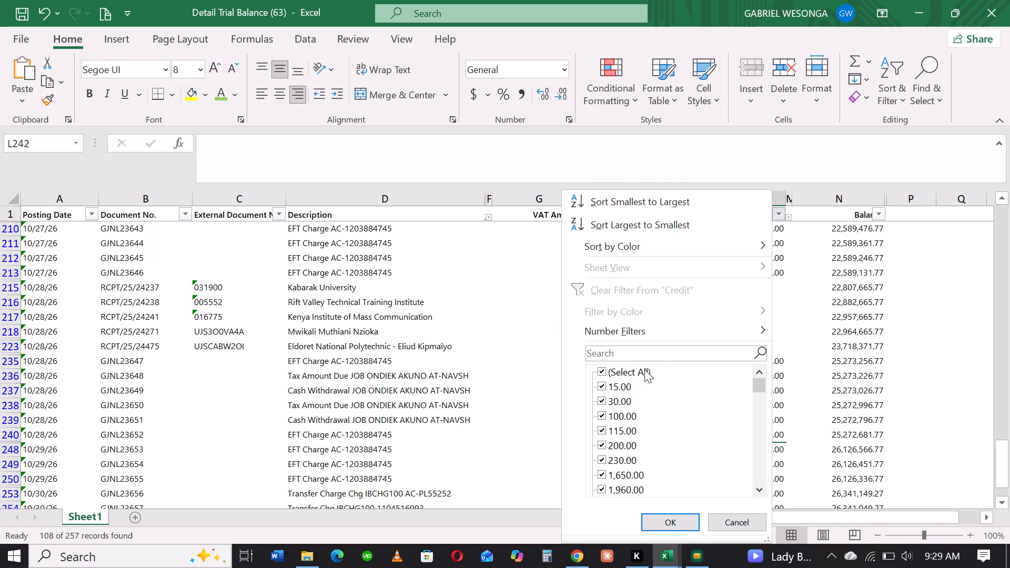
pyautogui.click(604, 368)
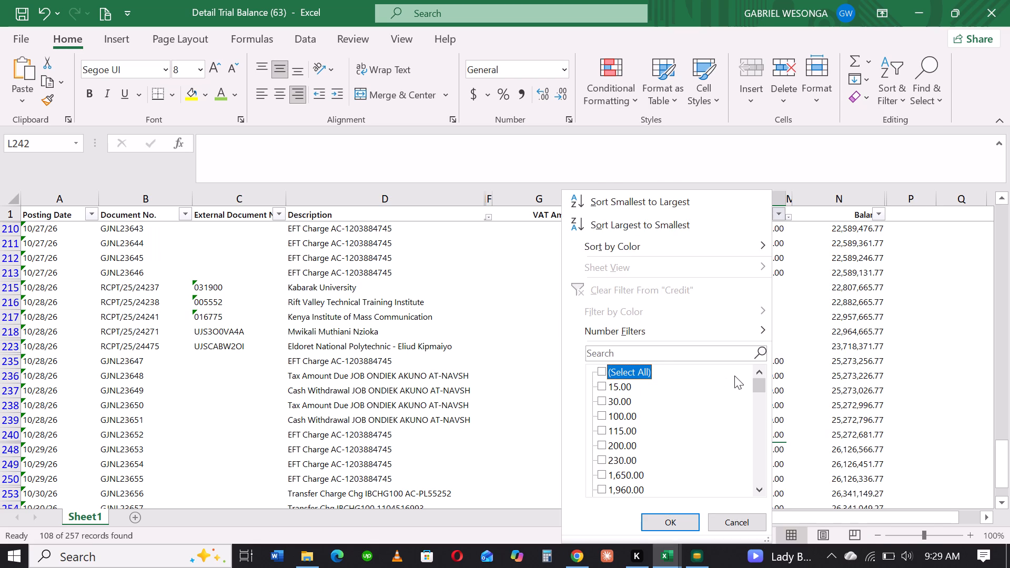
pyautogui.moveTo(760, 381); pyautogui.dragTo(759, 503)
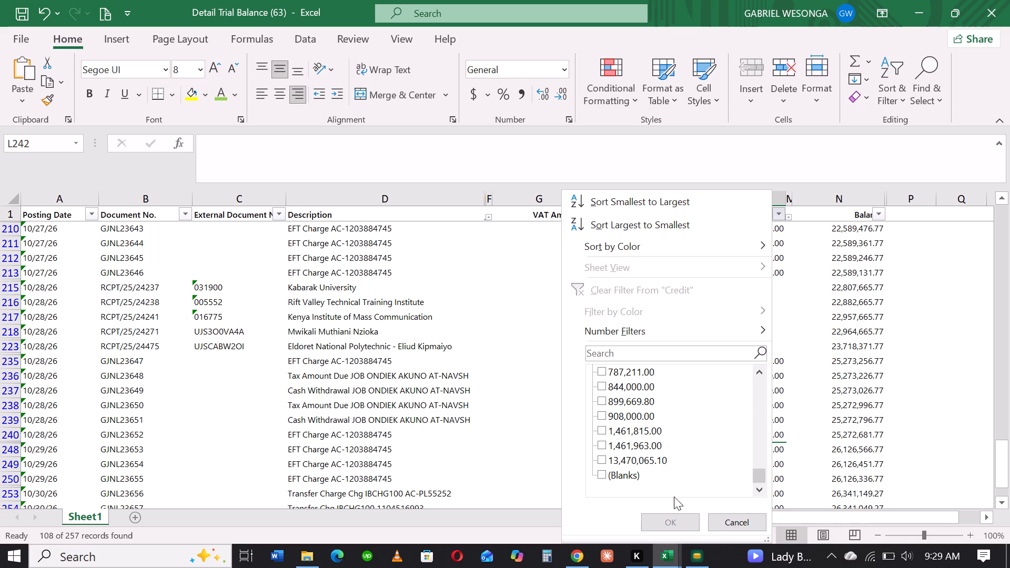
pyautogui.click(618, 474)
pyautogui.click(678, 523)
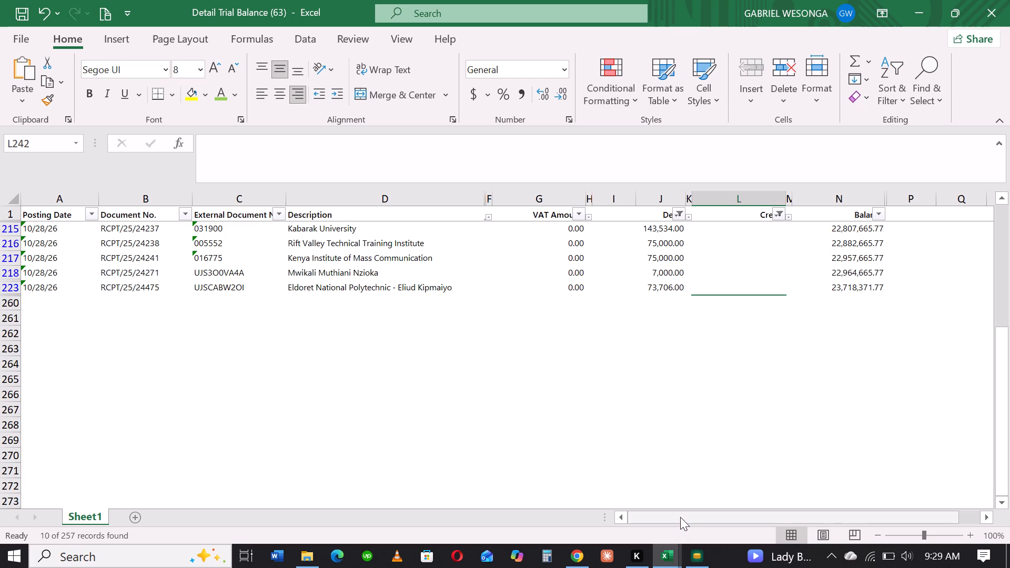
# Select all the filtered debit amounts from row 101 to row 223 to check their total.
pyautogui.moveTo(1001, 377); pyautogui.dragTo(1008, 271)
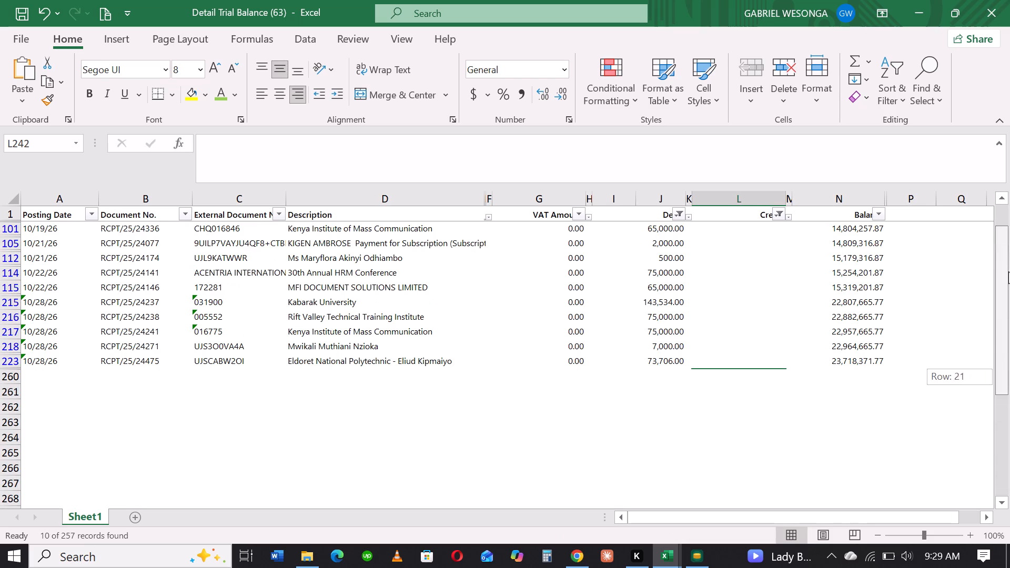
pyautogui.moveTo(1008, 271); pyautogui.dragTo(1009, 271)
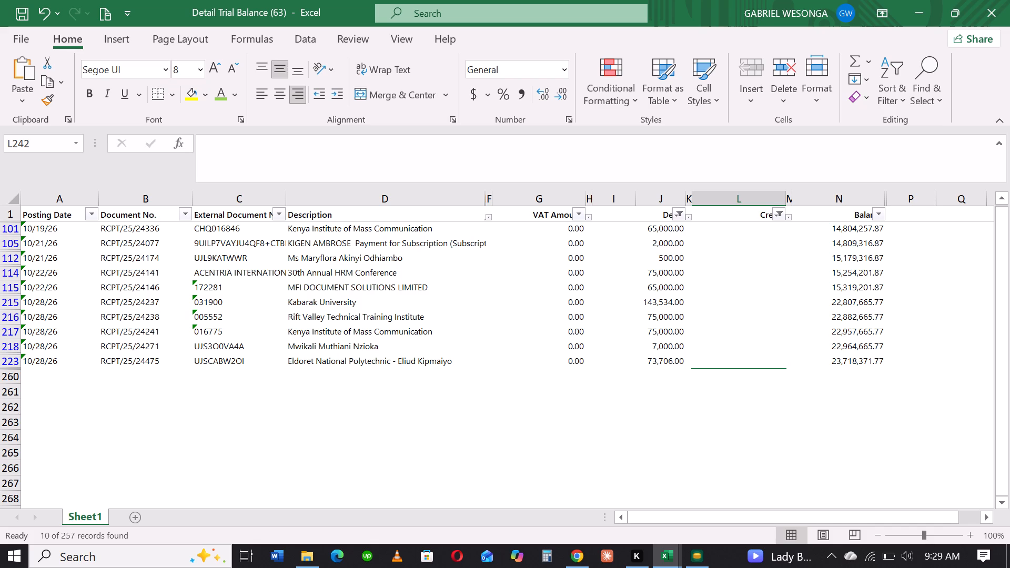
pyautogui.moveTo(670, 230); pyautogui.dragTo(671, 274)
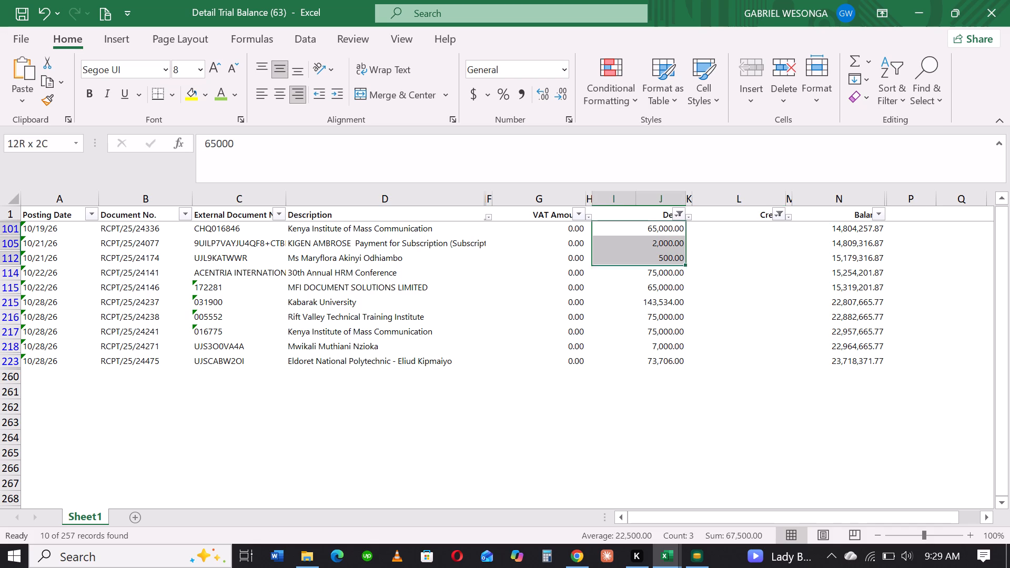
pyautogui.moveTo(671, 274); pyautogui.dragTo(670, 358)
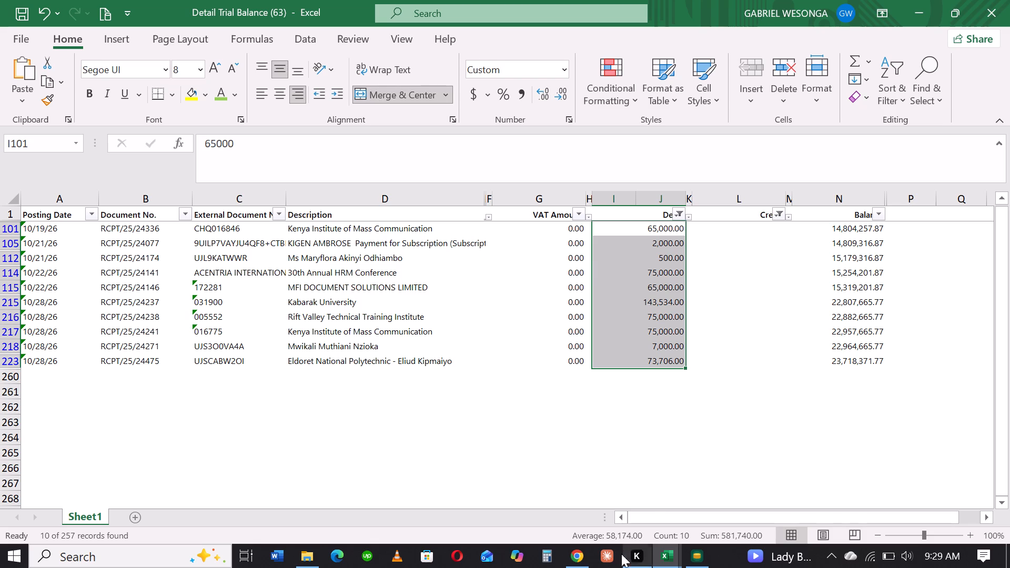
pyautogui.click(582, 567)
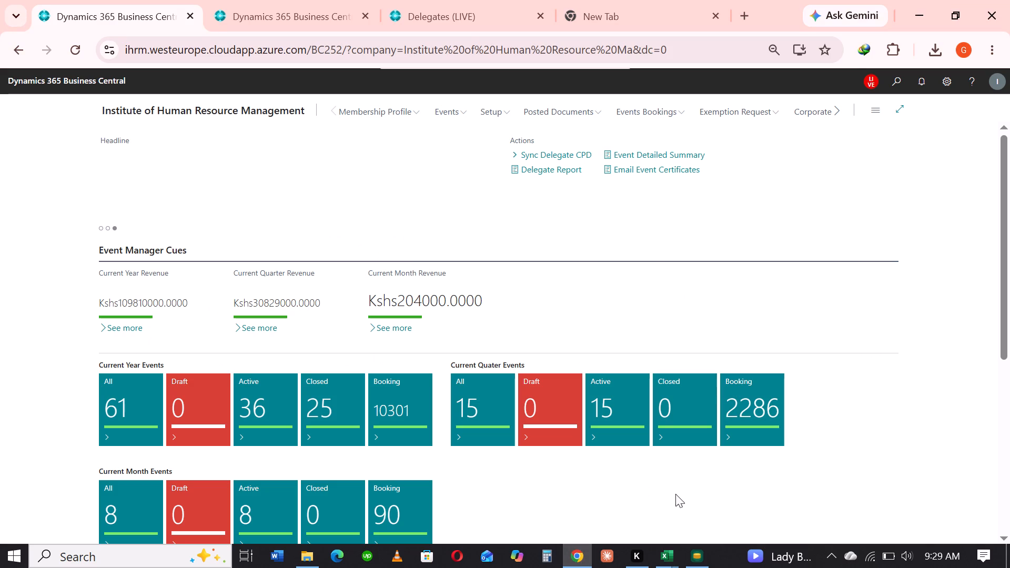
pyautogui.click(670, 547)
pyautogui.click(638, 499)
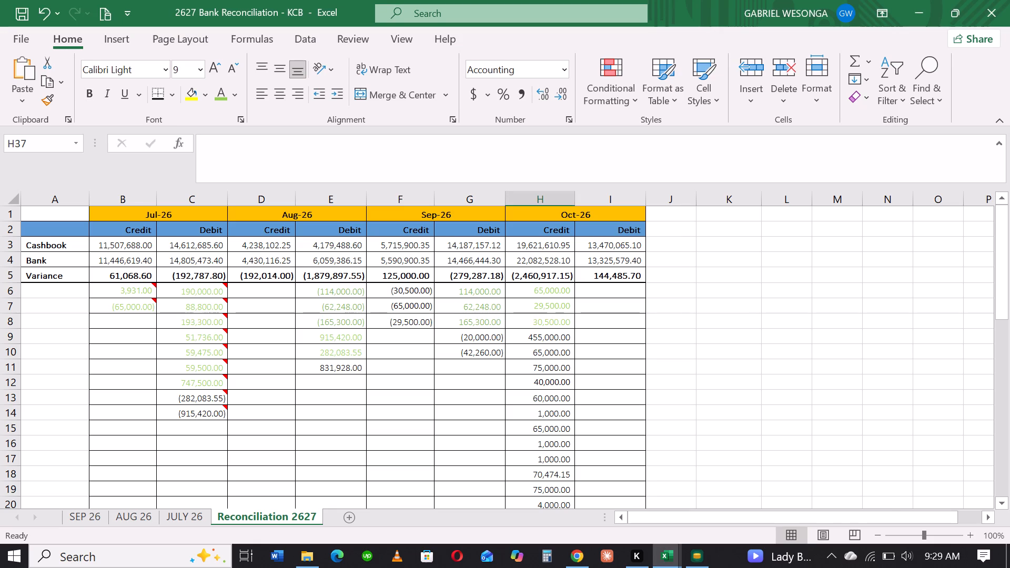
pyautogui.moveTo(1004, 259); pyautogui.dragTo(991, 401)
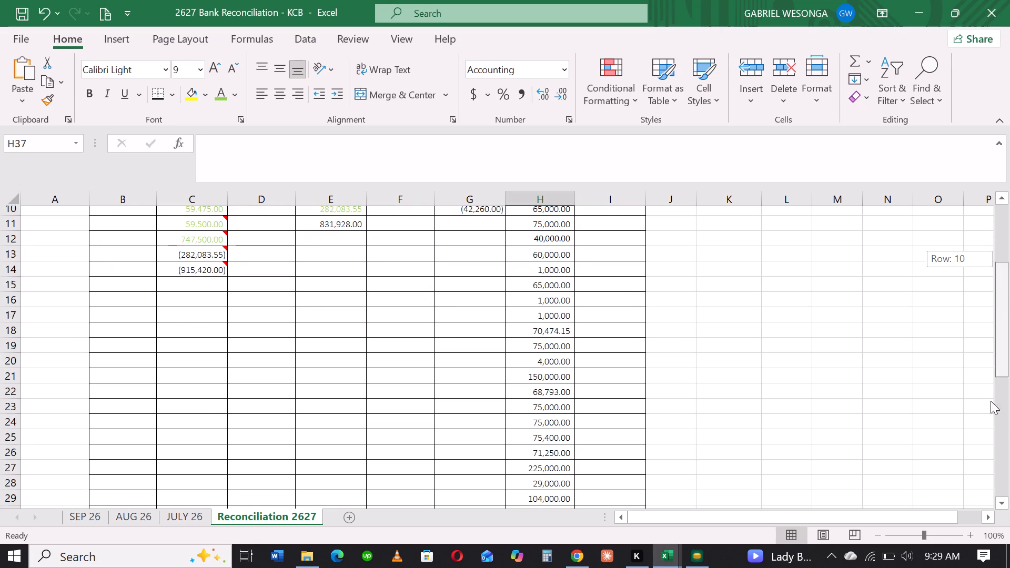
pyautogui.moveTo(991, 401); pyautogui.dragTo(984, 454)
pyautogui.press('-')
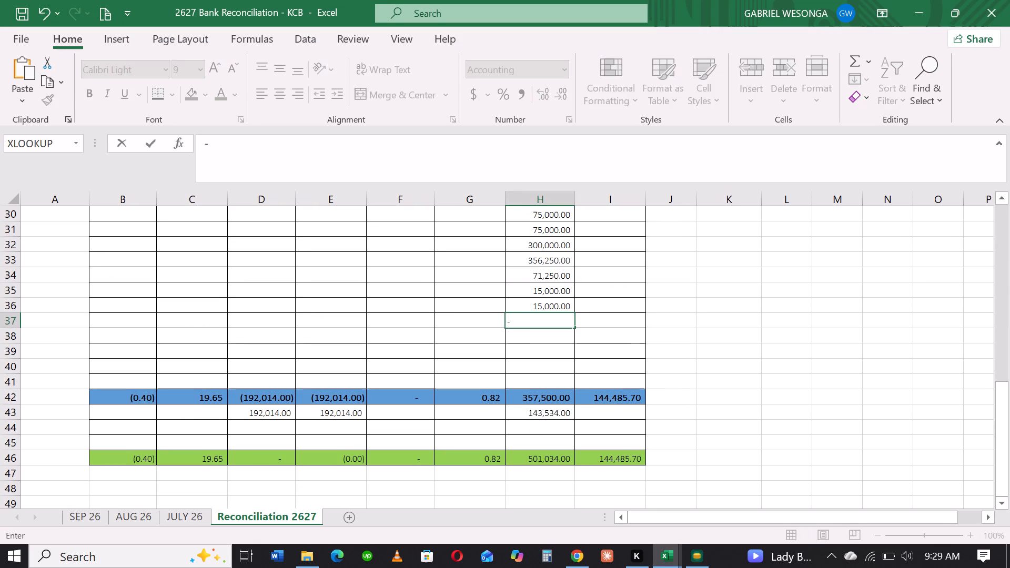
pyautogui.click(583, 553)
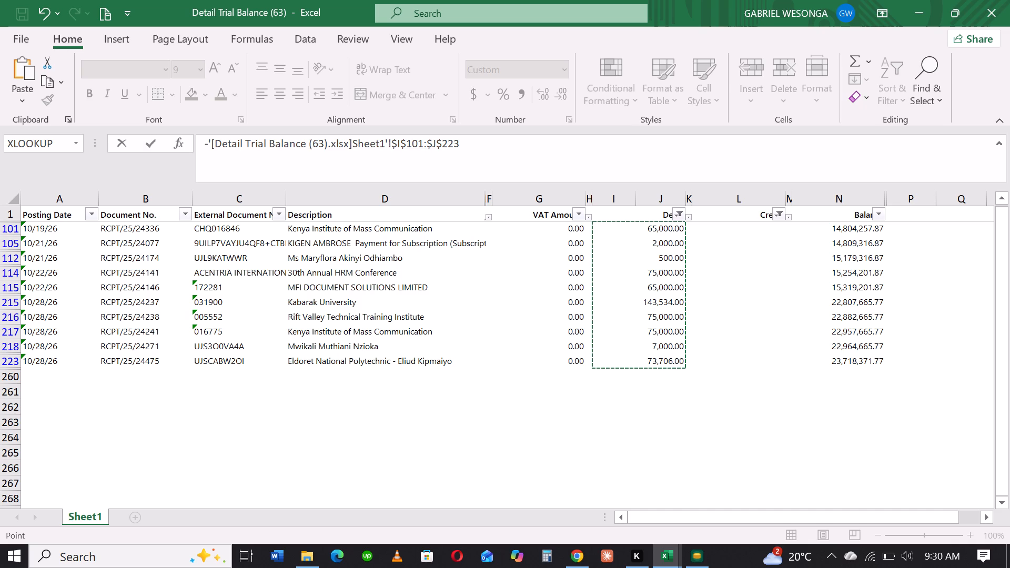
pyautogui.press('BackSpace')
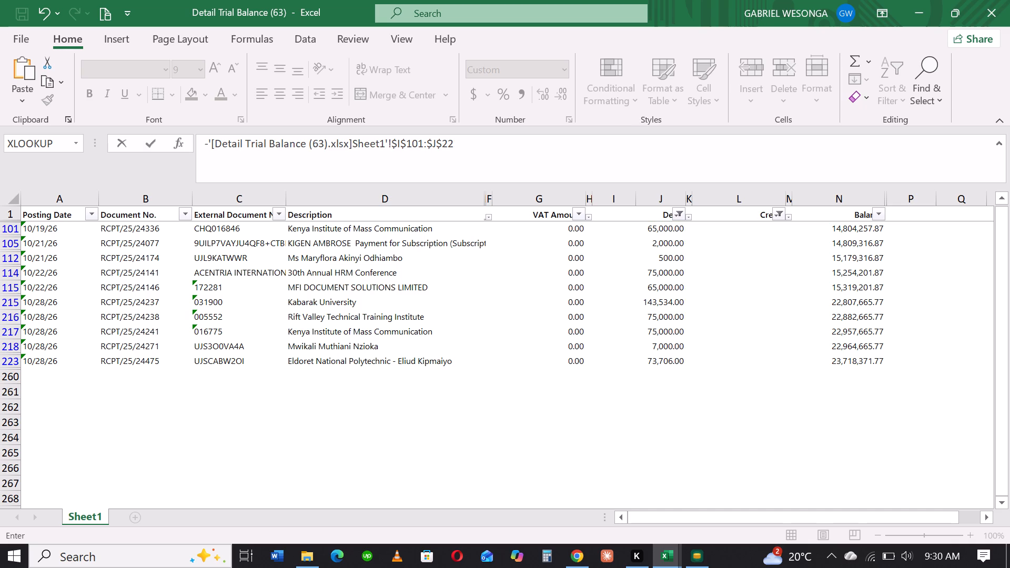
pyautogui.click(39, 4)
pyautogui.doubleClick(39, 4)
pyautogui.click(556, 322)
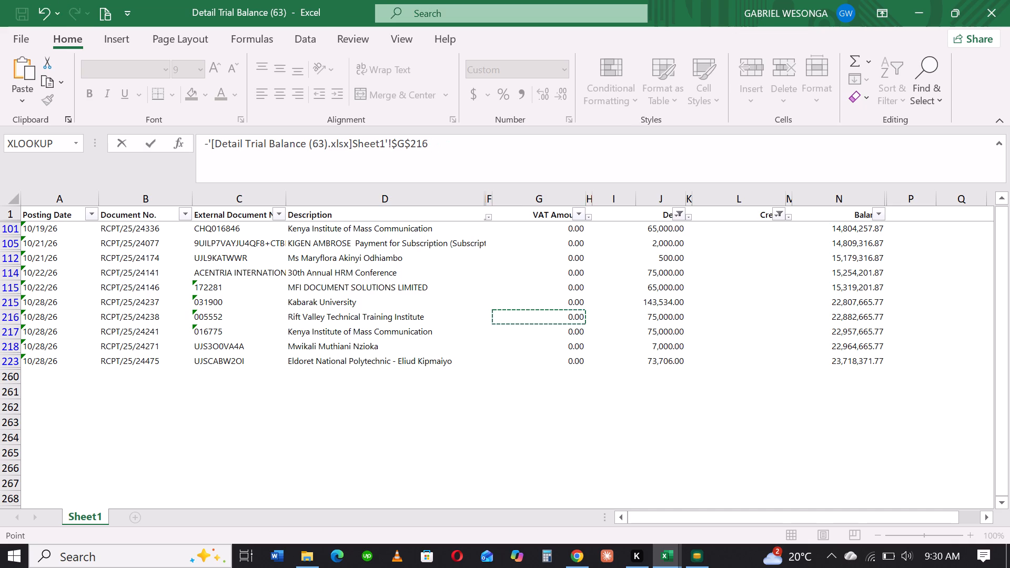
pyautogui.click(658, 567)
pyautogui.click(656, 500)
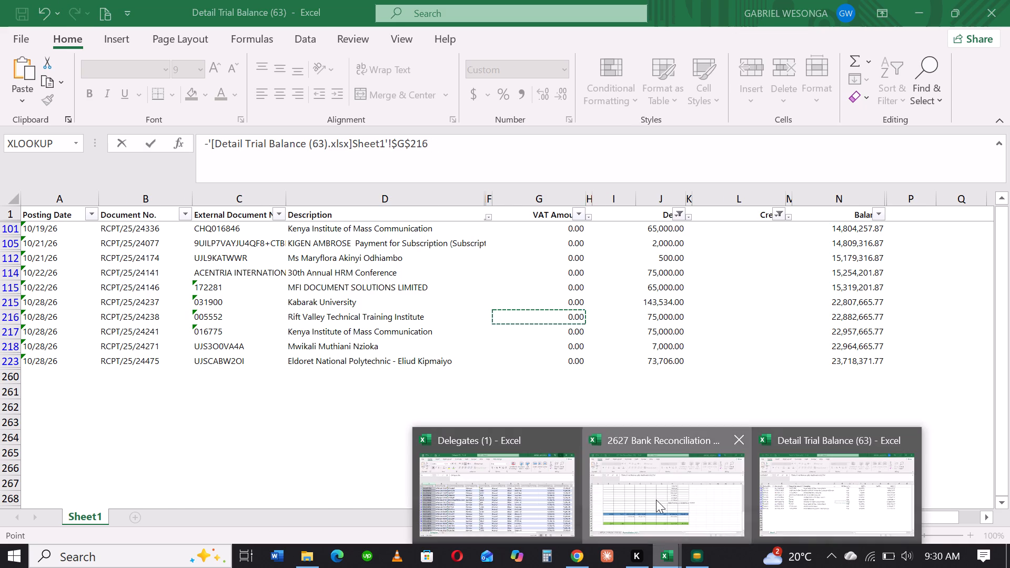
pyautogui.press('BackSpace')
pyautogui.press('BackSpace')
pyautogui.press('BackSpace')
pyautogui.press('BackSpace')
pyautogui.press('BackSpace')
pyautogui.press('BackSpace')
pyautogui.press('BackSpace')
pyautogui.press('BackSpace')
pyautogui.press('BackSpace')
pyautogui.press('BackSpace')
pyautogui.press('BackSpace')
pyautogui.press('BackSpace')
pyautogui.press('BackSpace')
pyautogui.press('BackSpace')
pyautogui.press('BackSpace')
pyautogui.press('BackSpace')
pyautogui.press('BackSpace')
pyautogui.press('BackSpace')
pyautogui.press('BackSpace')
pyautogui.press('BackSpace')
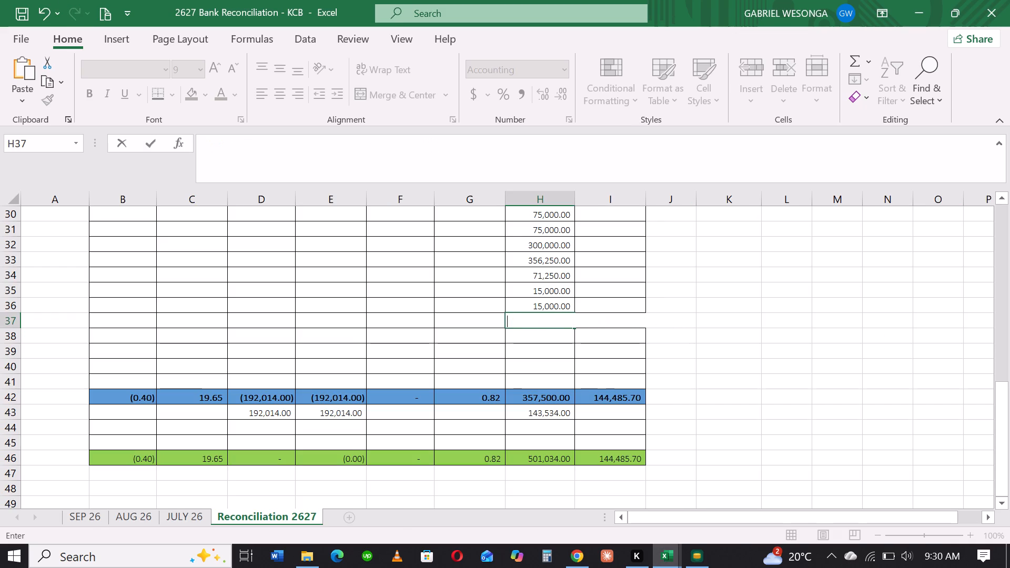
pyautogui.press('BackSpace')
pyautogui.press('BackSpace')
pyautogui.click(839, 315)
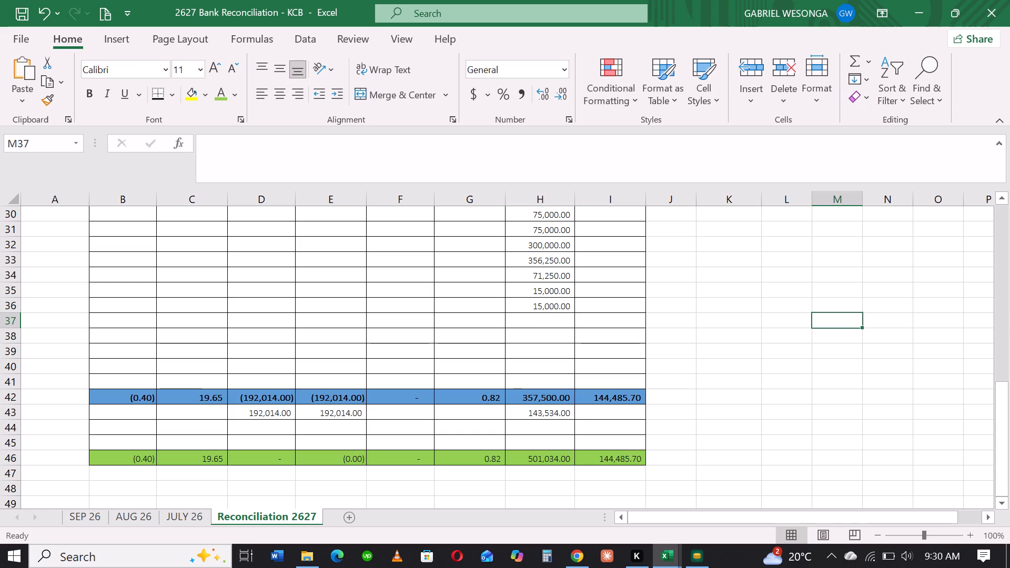
# Enter the filtered debits' total as -581740 in cell H37, the October 2026 Credit column of the Reconciliation 2627 sheet.
pyautogui.click(664, 551)
pyautogui.click(820, 485)
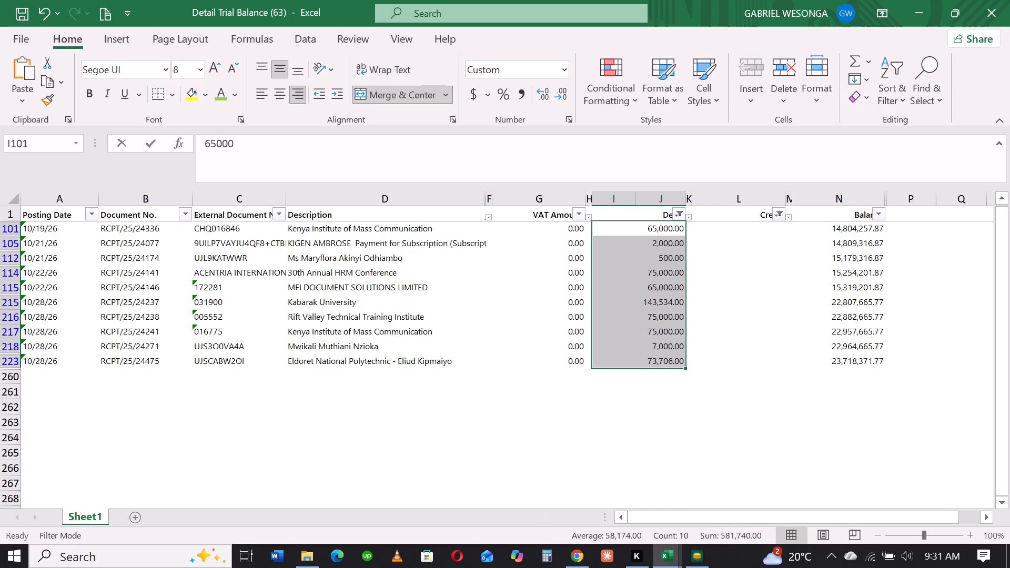
pyautogui.click(665, 550)
pyautogui.click(849, 492)
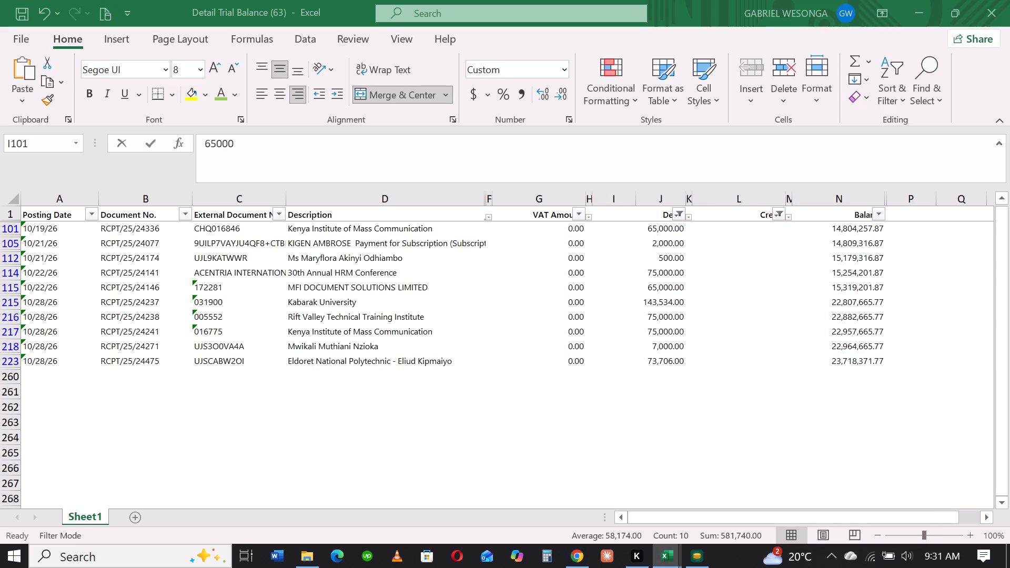
pyautogui.click(677, 551)
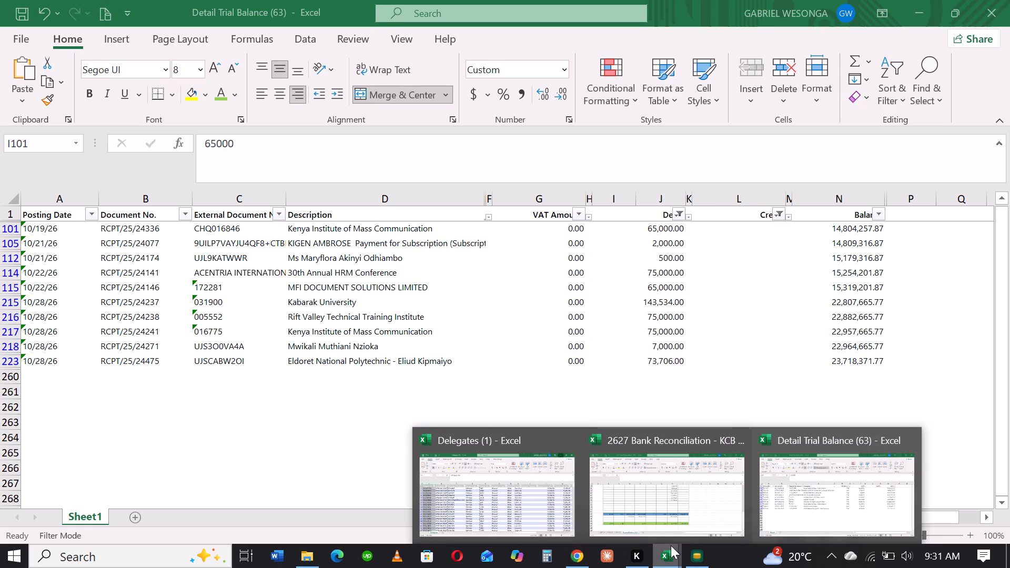
pyautogui.click(671, 521)
pyautogui.click(549, 316)
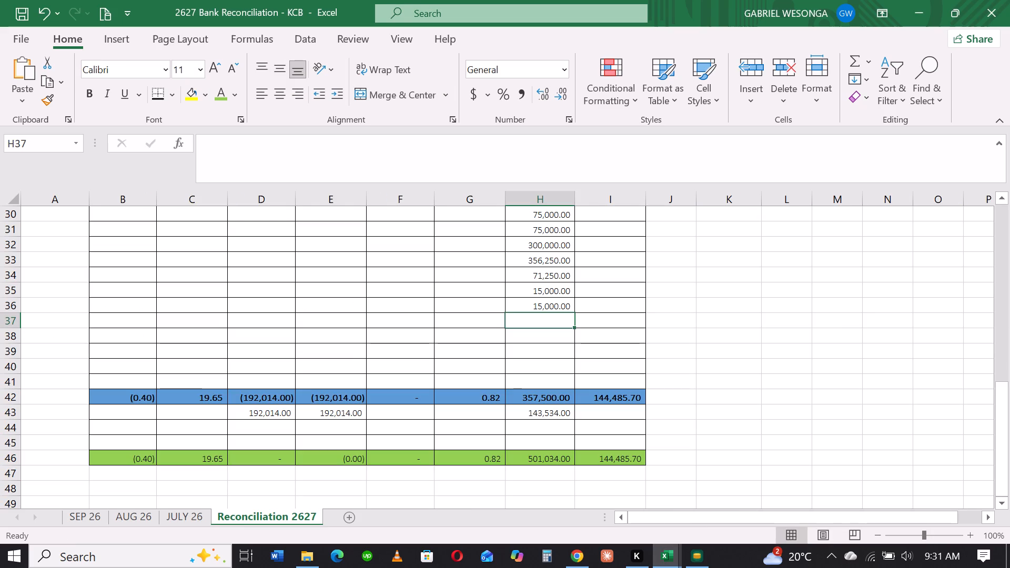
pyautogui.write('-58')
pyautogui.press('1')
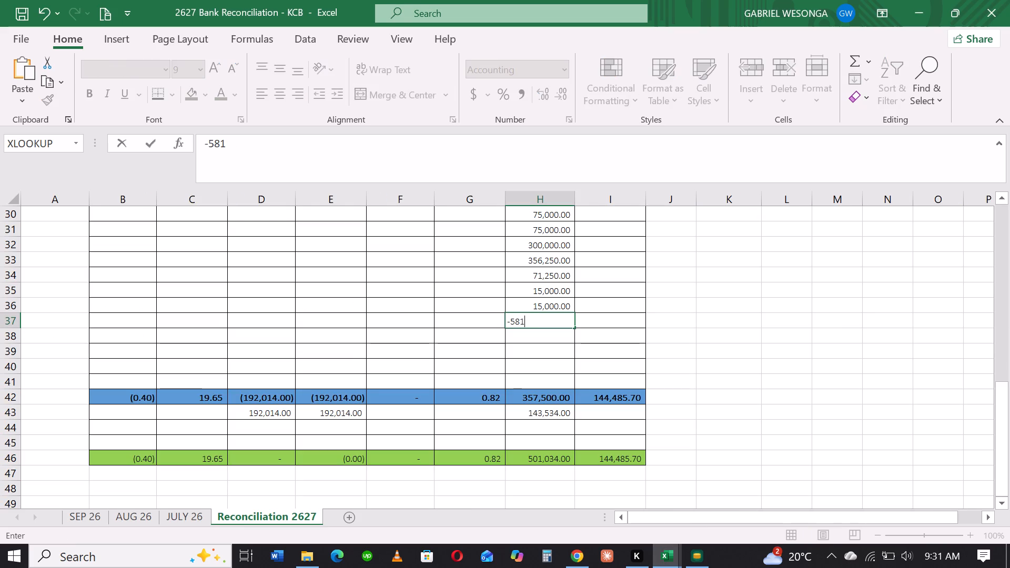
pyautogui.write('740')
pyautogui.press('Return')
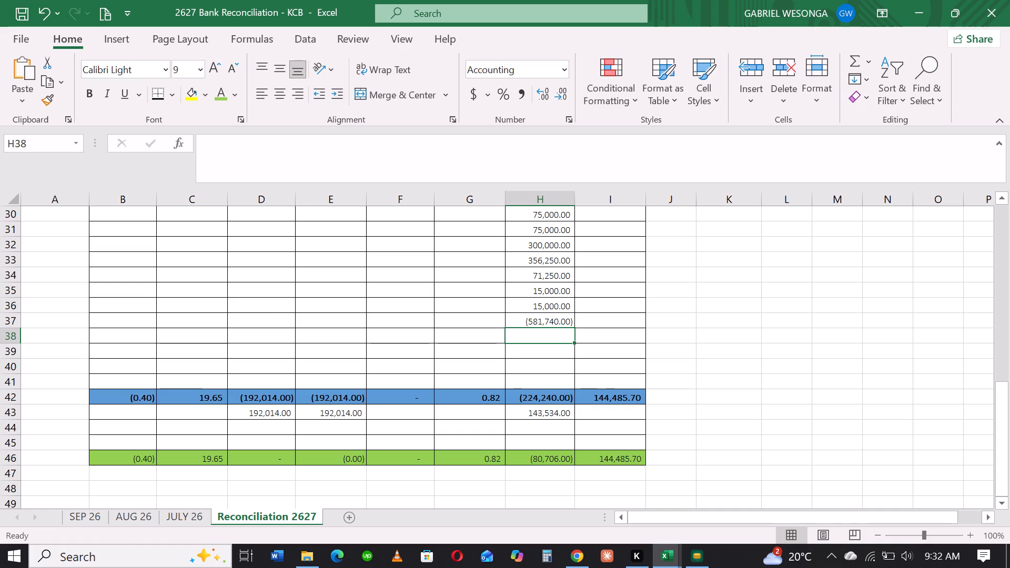
# Switch back to Detail Trial Balance (63) and examine the filtered debit items, ending on the Eldoret National Polytechnic amount in row 223.
pyautogui.click(572, 559)
pyautogui.click(661, 554)
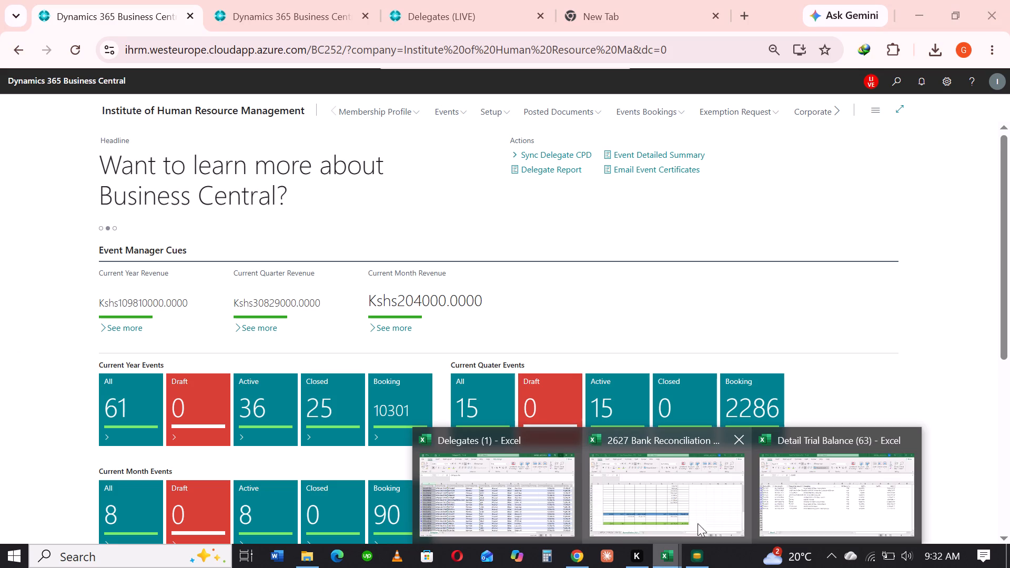
pyautogui.click(865, 498)
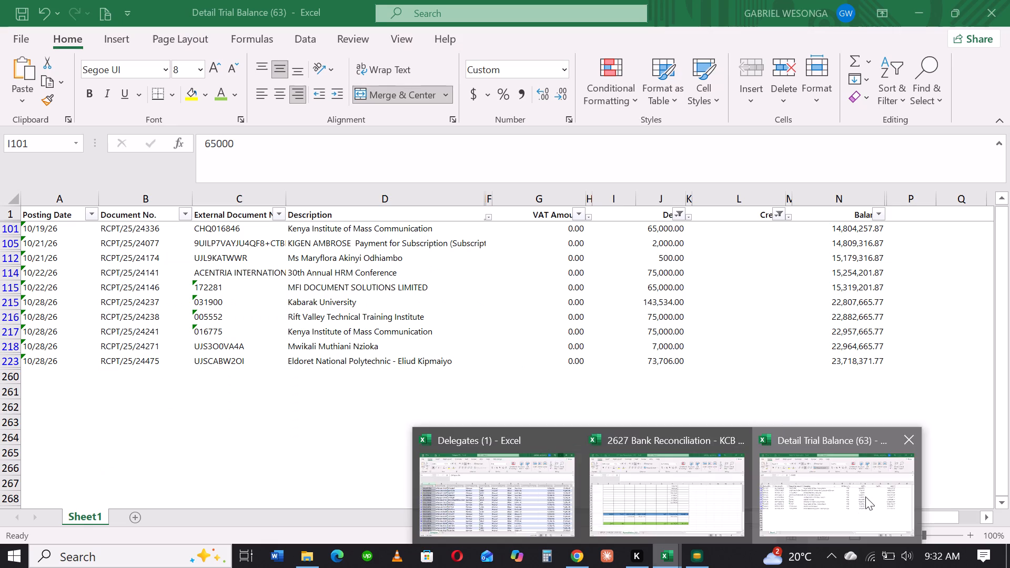
pyautogui.click(801, 336)
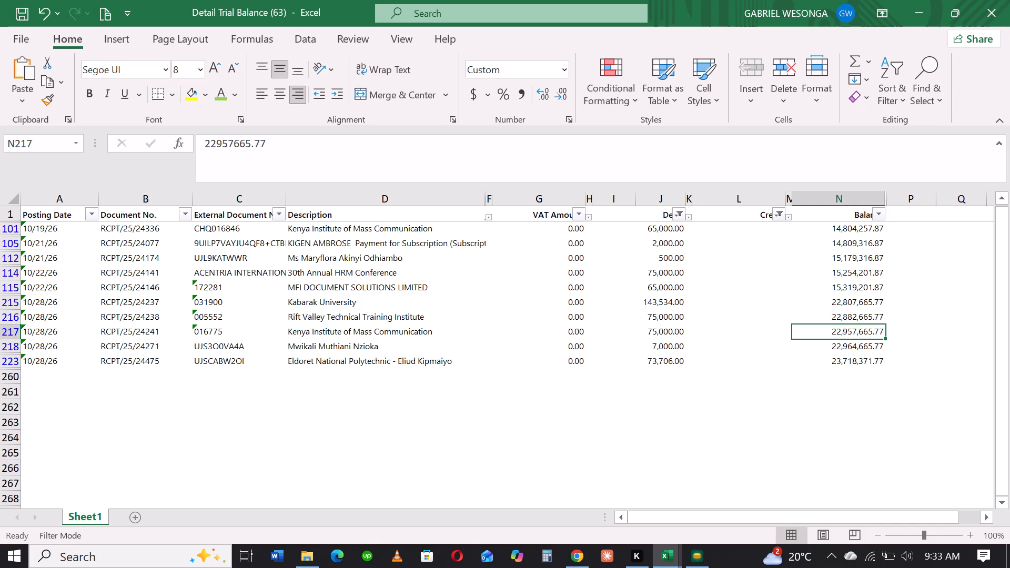
pyautogui.click(666, 556)
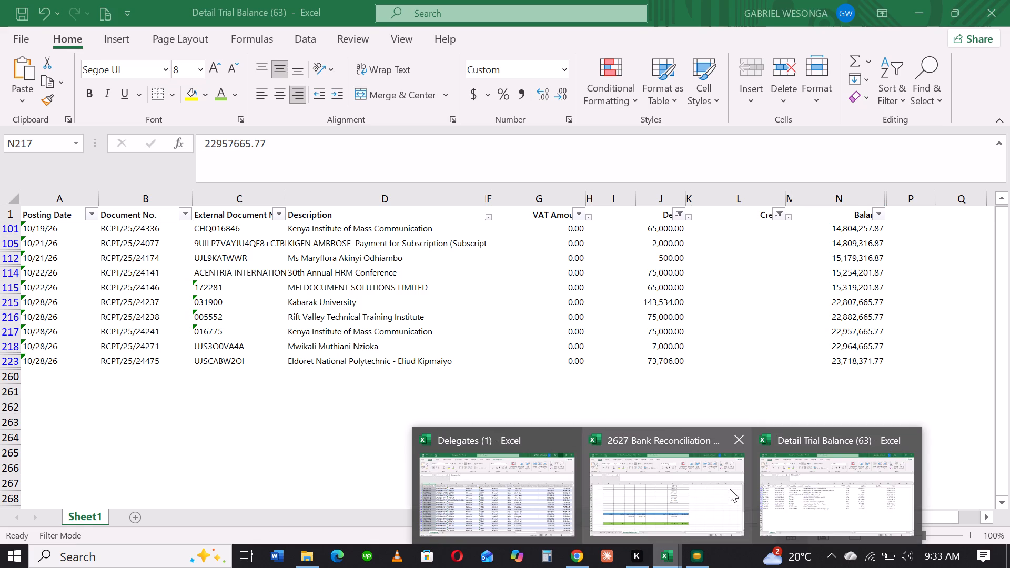
pyautogui.click(824, 486)
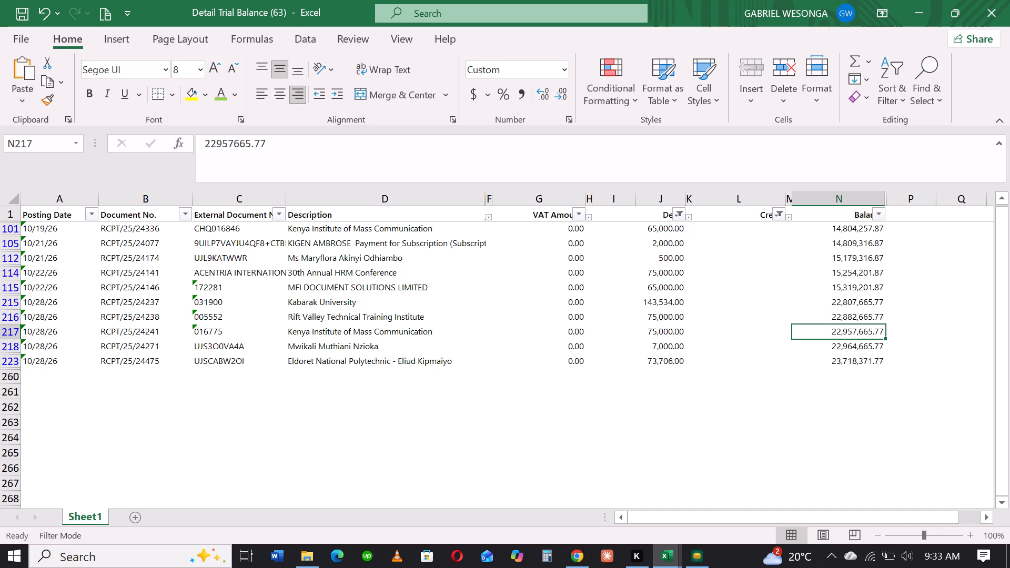
pyautogui.click(564, 560)
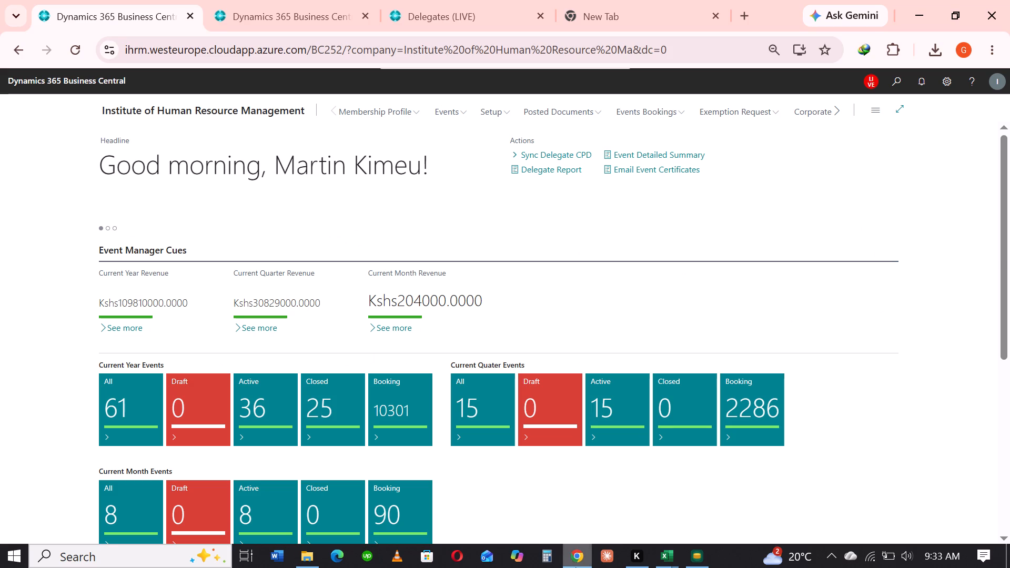
pyautogui.click(655, 559)
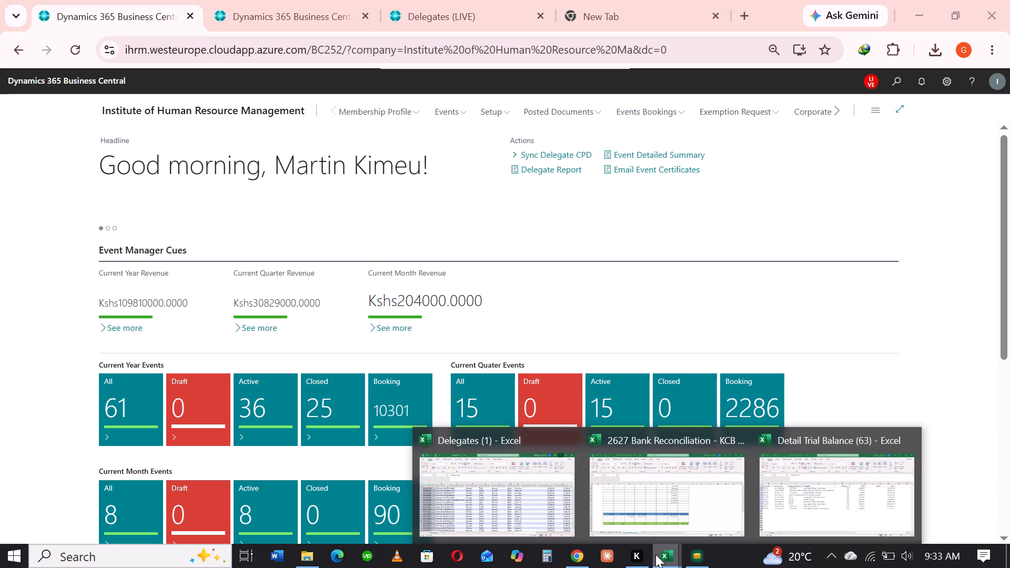
pyautogui.click(817, 483)
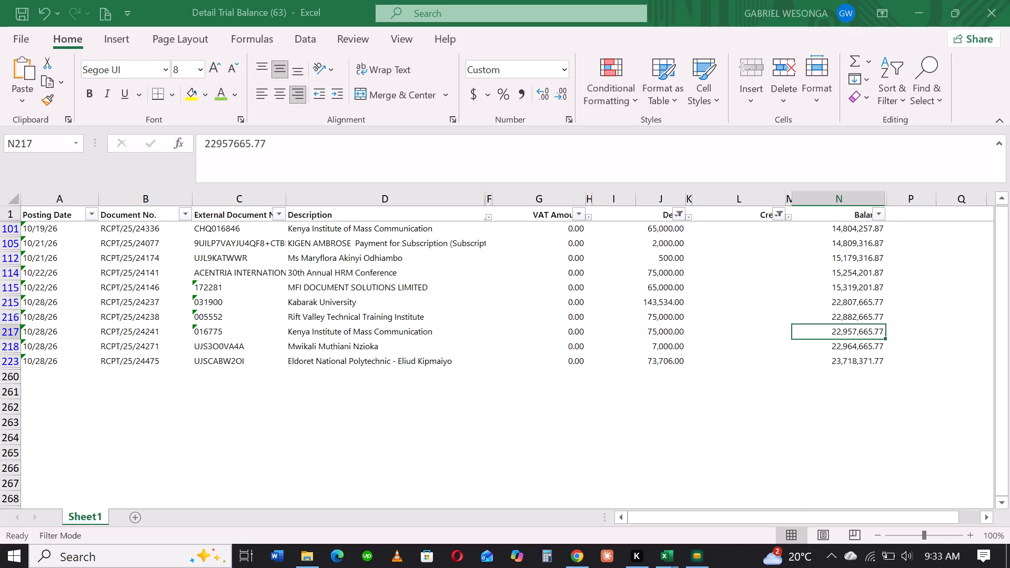
pyautogui.click(709, 356)
pyautogui.click(668, 356)
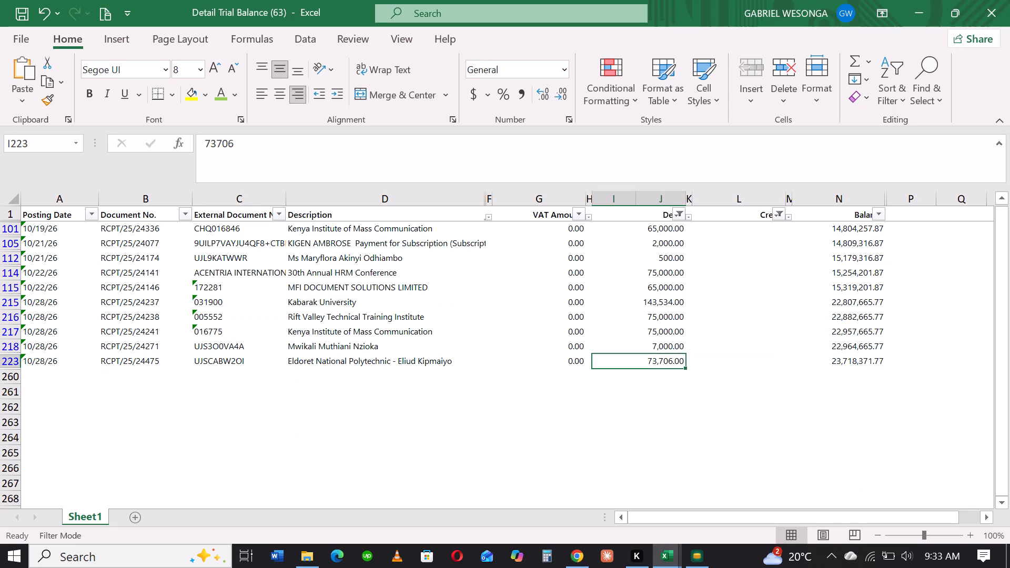
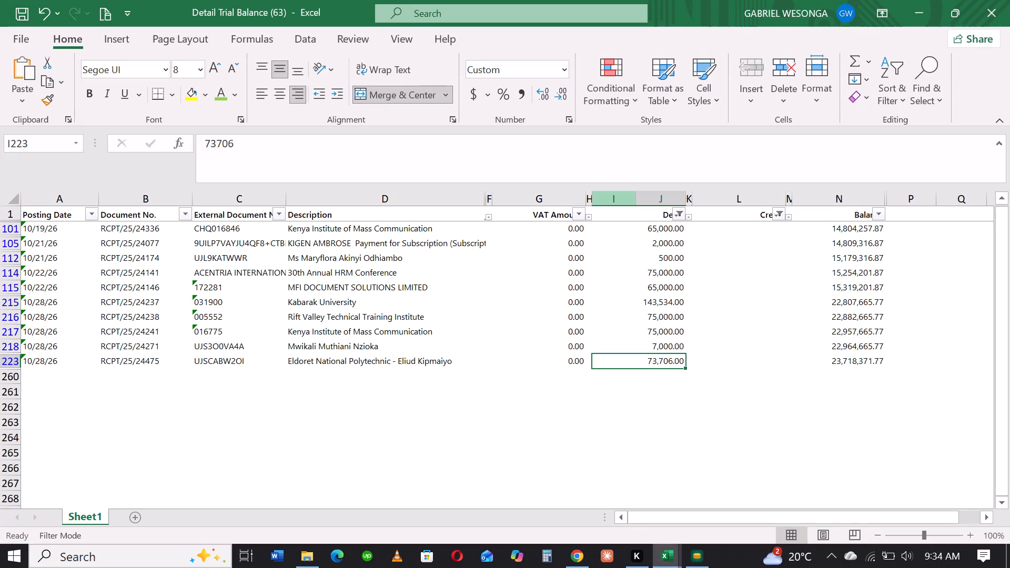
# Clear the colour filter from the Debit column so that both highlighted and unhighlighted debit entries are listed.
pyautogui.click(680, 212)
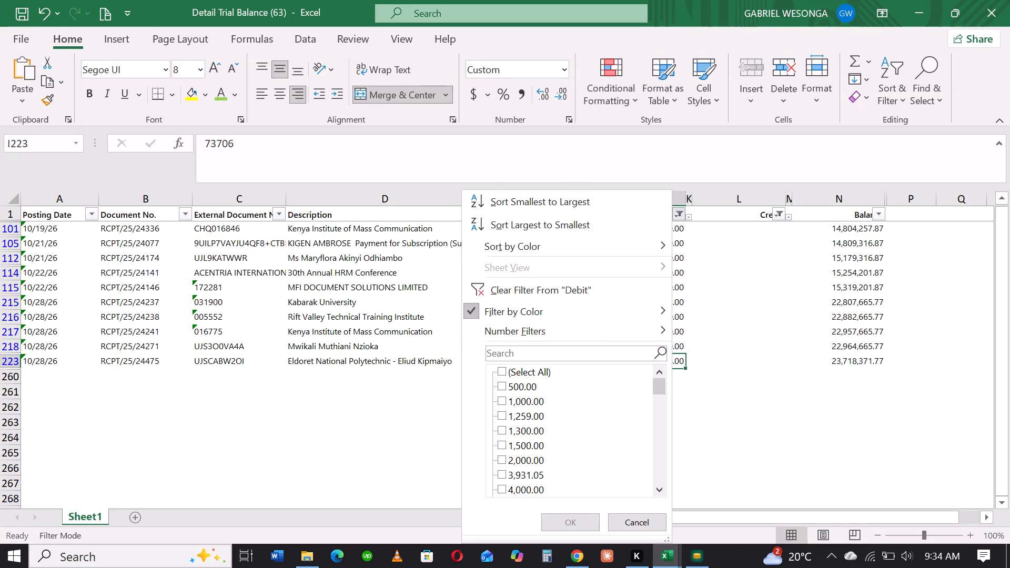
pyautogui.click(513, 293)
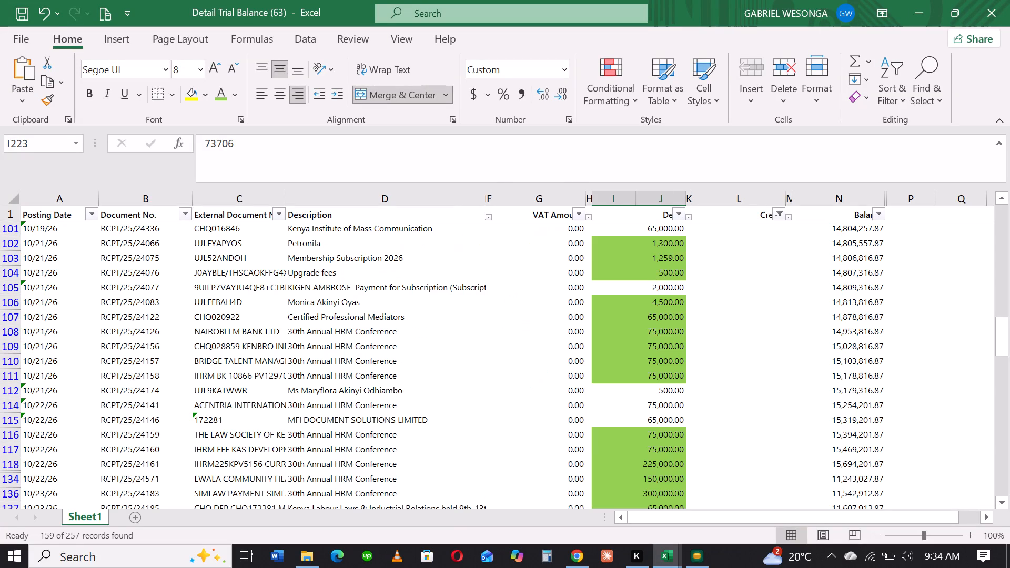
pyautogui.click(743, 340)
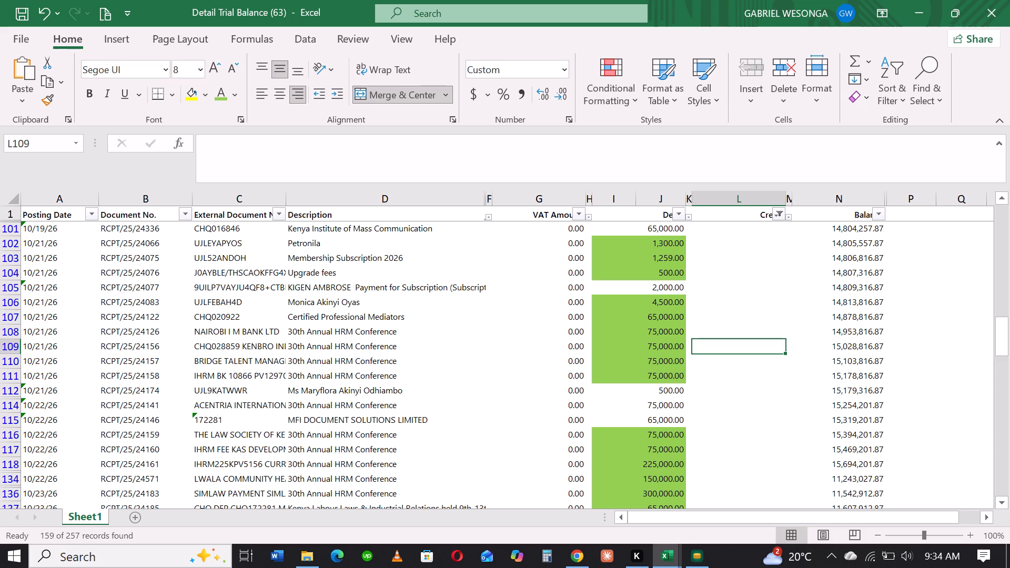
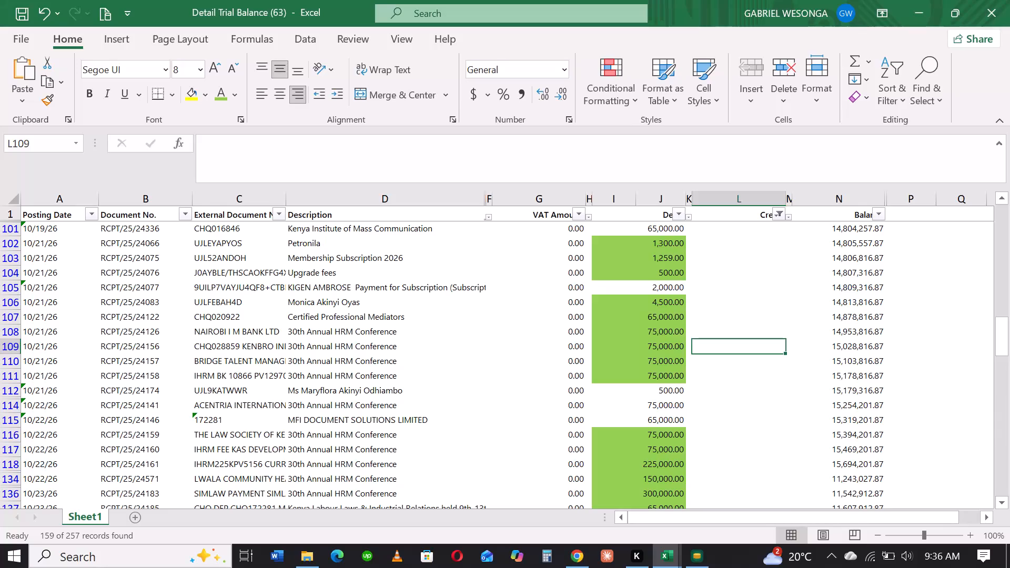
# Search the sheet for BW2O, part of the external document number on the Eldoret National Polytechnic entry.
pyautogui.click(690, 395)
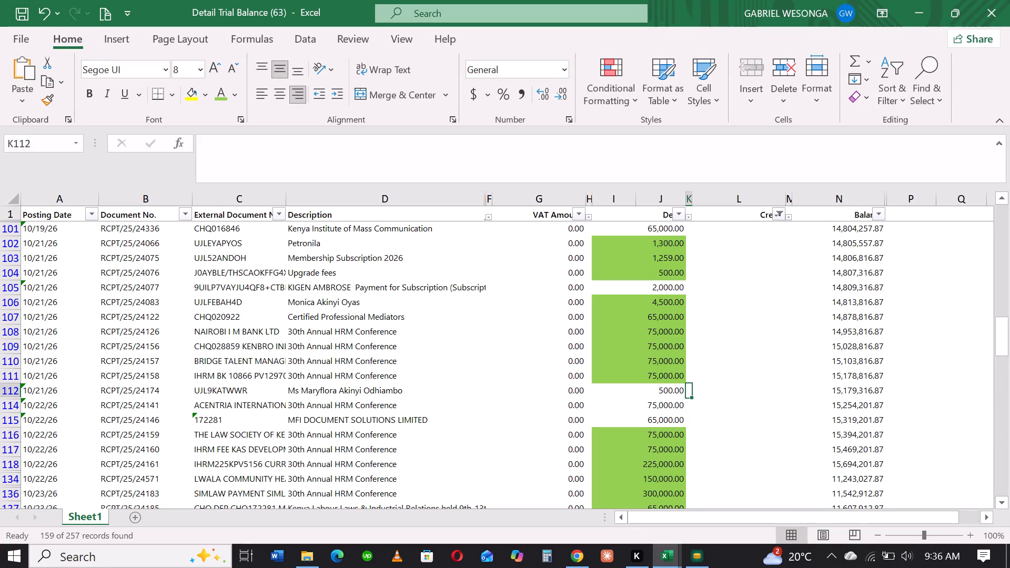
pyautogui.click(656, 419)
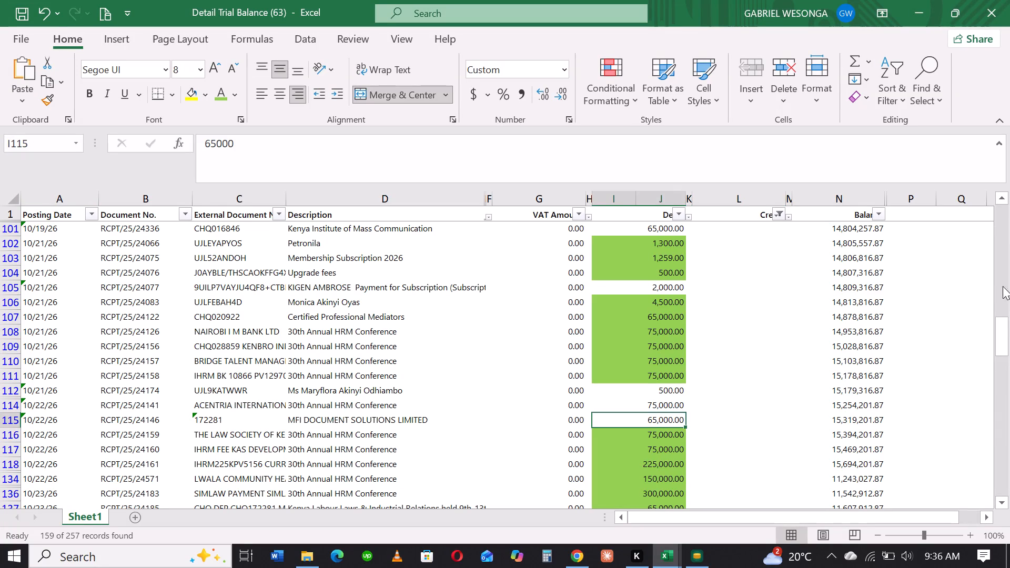
pyautogui.click(1007, 335)
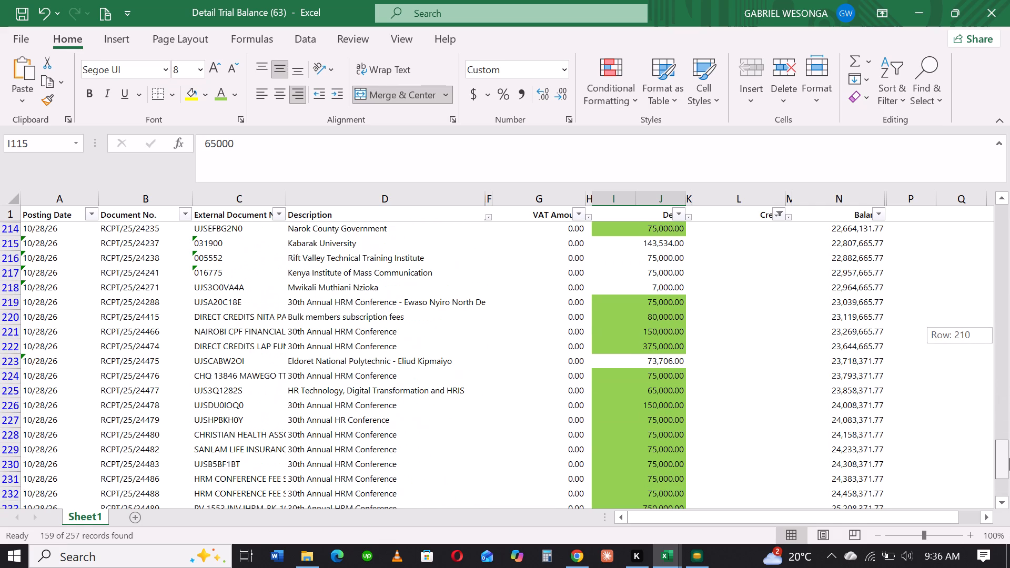
pyautogui.tripleClick(237, 357)
pyautogui.click(237, 357)
pyautogui.click(255, 357)
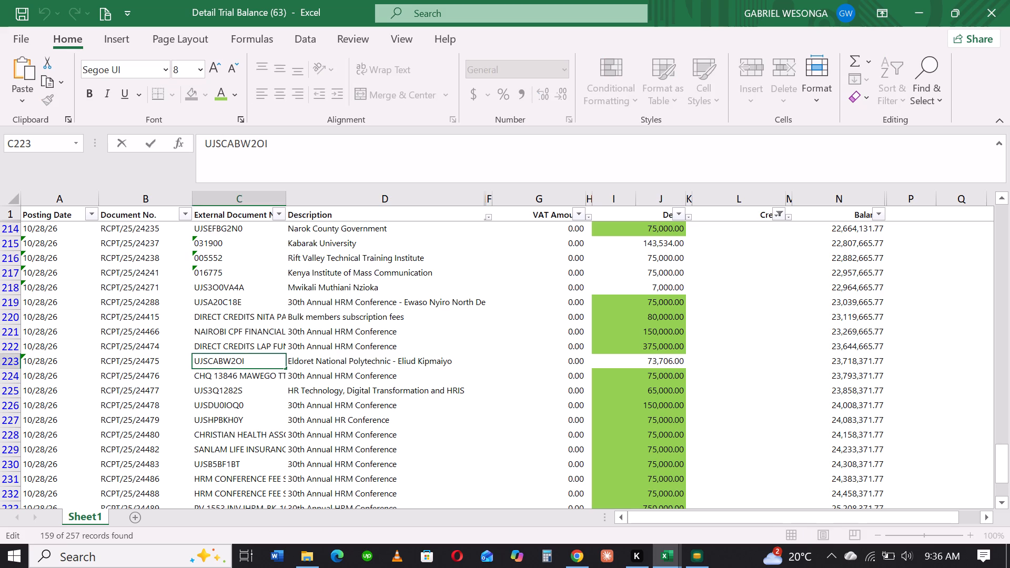
pyautogui.moveTo(219, 358); pyautogui.dragTo(243, 361)
pyautogui.hotkey('ctrl', 'c')
pyautogui.click(845, 372)
pyautogui.hotkey('ctrl', 'f')
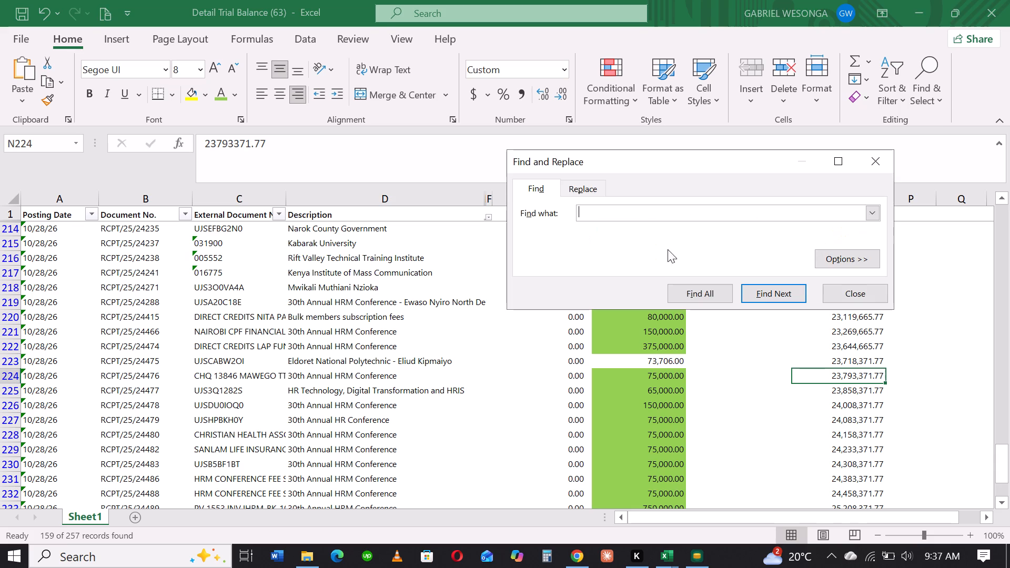
pyautogui.hotkey('ctrl', 'f')
pyautogui.hotkey('ctrl', 'v')
pyautogui.click(775, 286)
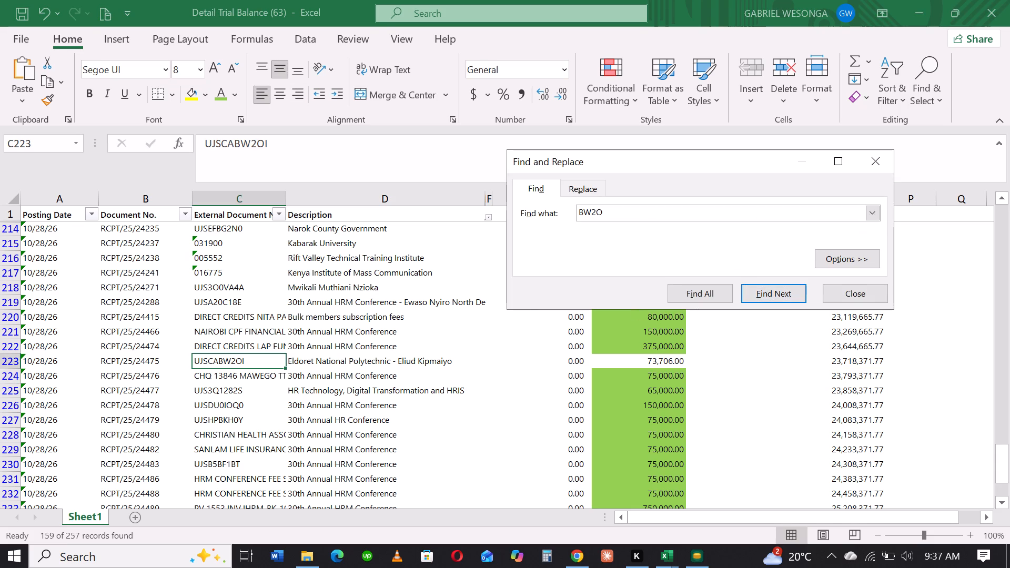
pyautogui.click(765, 293)
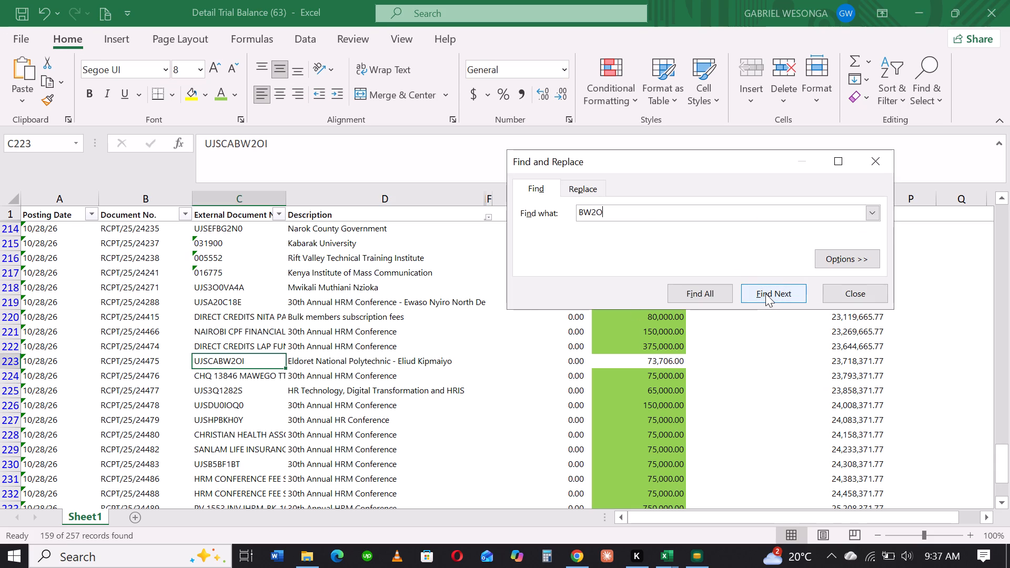
pyautogui.doubleClick(765, 293)
# Fill the Eldoret National Polytechnic debit of 73,706.00 in row 223 with green, leaving its font colour unchanged.
pyautogui.click(673, 363)
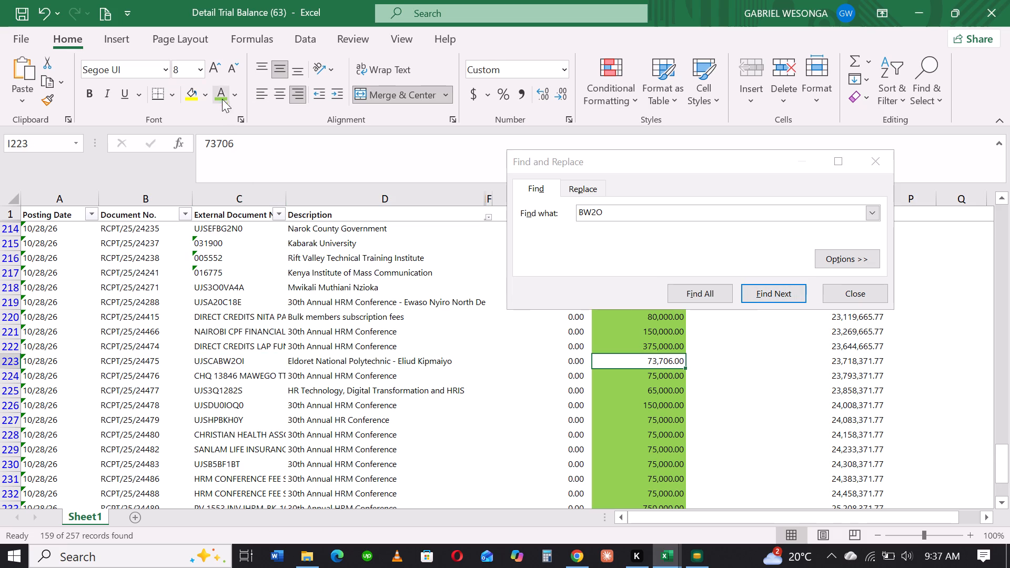
pyautogui.click(221, 95)
pyautogui.click(46, 14)
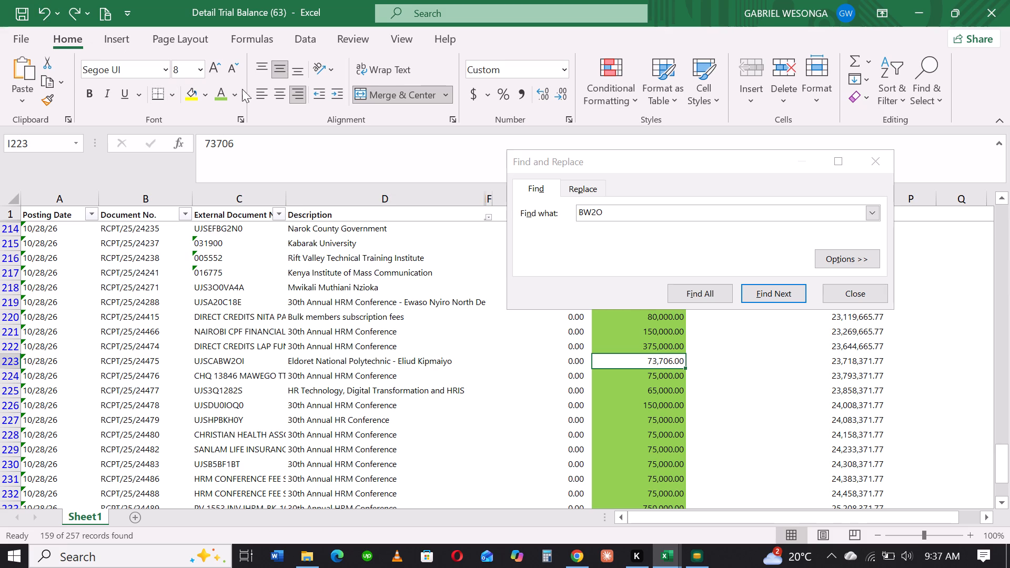
pyautogui.click(208, 95)
pyautogui.click(247, 247)
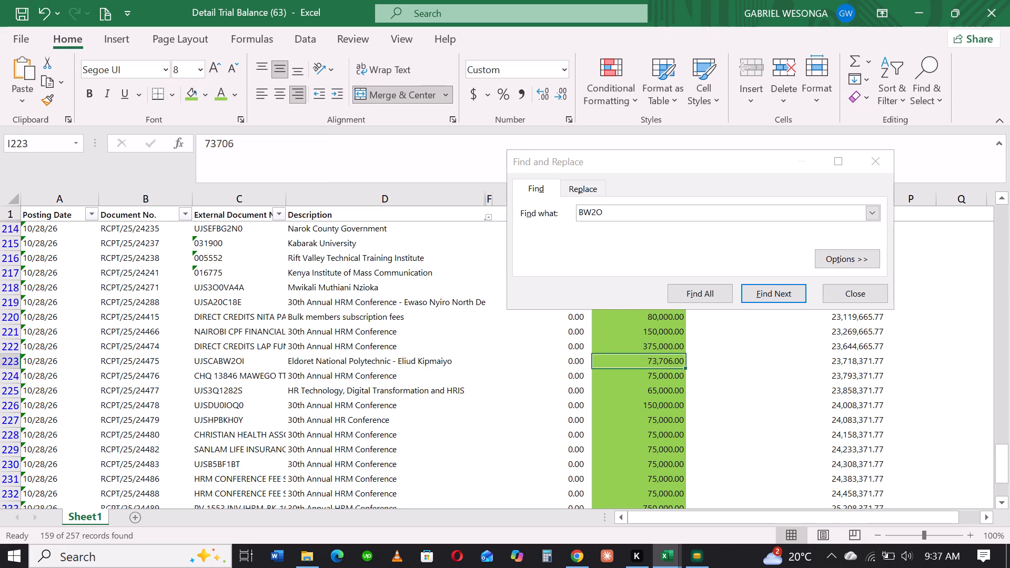
pyautogui.click(638, 400)
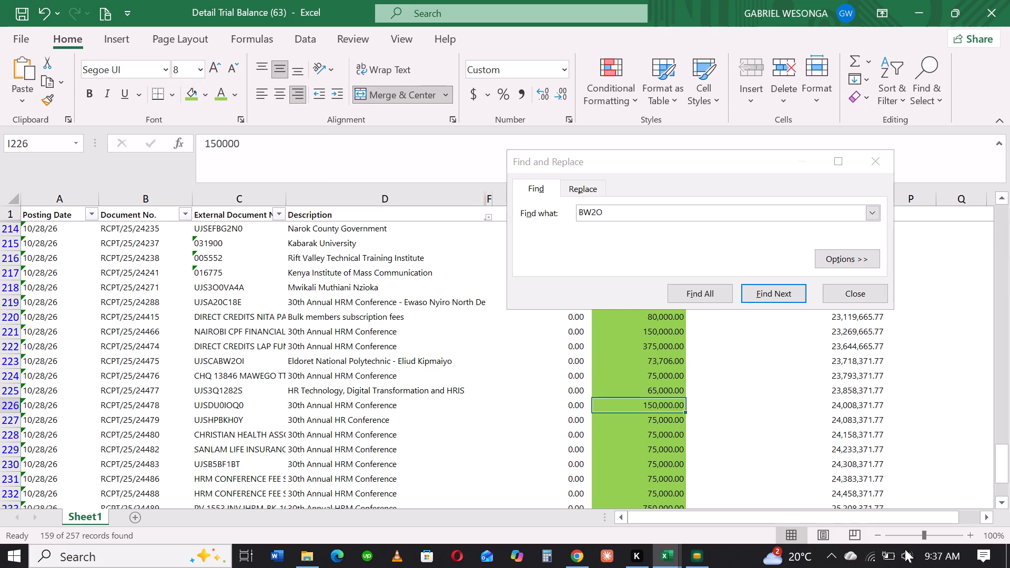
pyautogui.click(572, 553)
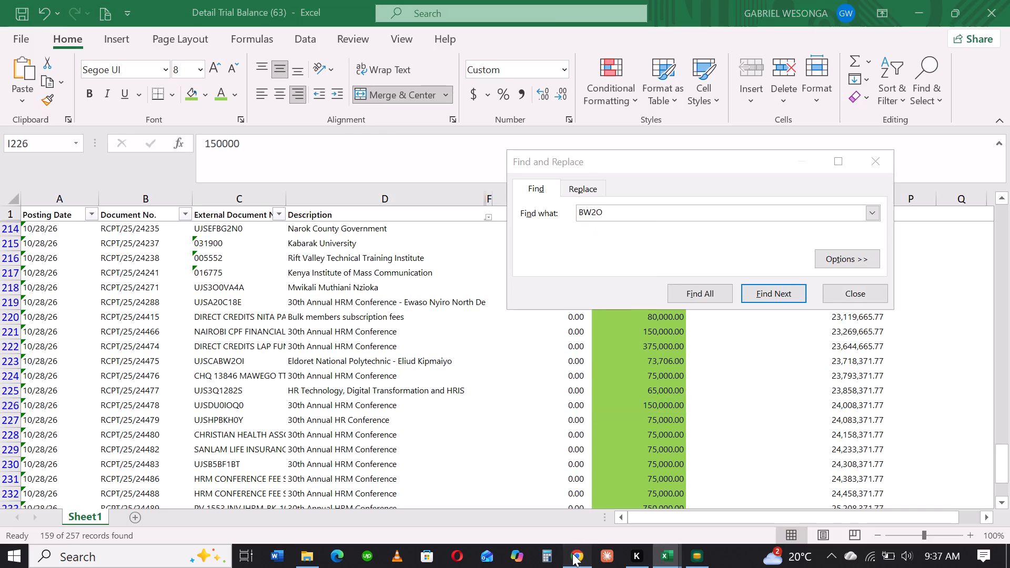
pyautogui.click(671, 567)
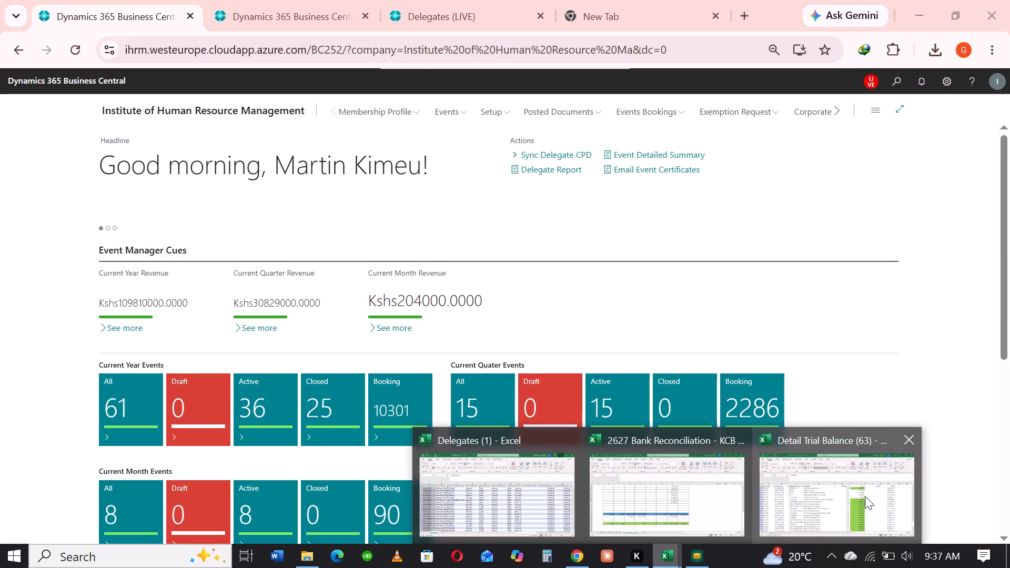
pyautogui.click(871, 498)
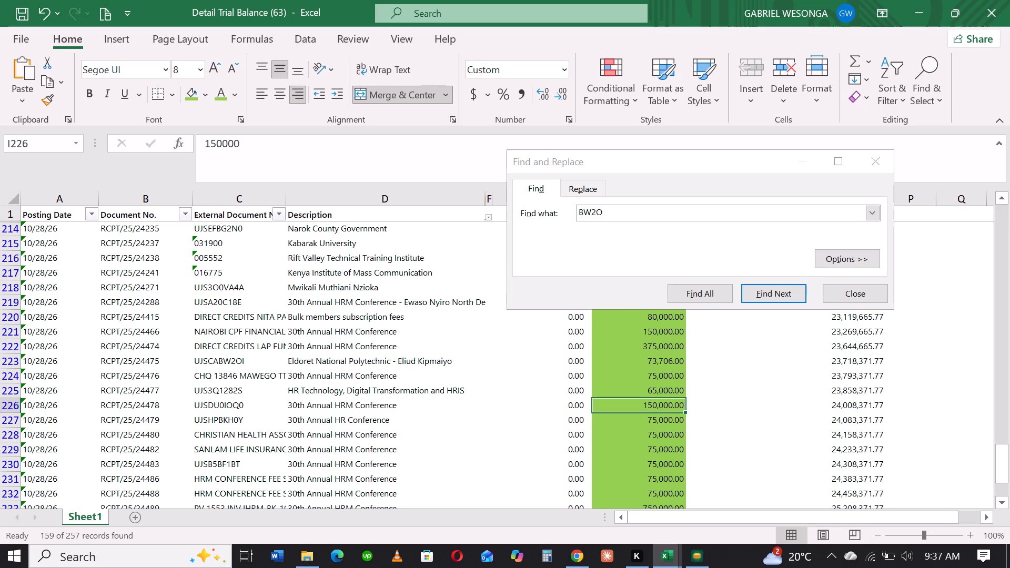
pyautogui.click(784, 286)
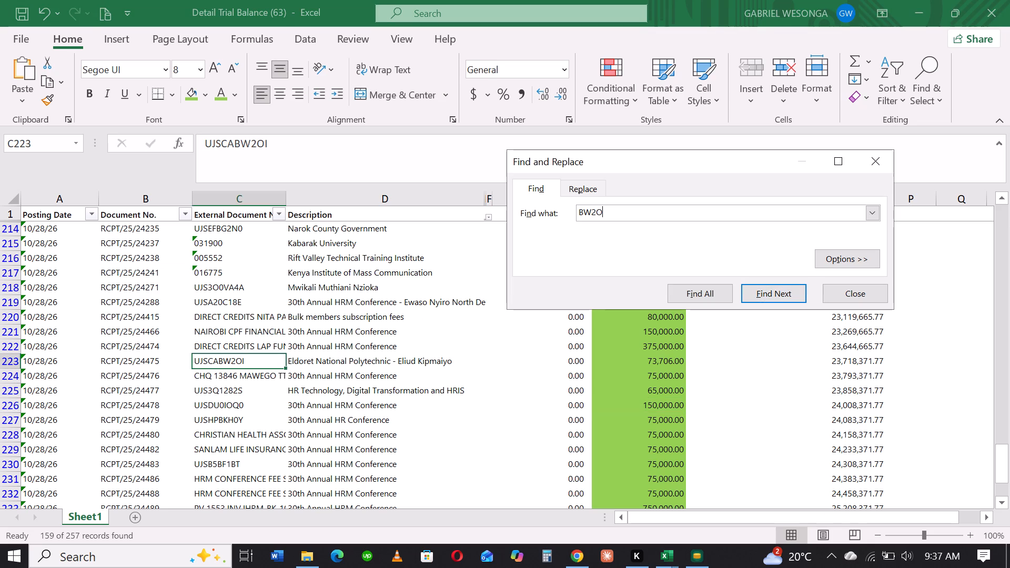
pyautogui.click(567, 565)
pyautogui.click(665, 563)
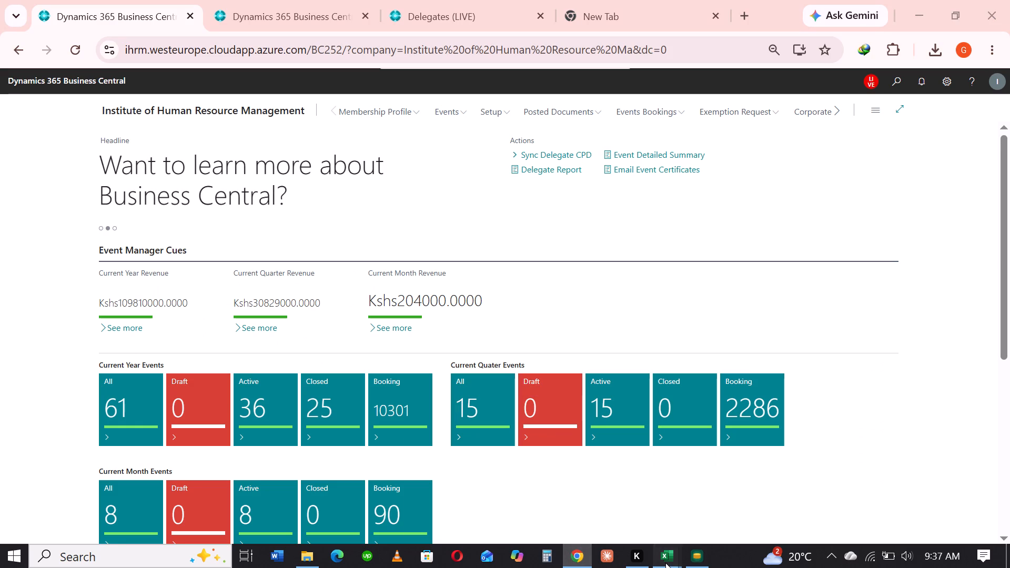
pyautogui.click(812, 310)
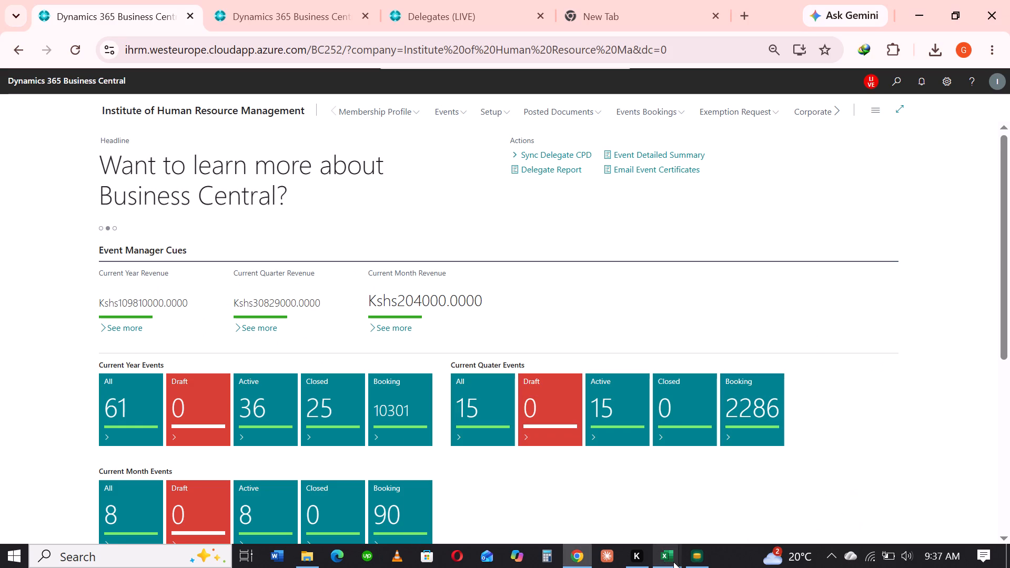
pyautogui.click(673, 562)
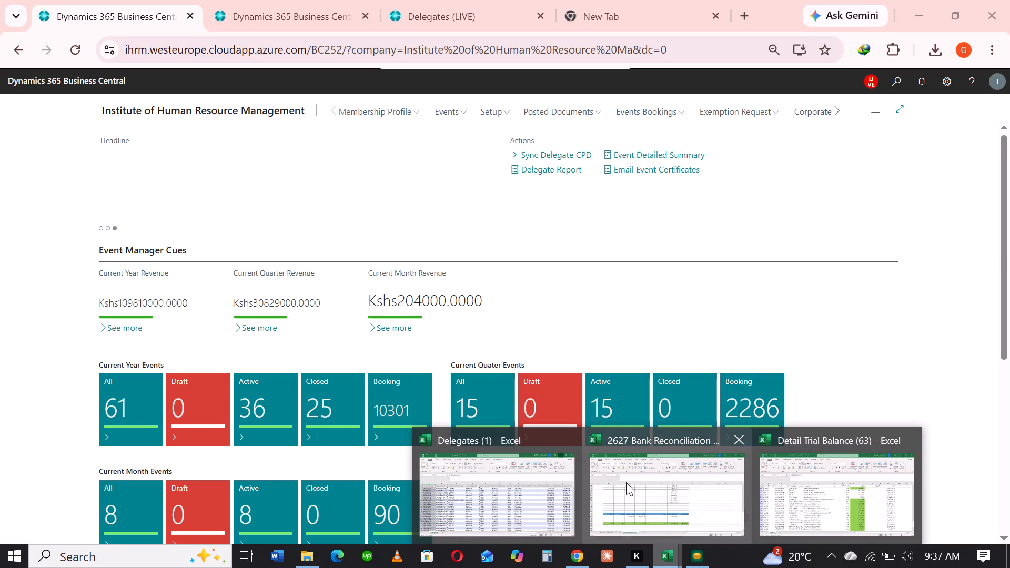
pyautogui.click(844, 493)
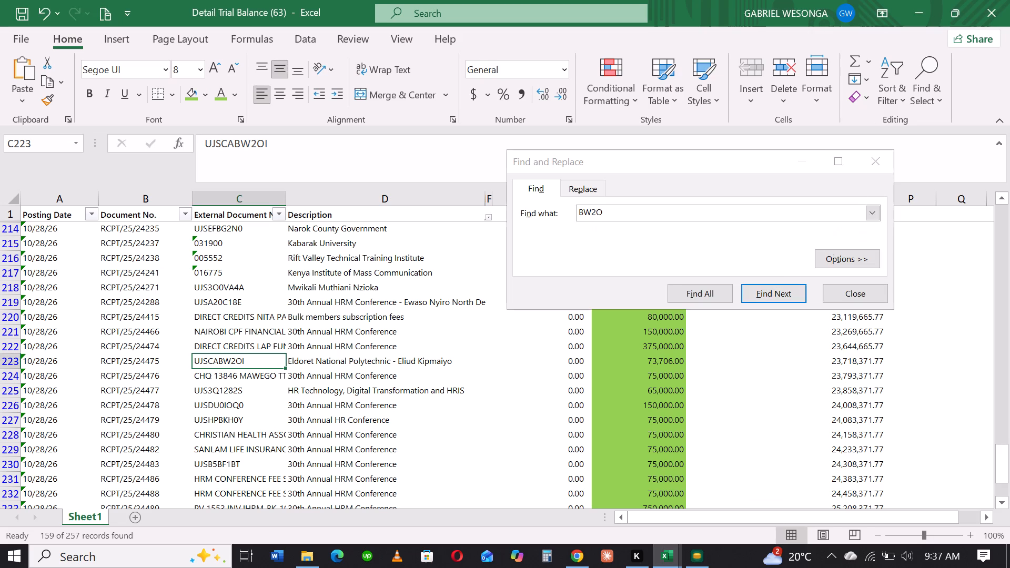
# Filter the Debit column by colour to list only entries with no fill.
pyautogui.moveTo(767, 160); pyautogui.dragTo(446, 167)
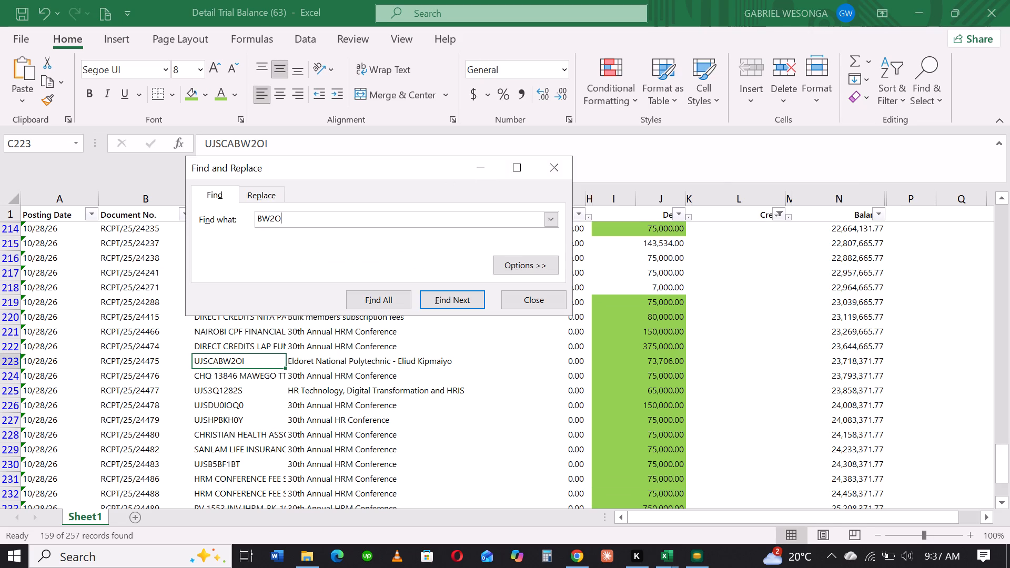
pyautogui.click(679, 215)
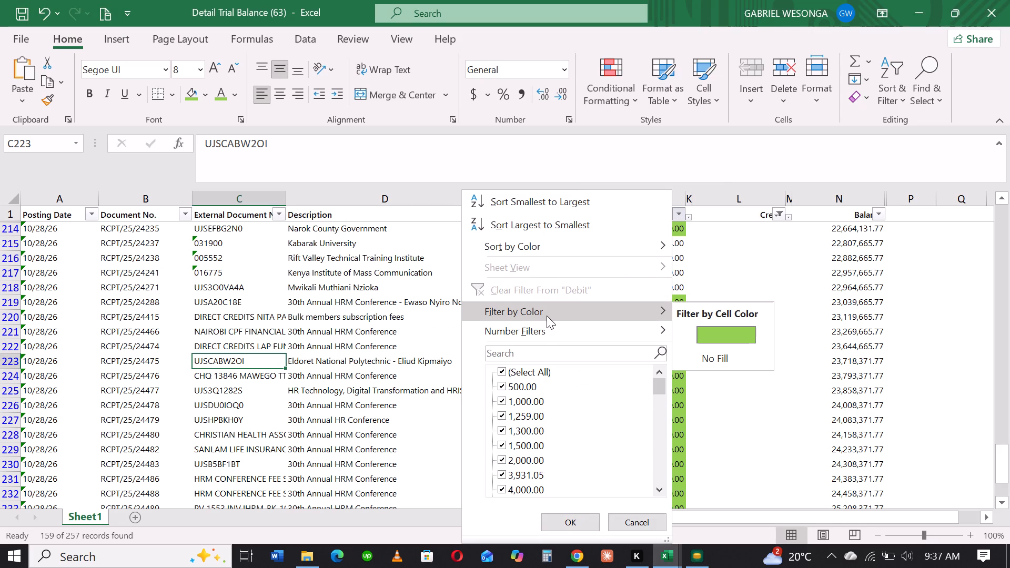
pyautogui.click(869, 314)
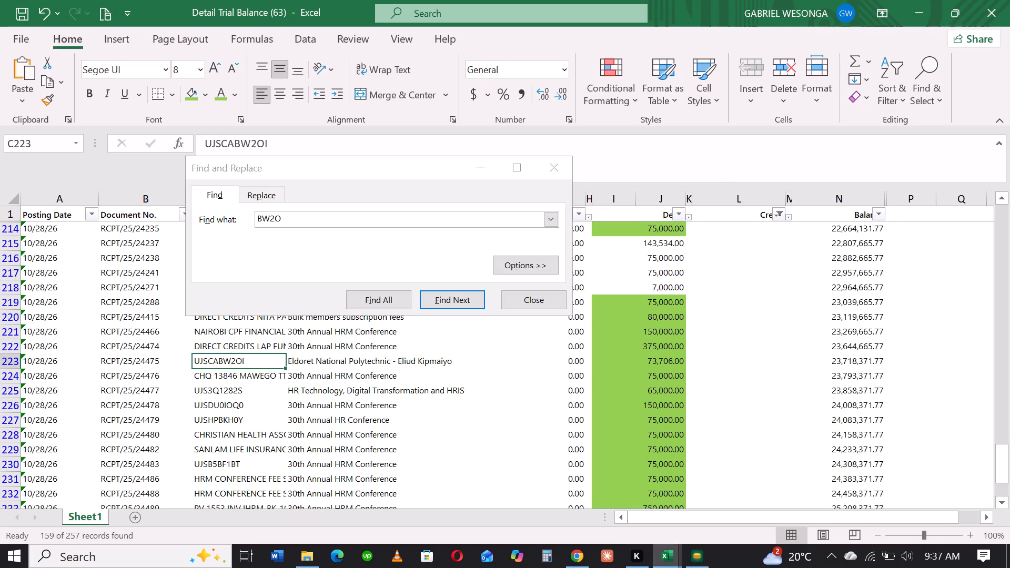
pyautogui.click(681, 211)
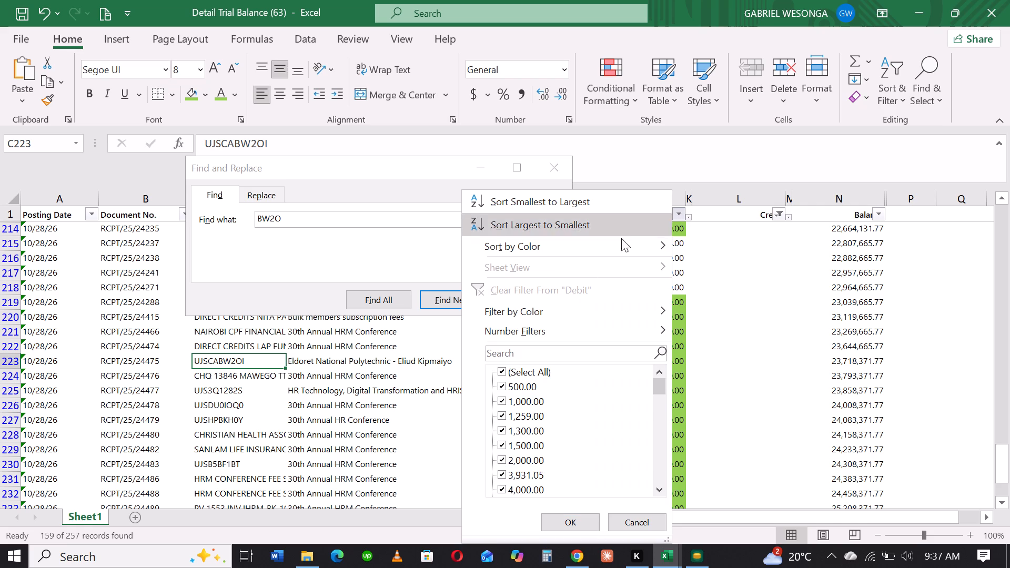
pyautogui.click(555, 309)
pyautogui.click(714, 358)
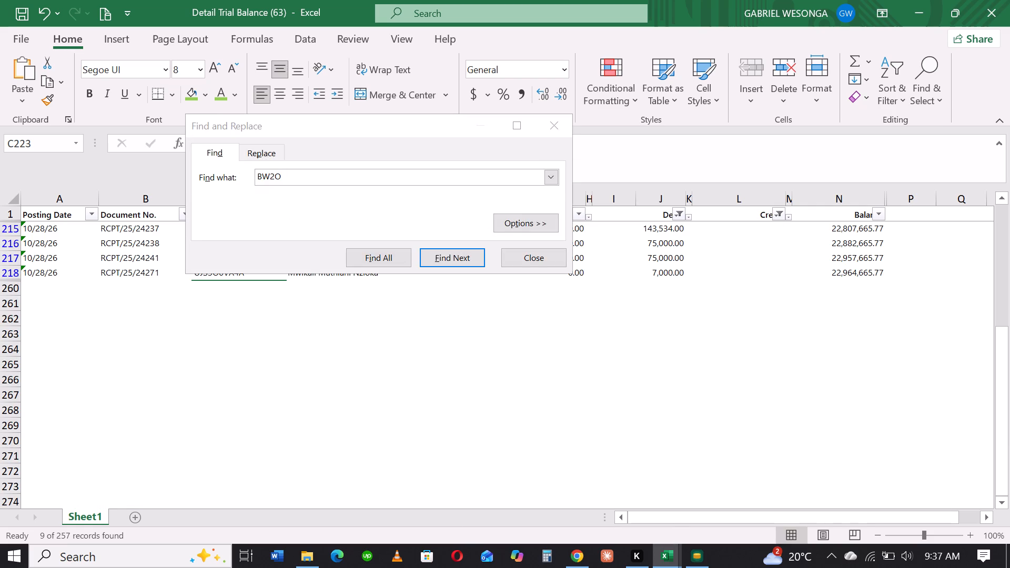
# Select all the remaining unfilled debit amounts, from row 101 to row 218, to check their sum.
pyautogui.moveTo(1009, 362); pyautogui.dragTo(1009, 285)
pyautogui.moveTo(994, 358); pyautogui.dragTo(1005, 341)
pyautogui.moveTo(1006, 344); pyautogui.dragTo(1009, 191)
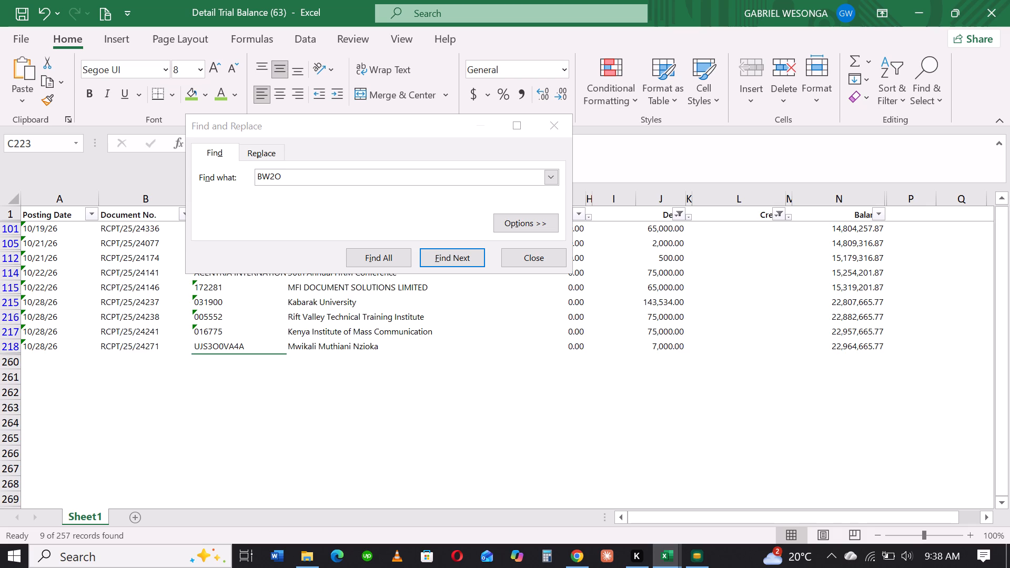
pyautogui.moveTo(659, 231); pyautogui.dragTo(668, 347)
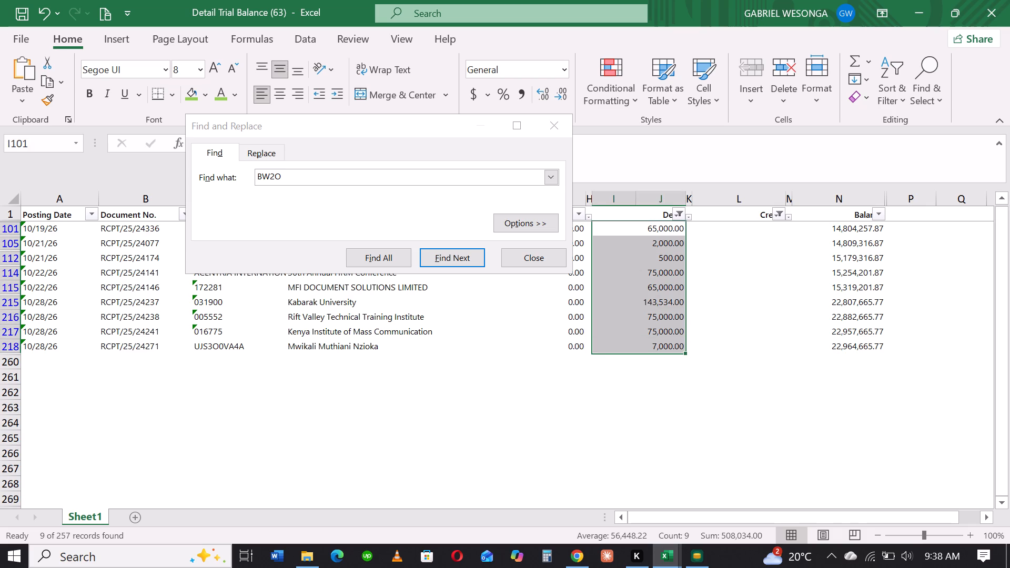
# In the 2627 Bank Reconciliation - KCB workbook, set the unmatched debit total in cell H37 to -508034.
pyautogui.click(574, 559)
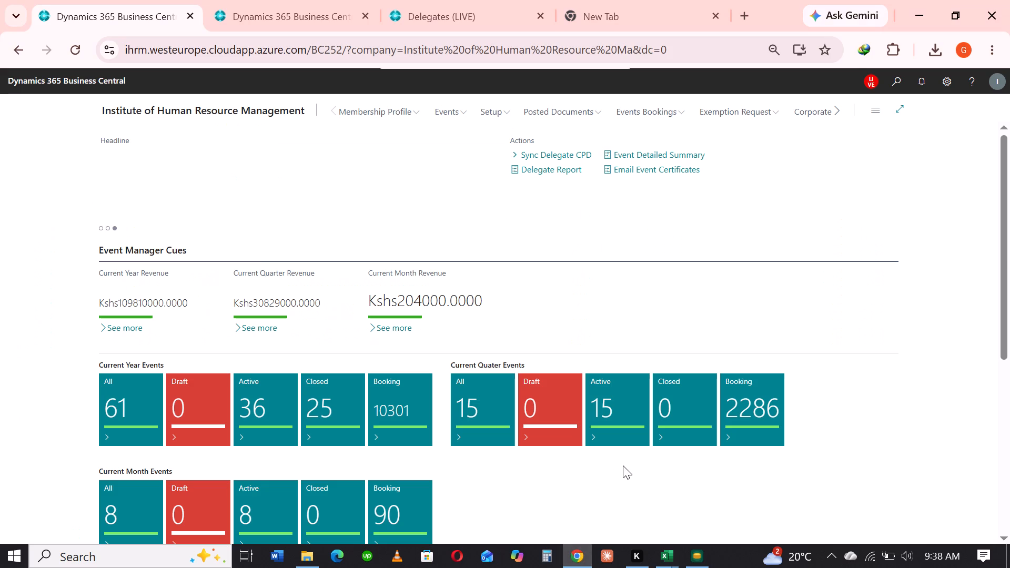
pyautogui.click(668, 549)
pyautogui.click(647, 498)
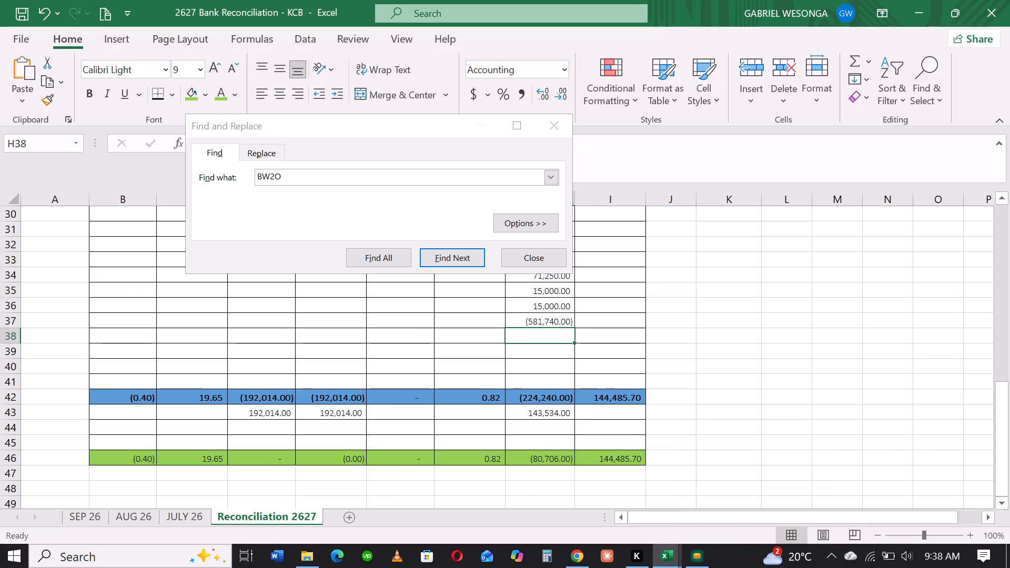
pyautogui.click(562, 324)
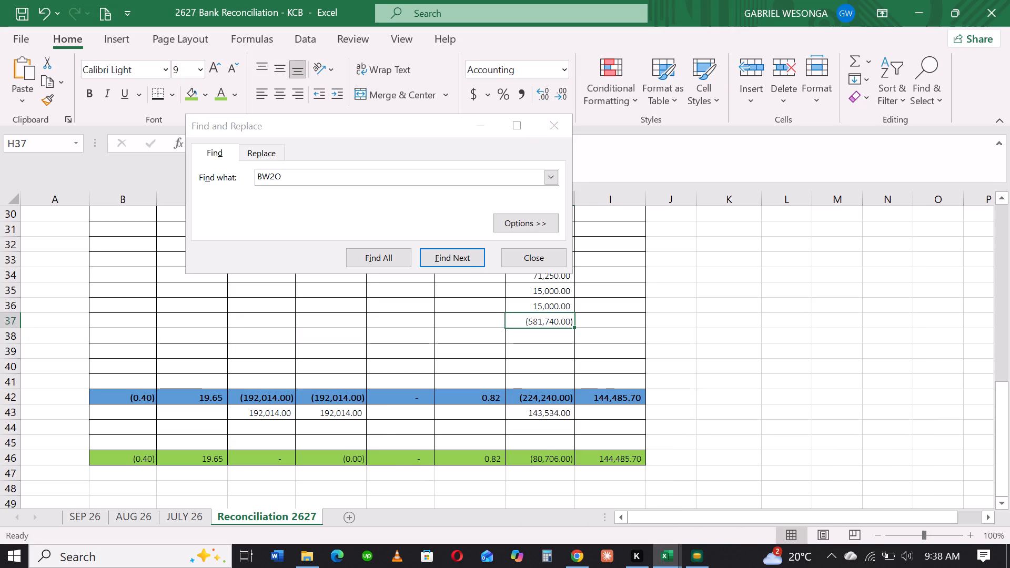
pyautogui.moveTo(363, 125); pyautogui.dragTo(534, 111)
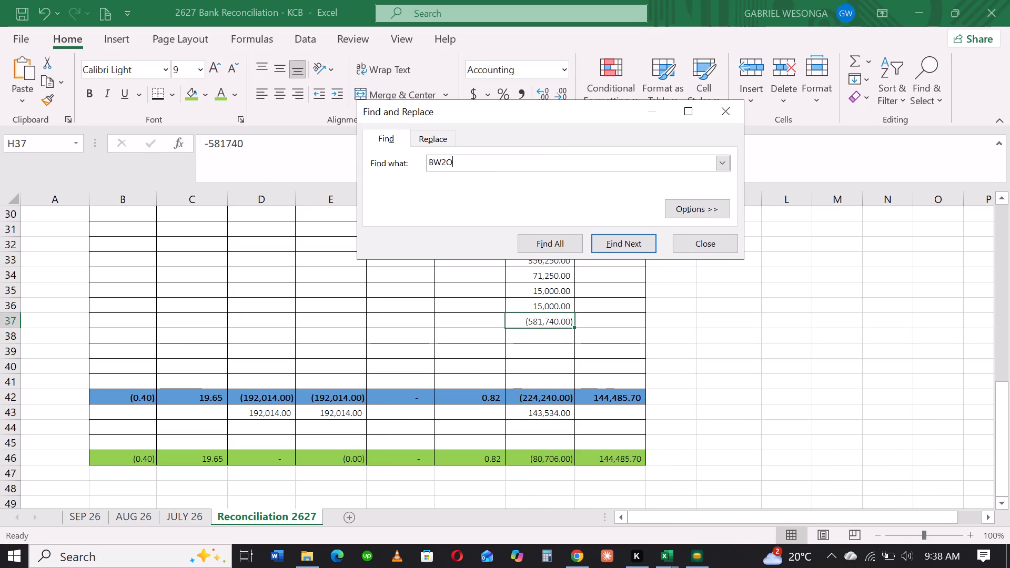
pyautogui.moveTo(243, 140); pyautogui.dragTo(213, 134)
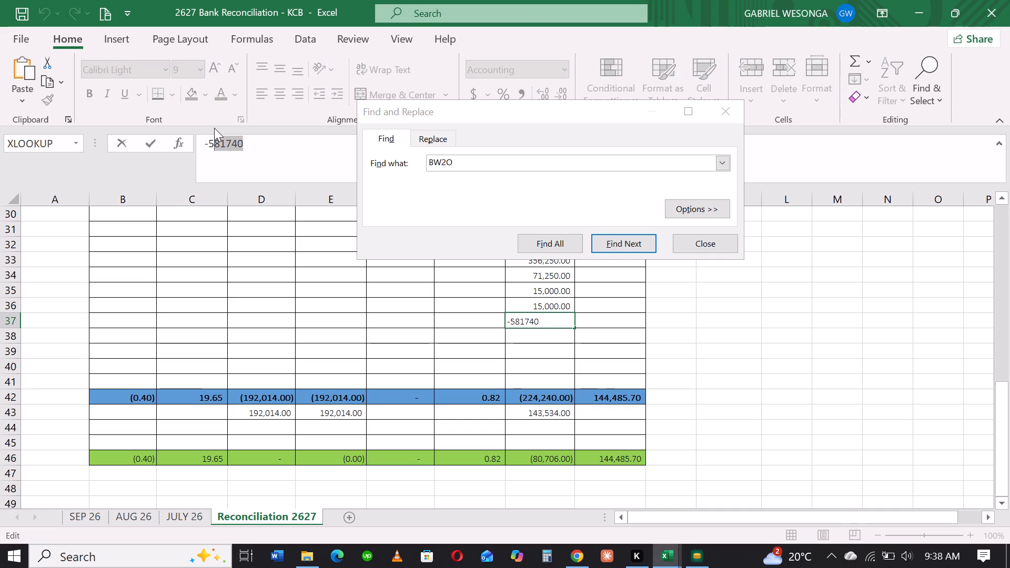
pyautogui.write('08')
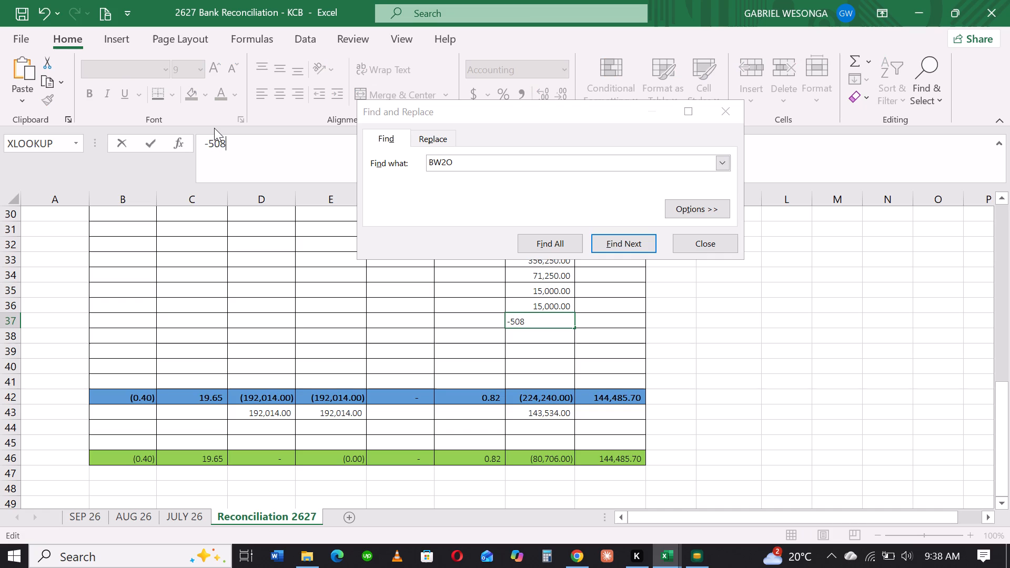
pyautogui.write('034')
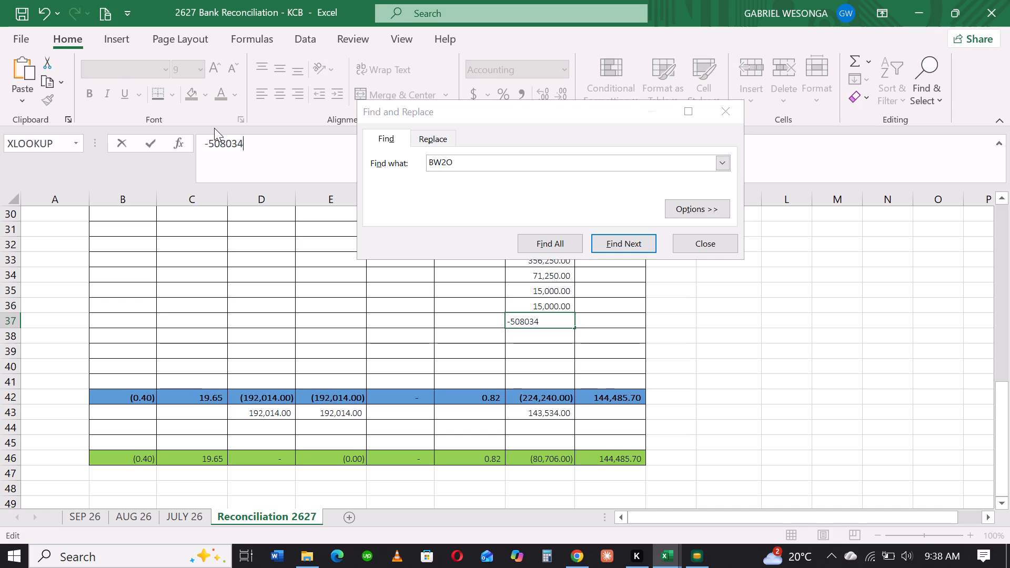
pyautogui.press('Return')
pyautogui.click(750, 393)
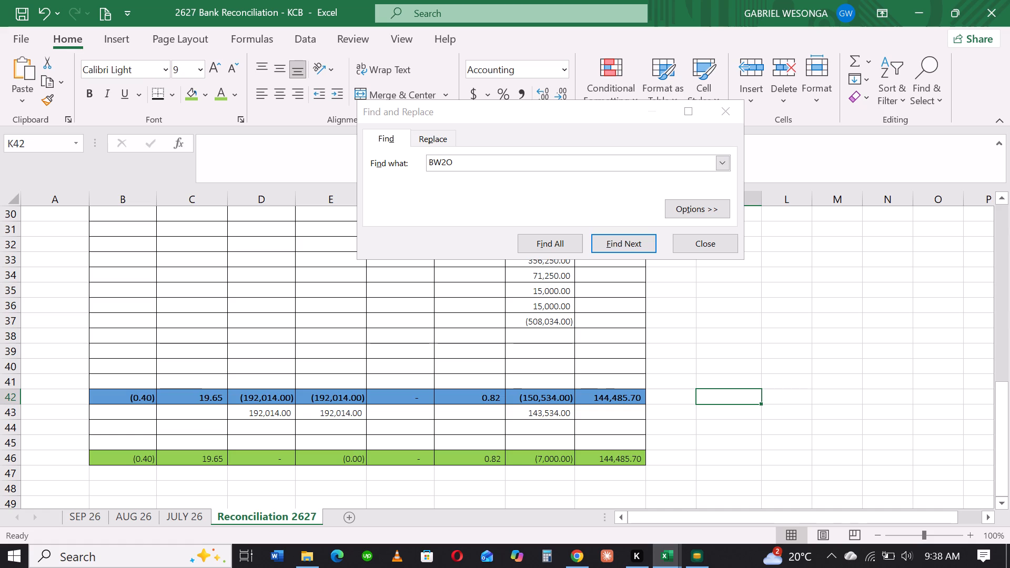
# Switch to Detail Trial Balance (63) and copy the external document number of the 7,000.00 entry in row 218.
pyautogui.click(668, 556)
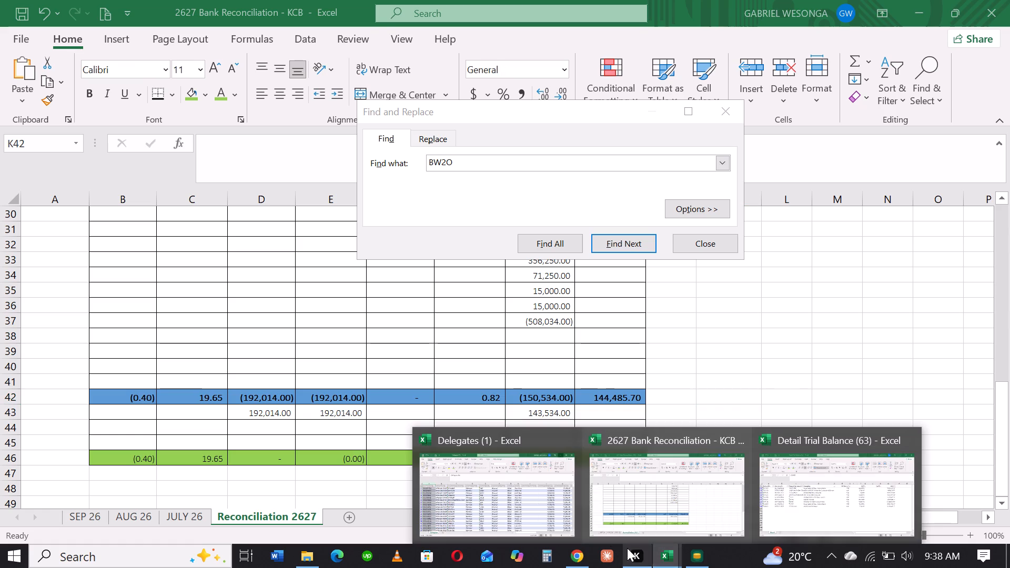
pyautogui.click(825, 498)
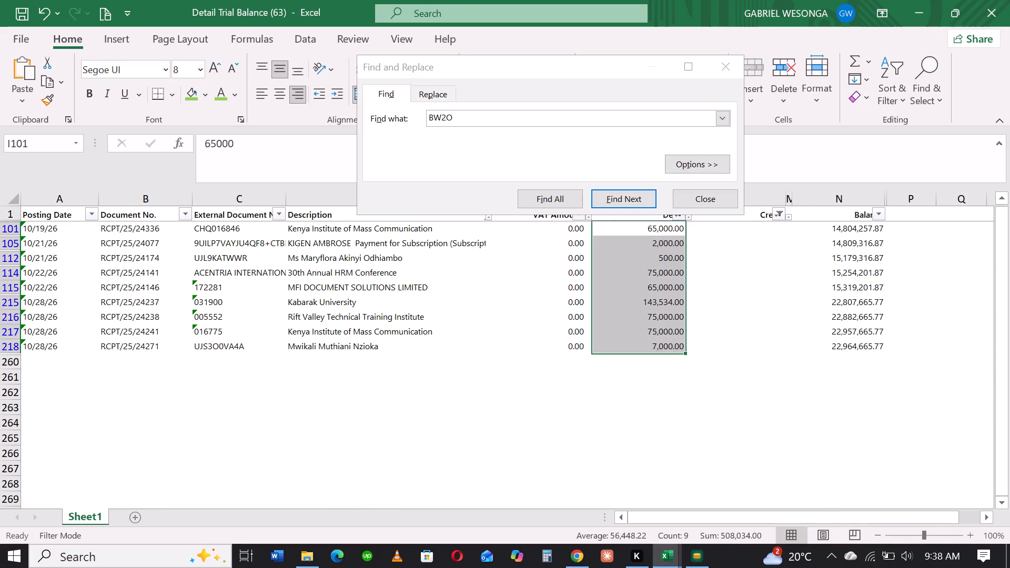
pyautogui.click(754, 330)
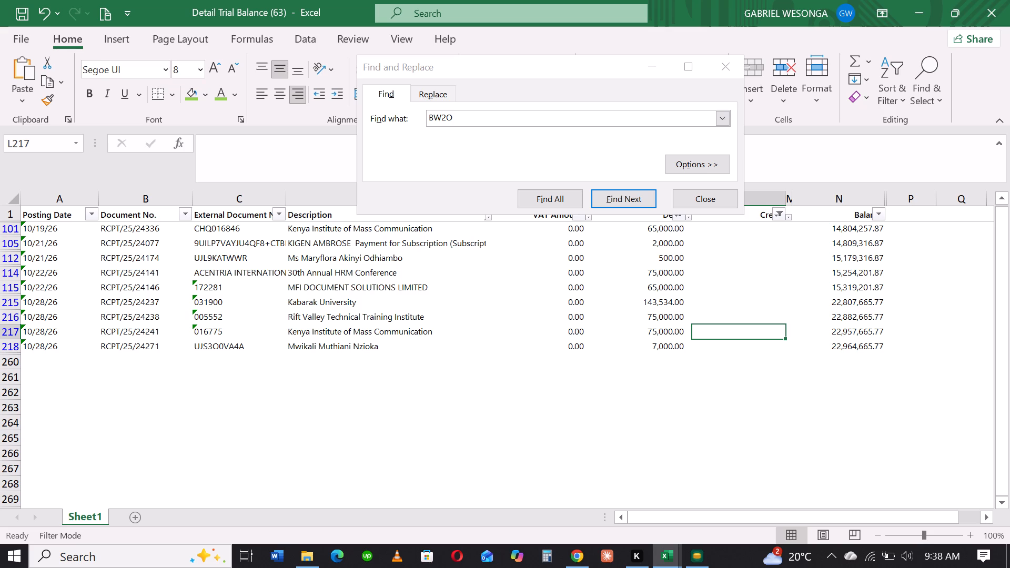
pyautogui.moveTo(621, 63); pyautogui.dragTo(627, 32)
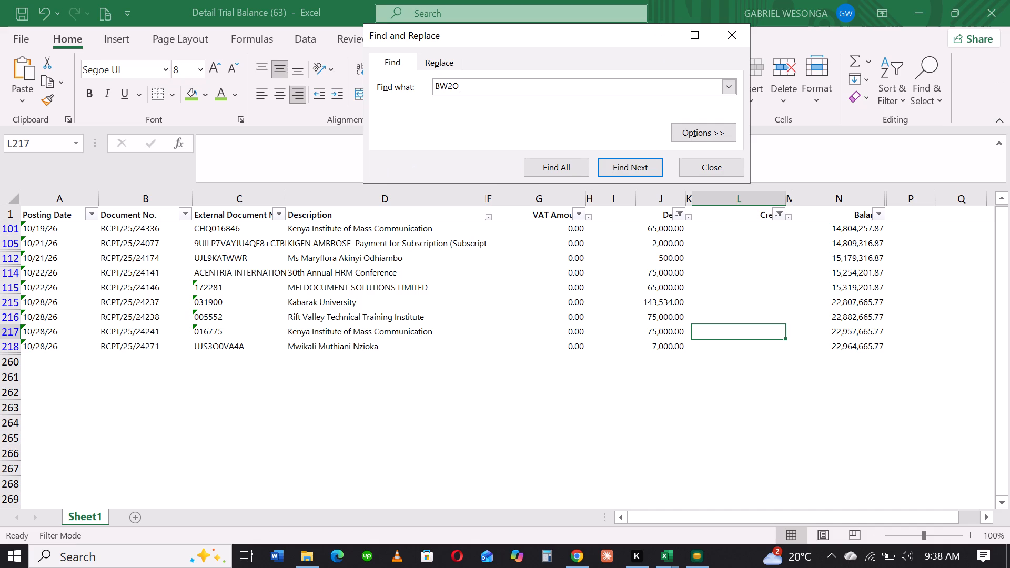
pyautogui.tripleClick(218, 341)
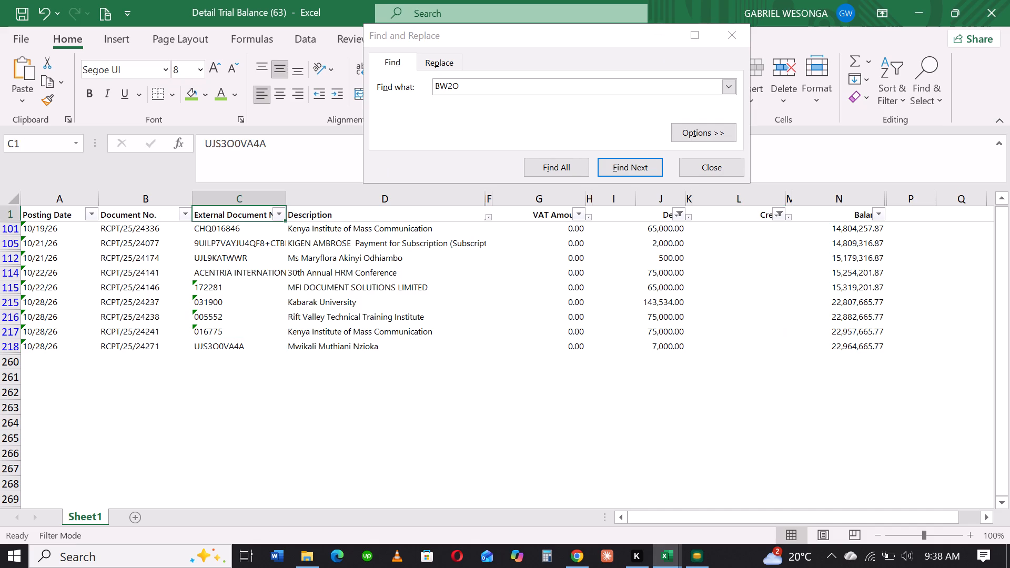
pyautogui.tripleClick(220, 344)
pyautogui.click(220, 344)
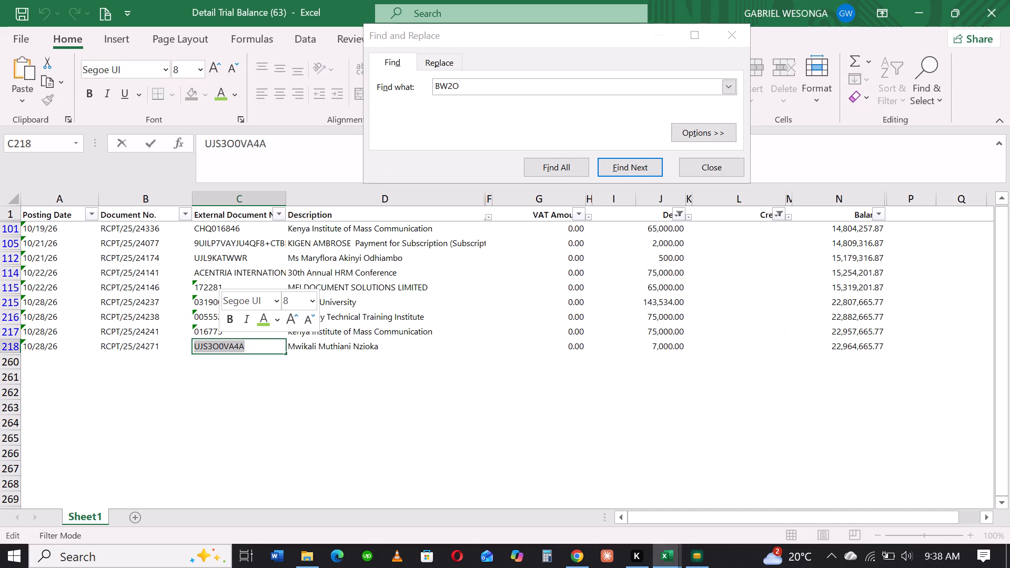
pyautogui.hotkey('ctrl', 'c')
# Clear the colour filter from the Debit column.
pyautogui.click(620, 324)
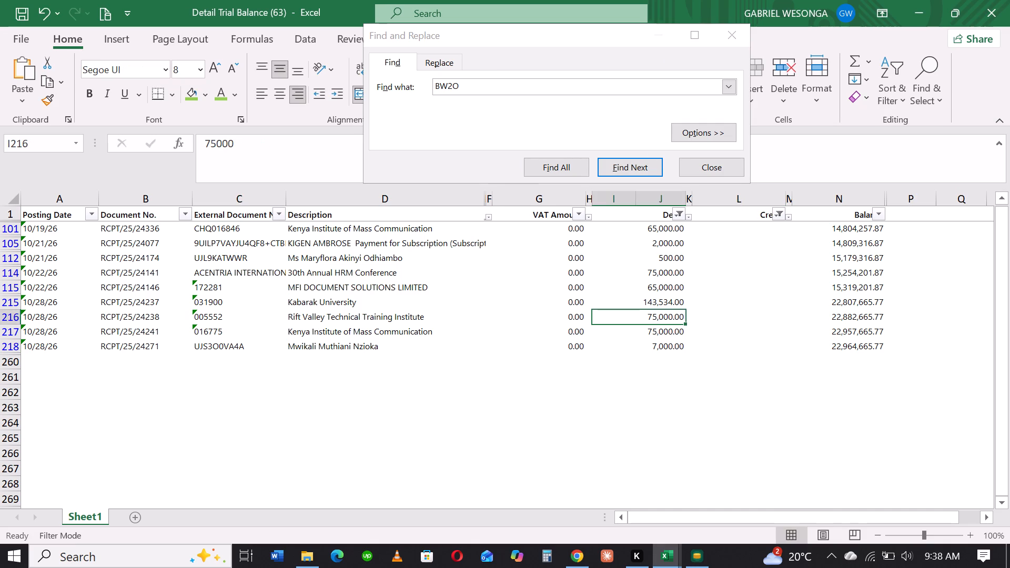
pyautogui.click(684, 210)
pyautogui.click(504, 292)
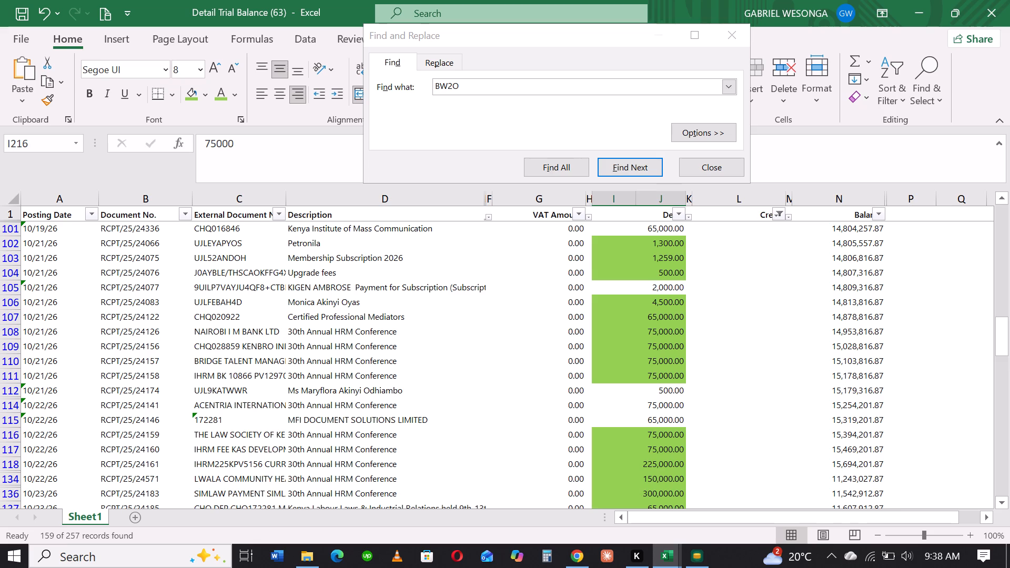
# Search the sheet for VA4A, the last part of the copied external document number.
pyautogui.moveTo(553, 90); pyautogui.dragTo(297, 94)
pyautogui.doubleClick(446, 87)
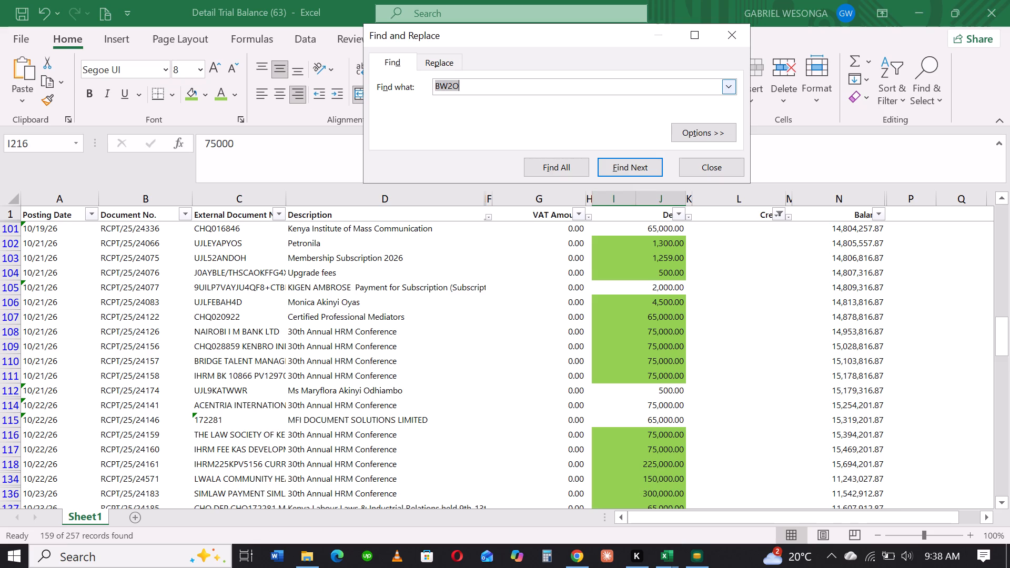
pyautogui.hotkey('ctrl', 'v')
pyautogui.moveTo(463, 82); pyautogui.dragTo(375, 80)
pyautogui.press('BackSpace')
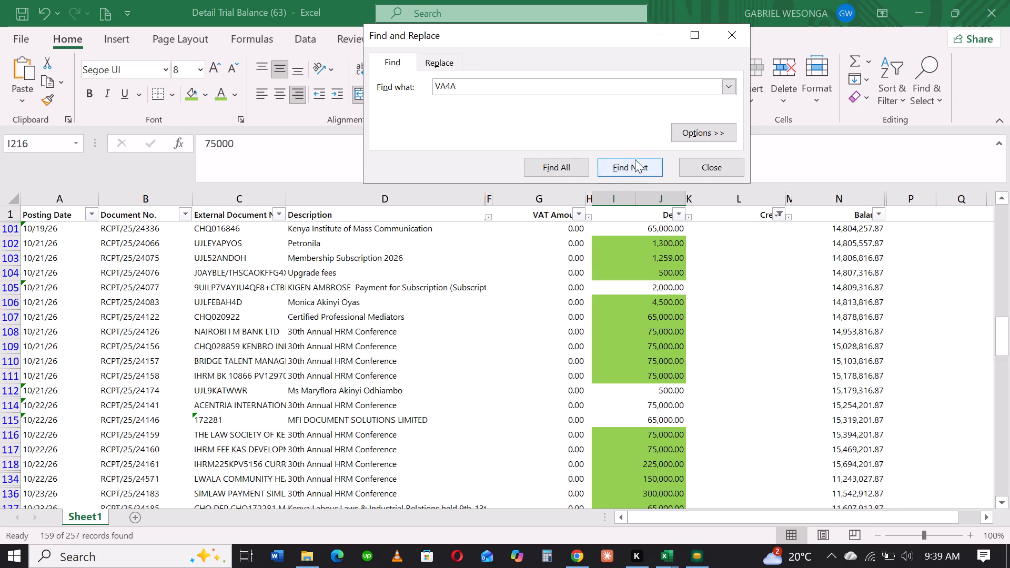
pyautogui.click(635, 160)
pyautogui.click(635, 167)
pyautogui.tripleClick(634, 168)
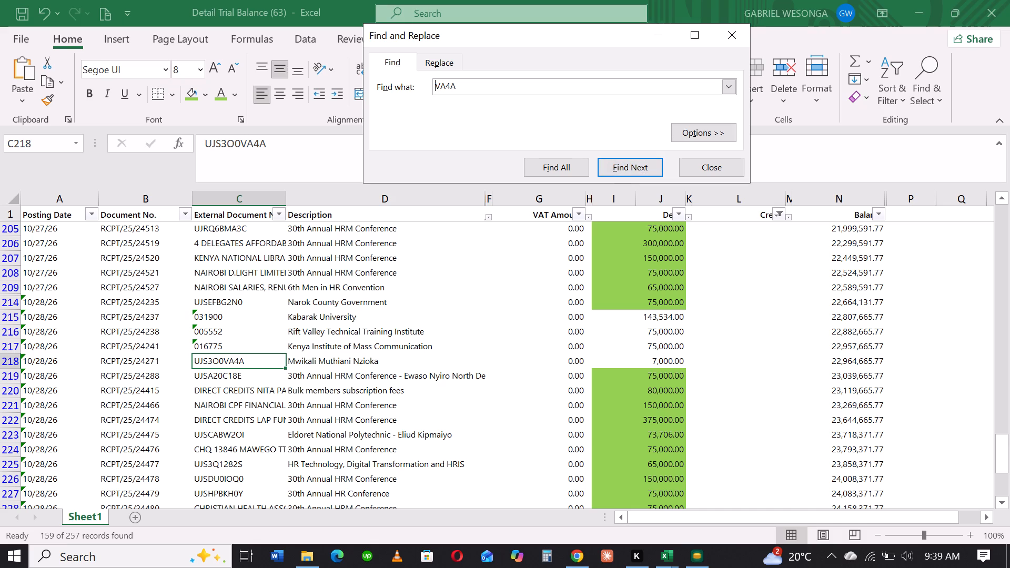
# Fill the 7,000.00 debit in row 218 with green.
pyautogui.click(650, 359)
pyautogui.click(187, 100)
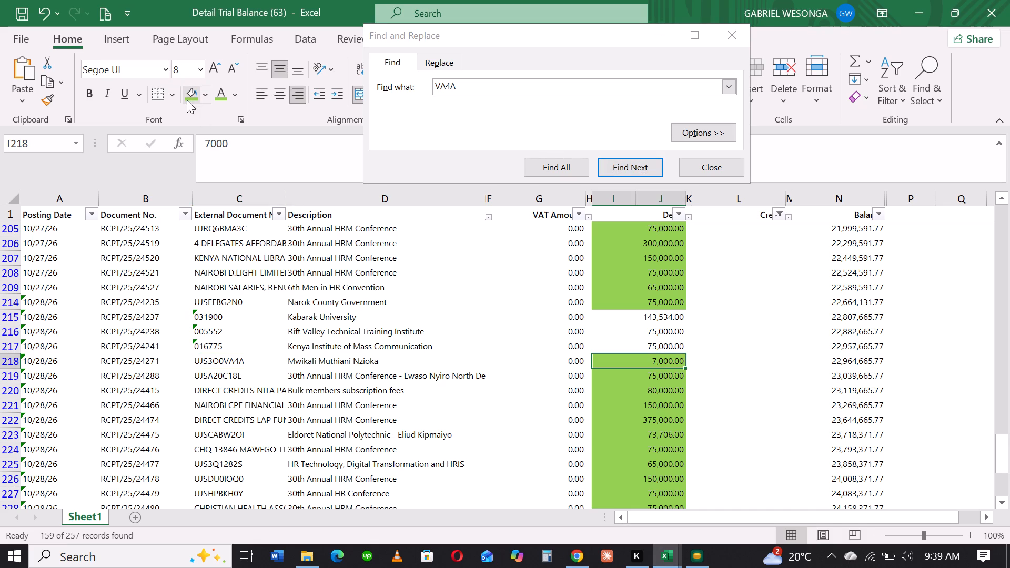
pyautogui.click(734, 380)
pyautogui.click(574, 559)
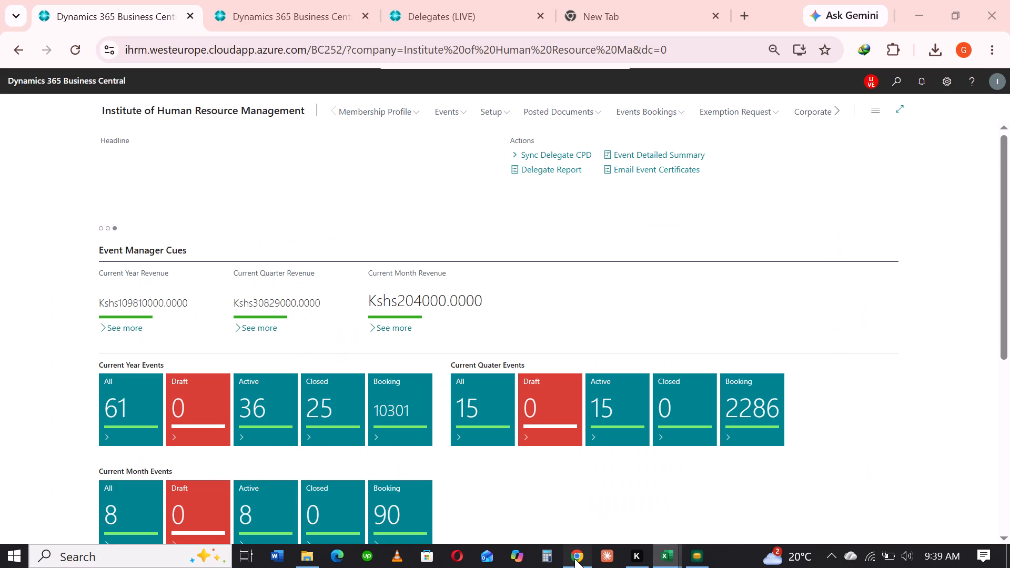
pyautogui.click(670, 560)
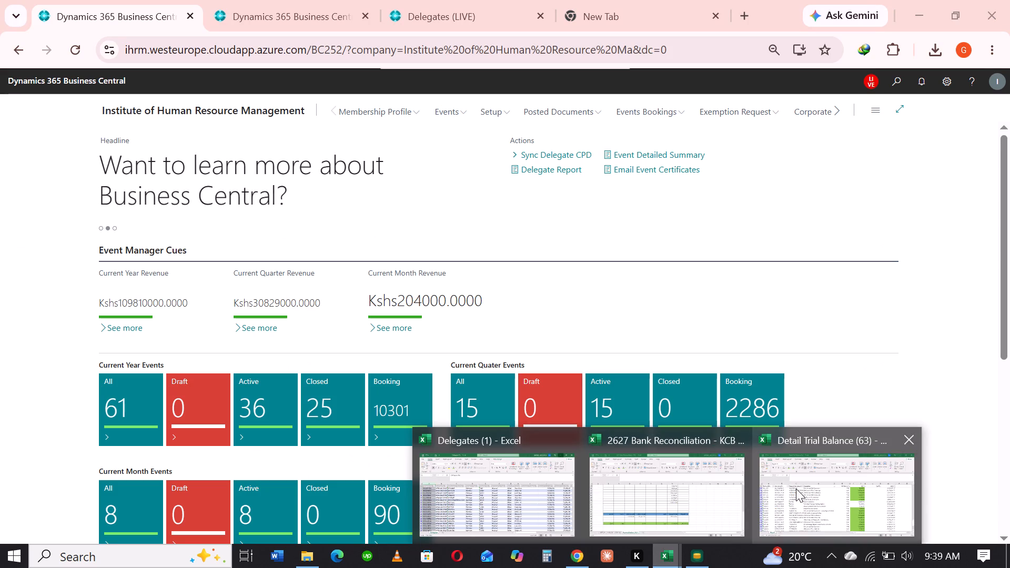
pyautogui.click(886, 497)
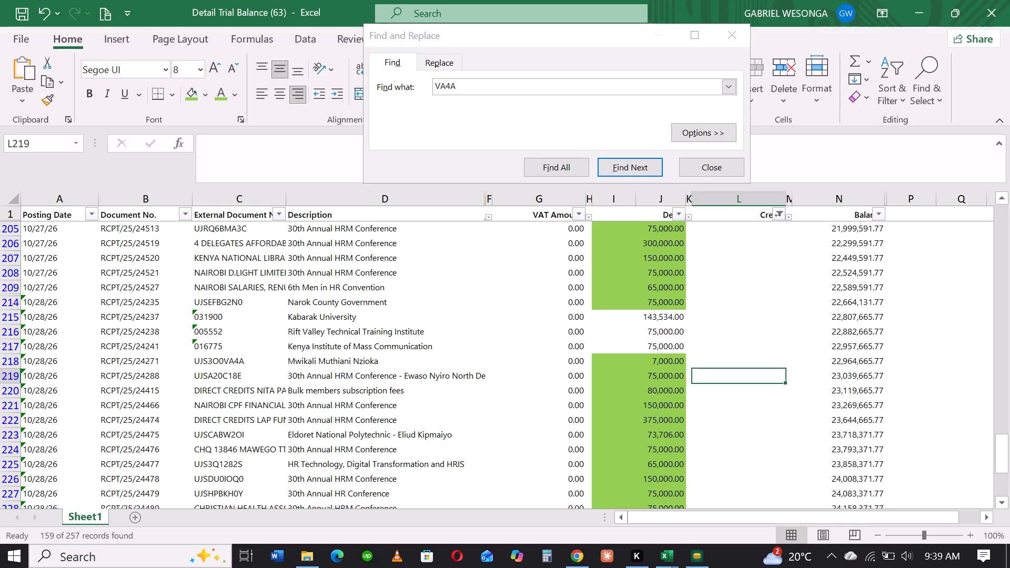
# Filter the Debit column by colour to list only entries with no fill.
pyautogui.click(678, 211)
pyautogui.click(540, 309)
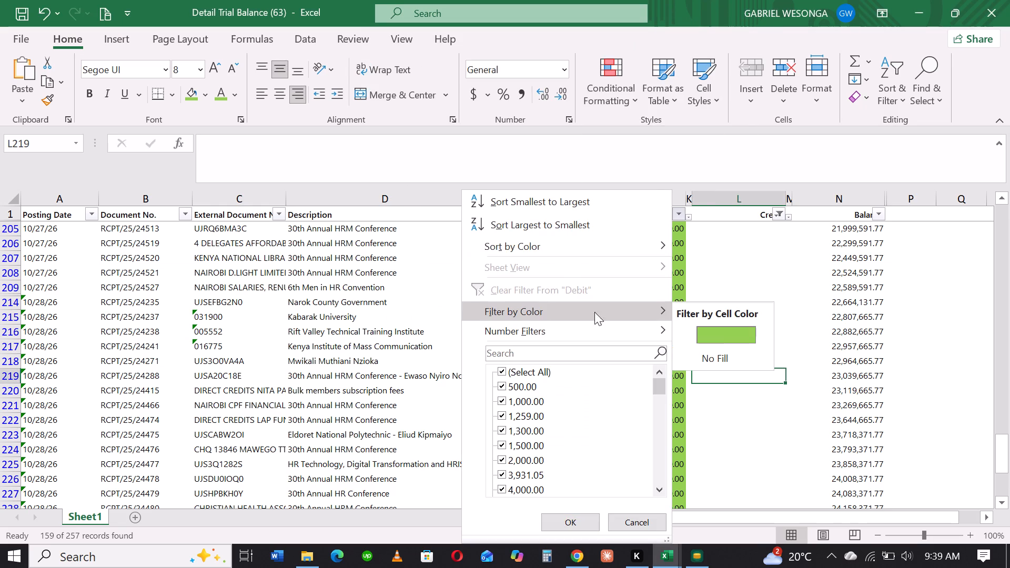
pyautogui.click(715, 352)
pyautogui.click(772, 300)
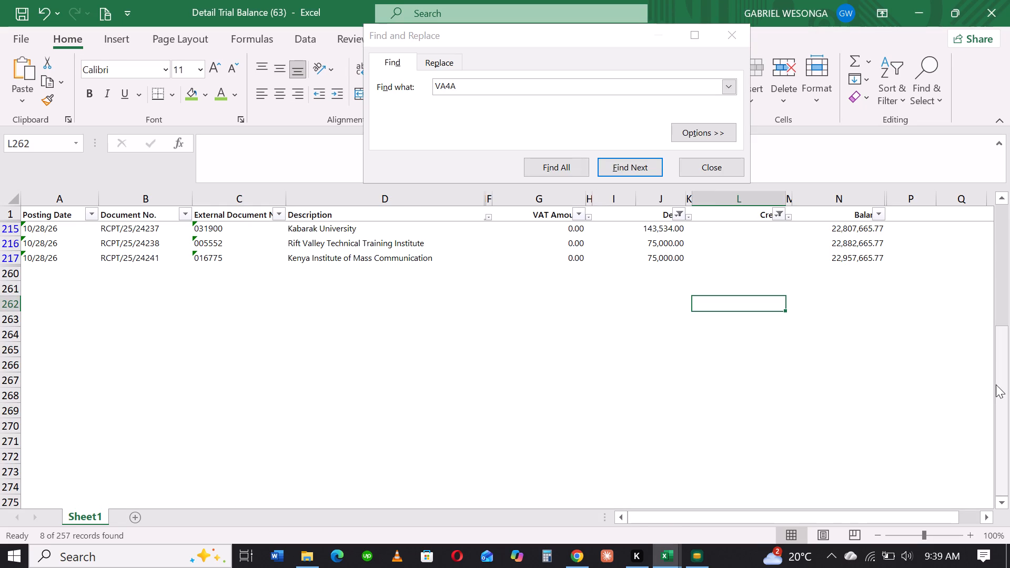
# Select all the remaining unfilled debit amounts, from row 101 to row 217, to check their sum.
pyautogui.moveTo(1001, 374); pyautogui.dragTo(1006, 244)
pyautogui.moveTo(671, 225); pyautogui.dragTo(670, 232)
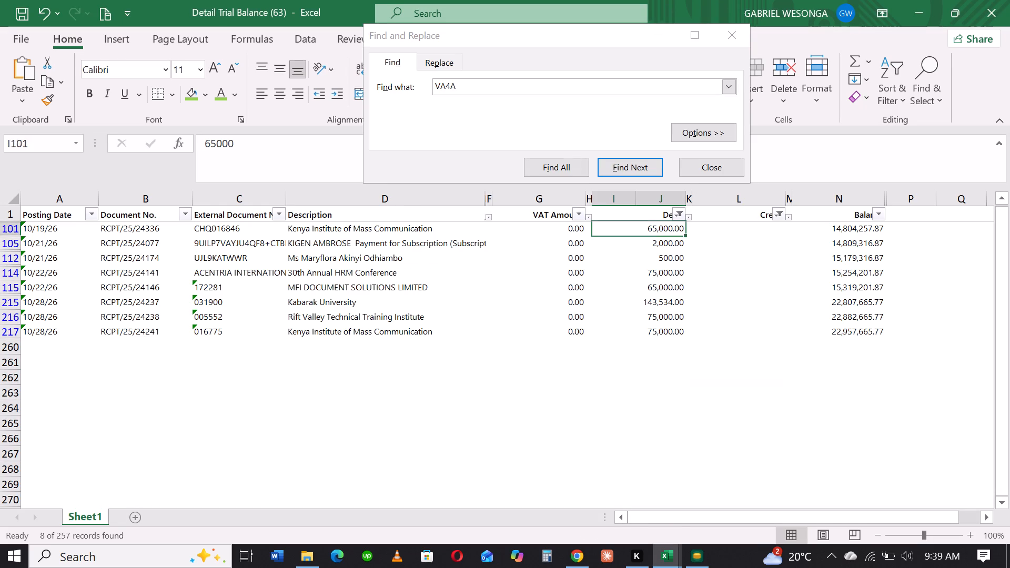
pyautogui.moveTo(670, 232); pyautogui.dragTo(660, 328)
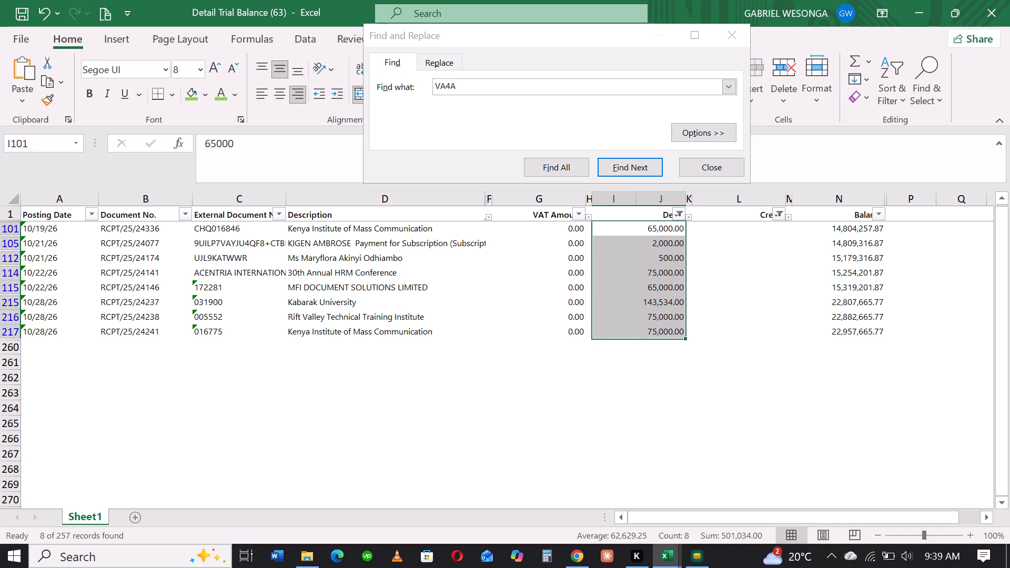
# In the 2627 Bank Reconciliation - KCB workbook, set the unmatched debit total in cell H37 to -501034.
pyautogui.click(675, 557)
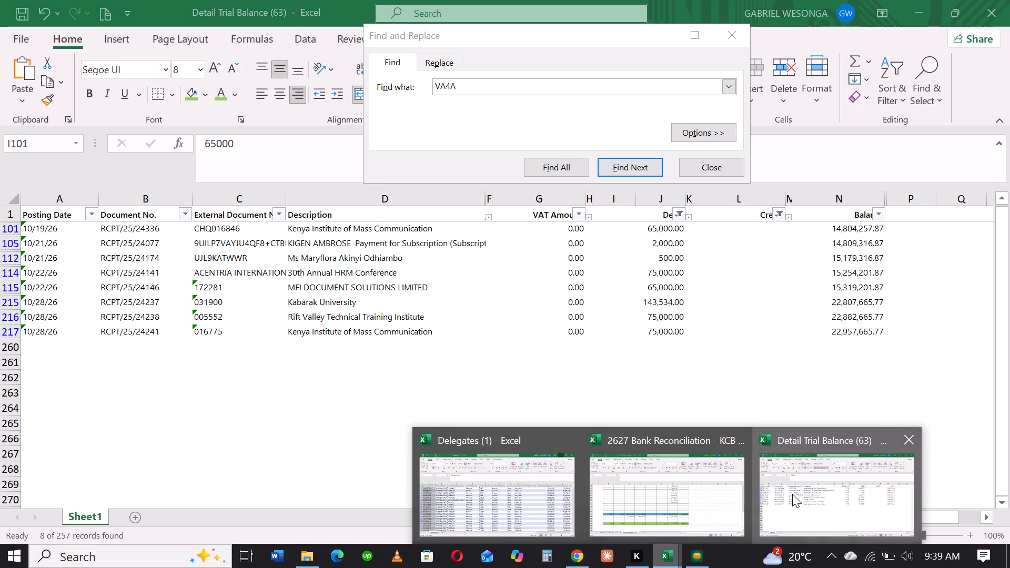
pyautogui.click(686, 500)
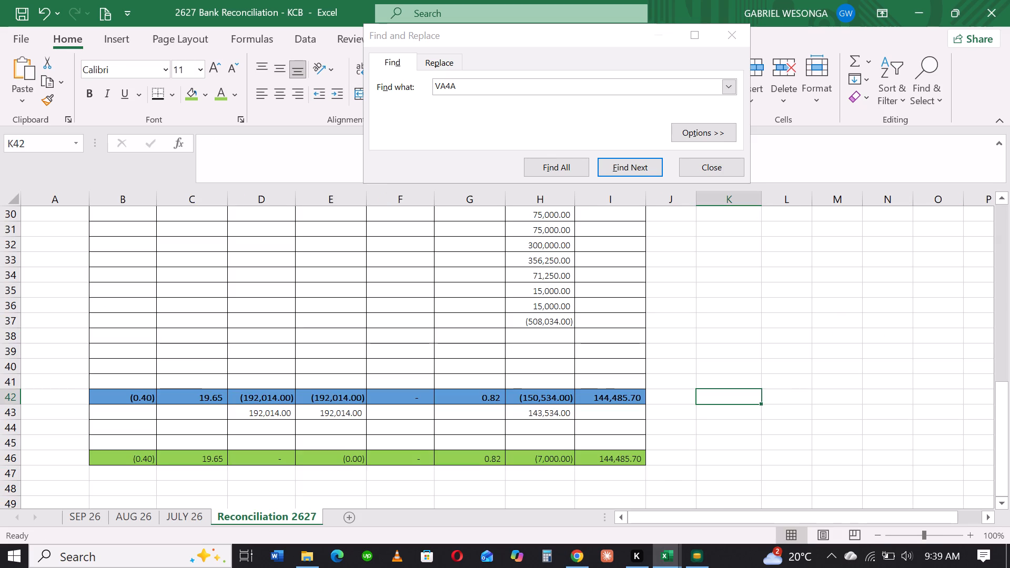
pyautogui.click(554, 320)
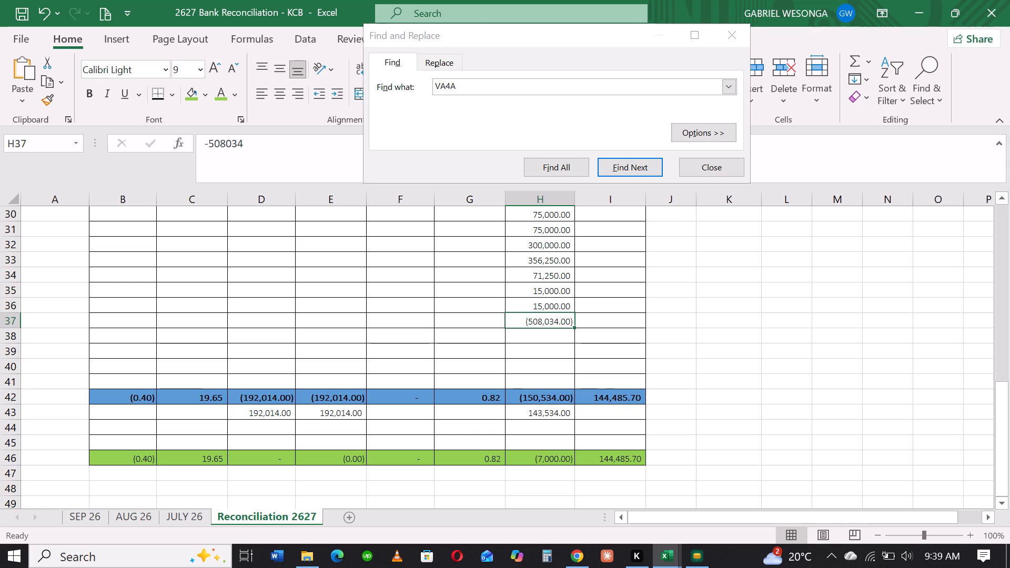
pyautogui.click(225, 141)
pyautogui.press('BackSpace')
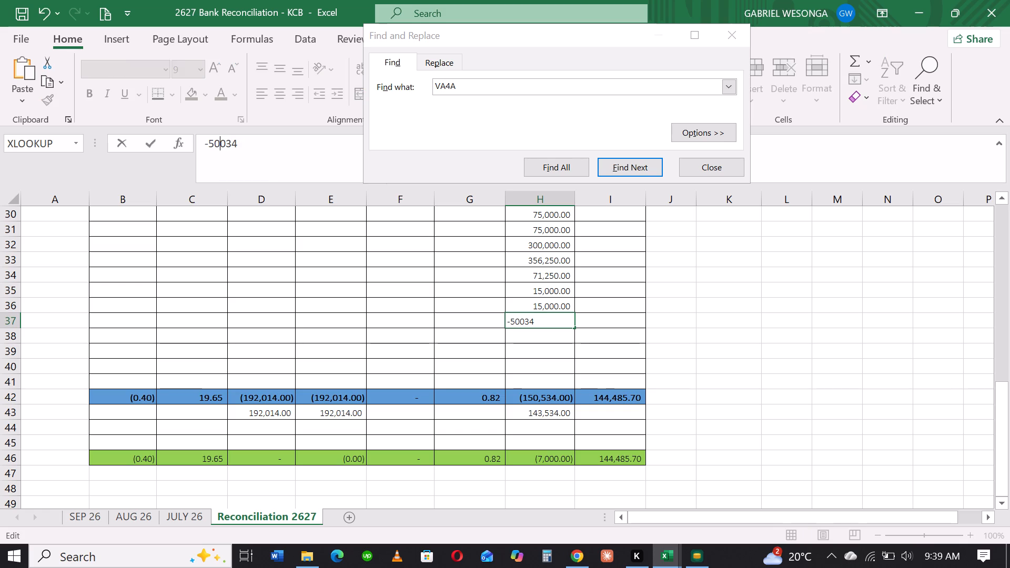
pyautogui.press('1')
pyautogui.press('Return')
pyautogui.click(989, 337)
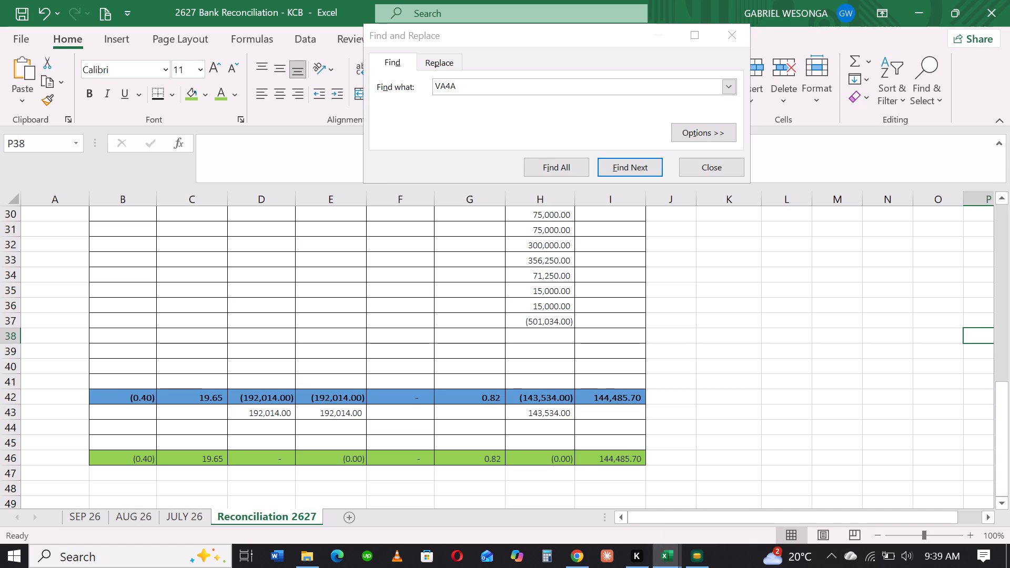
# In Detail Trial Balance (63), examine the external document numbers of the remaining unmatched debits, rows 101 to 217, including the Kabarak University entry.
pyautogui.moveTo(997, 413); pyautogui.dragTo(1009, 260)
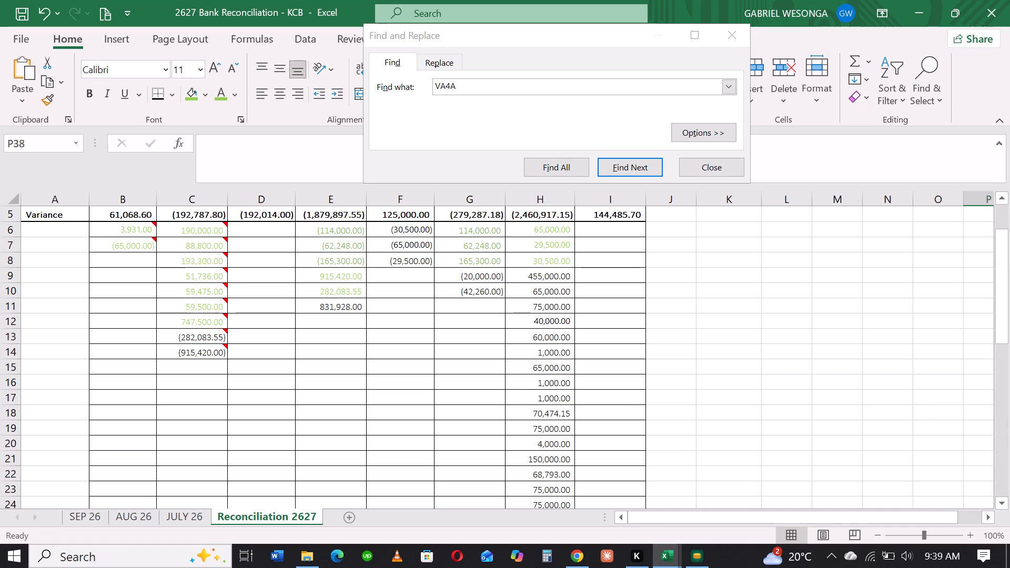
pyautogui.click(1000, 502)
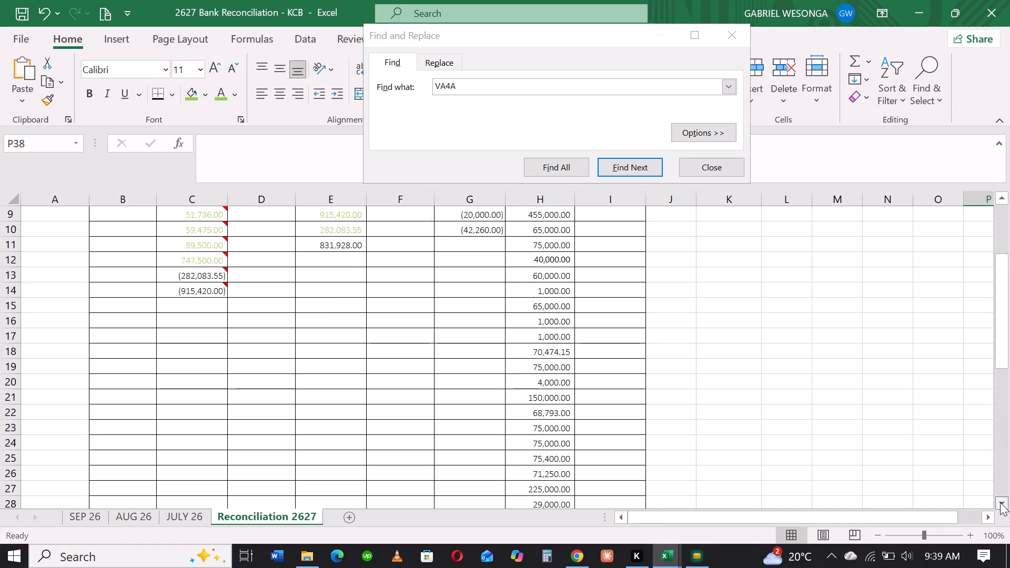
pyautogui.click(660, 565)
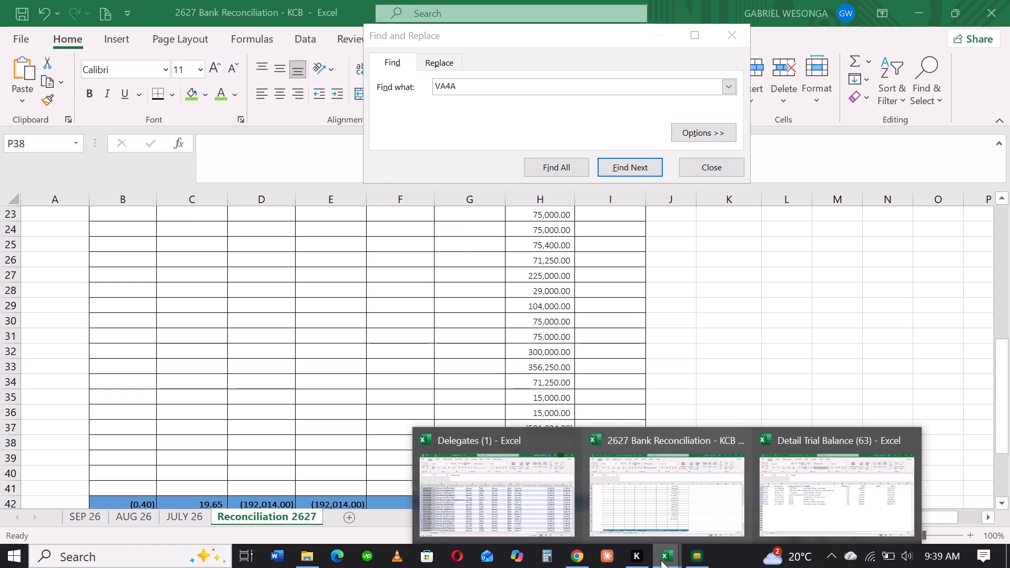
pyautogui.click(854, 504)
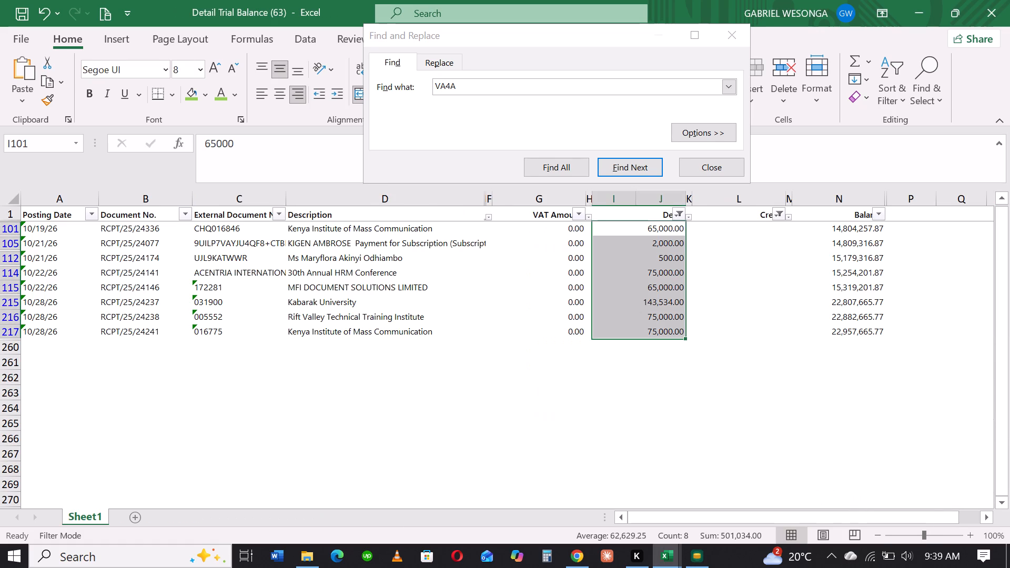
pyautogui.click(671, 305)
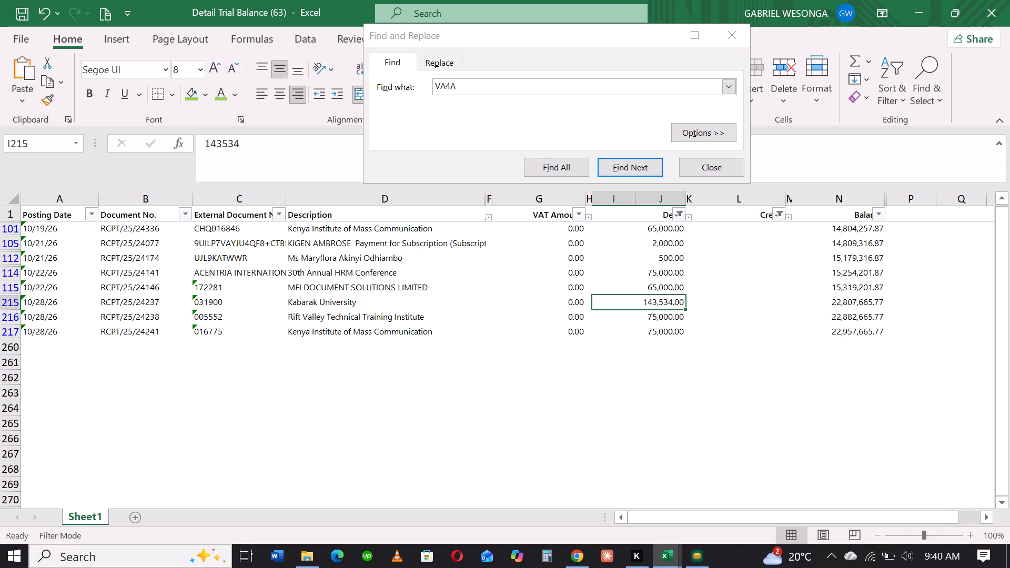
pyautogui.click(237, 270)
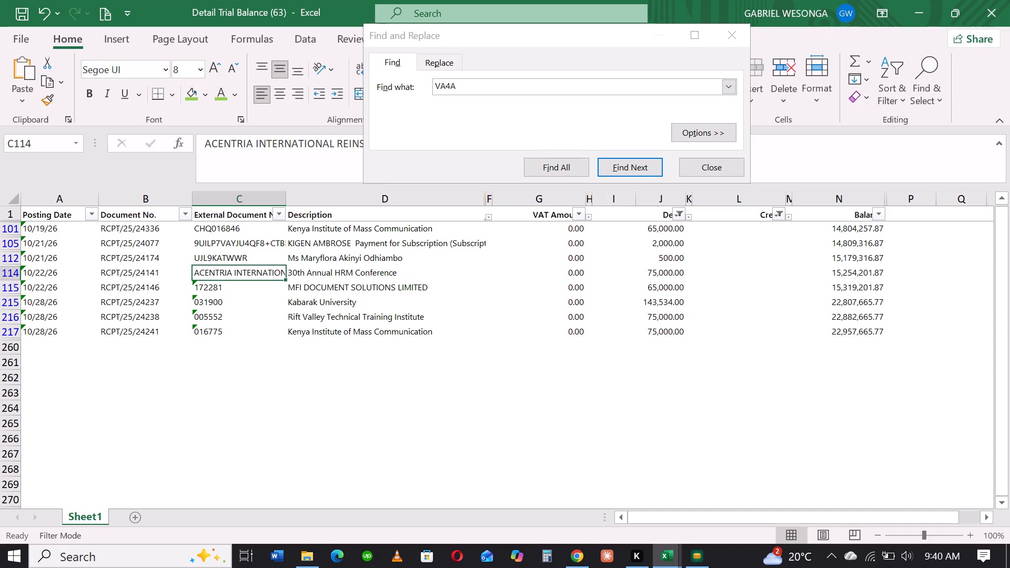
pyautogui.click(219, 230)
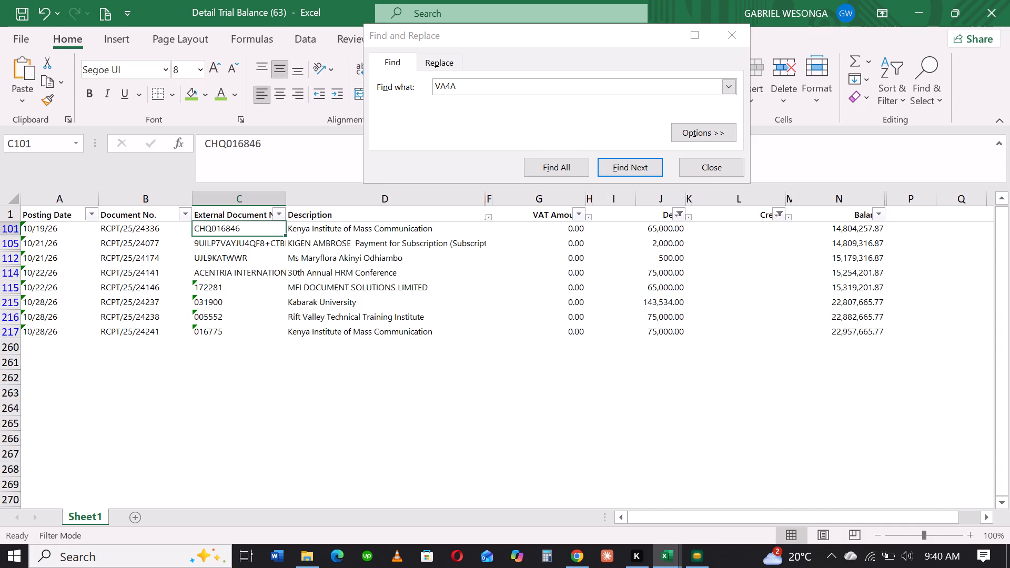
pyautogui.click(213, 247)
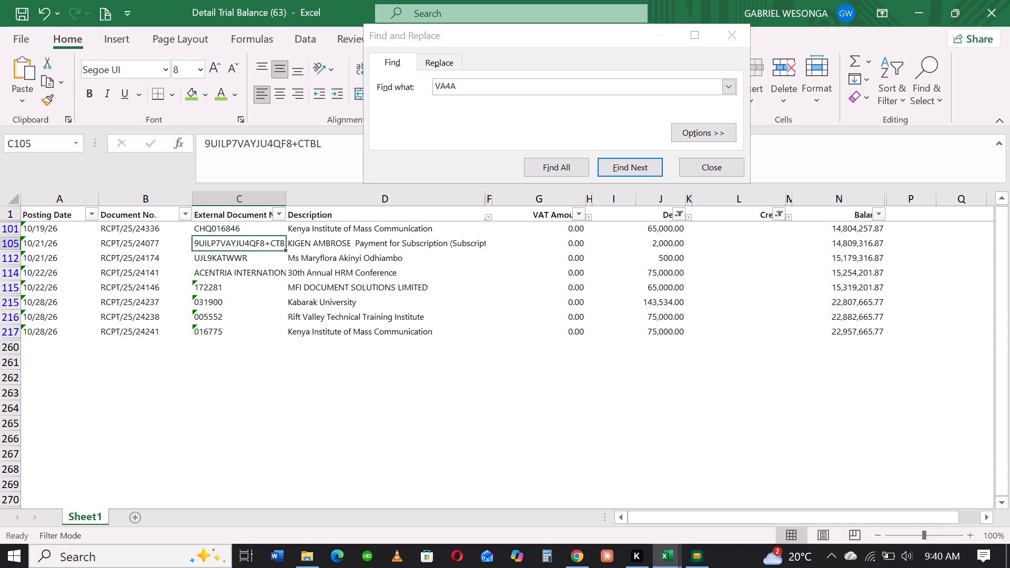
pyautogui.click(206, 260)
pyautogui.click(201, 277)
pyautogui.click(199, 291)
pyautogui.click(198, 301)
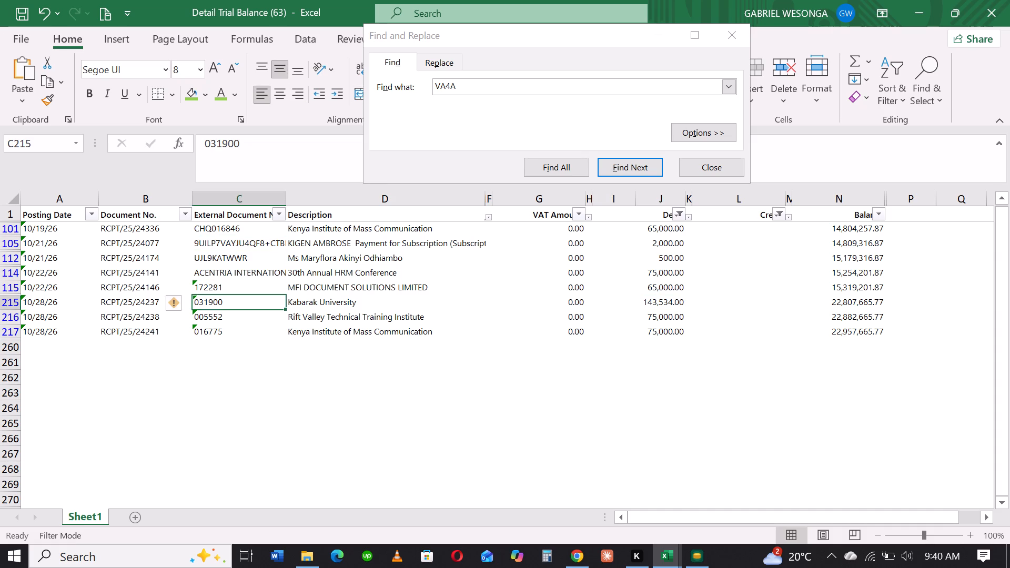
pyautogui.click(199, 317)
pyautogui.click(200, 332)
pyautogui.click(609, 438)
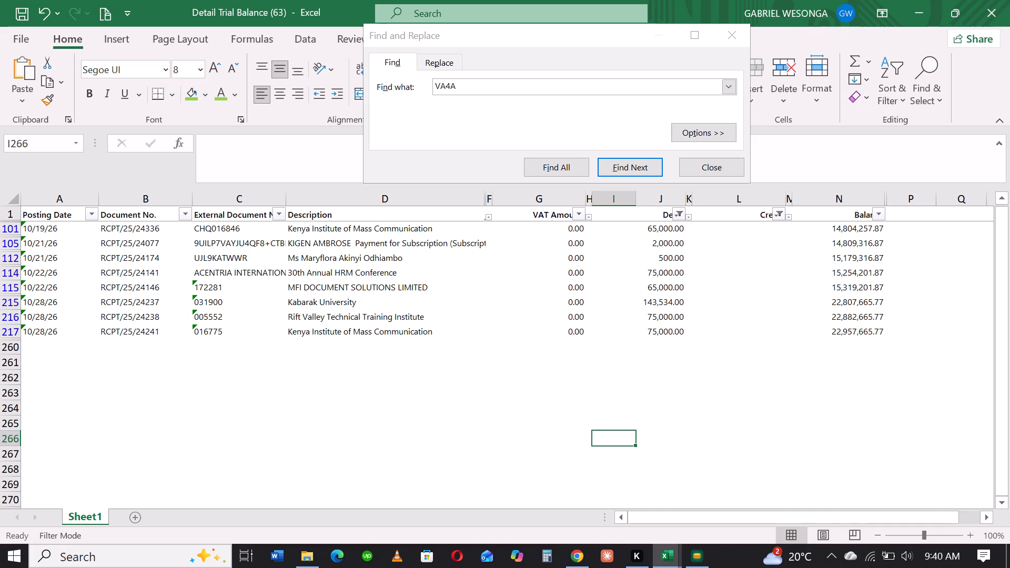
pyautogui.moveTo(1000, 458); pyautogui.dragTo(994, 314)
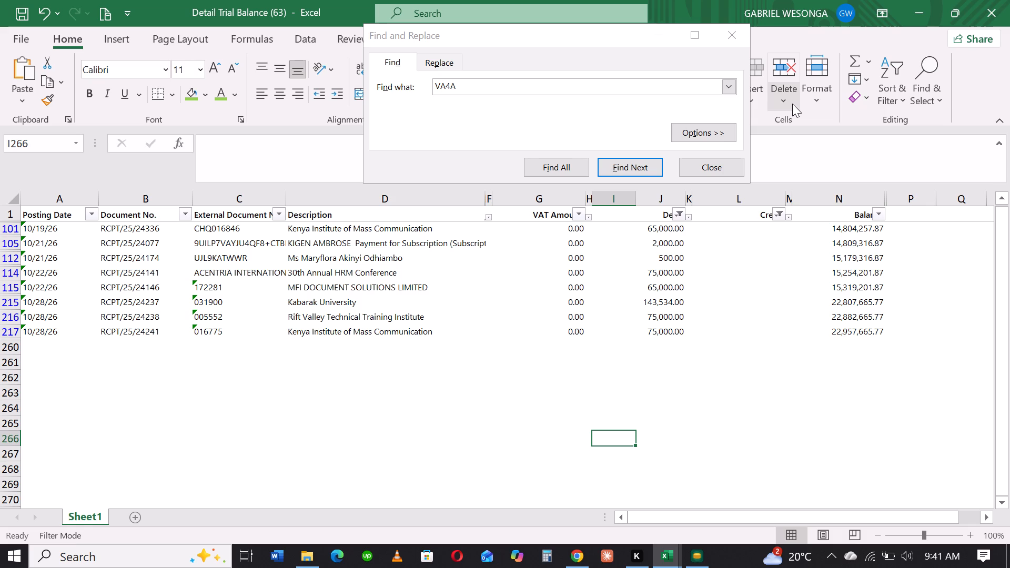
pyautogui.click(724, 40)
# Switch to Chrome and refresh the paused Dynamics 365 Business Central finance session.
pyautogui.click(581, 557)
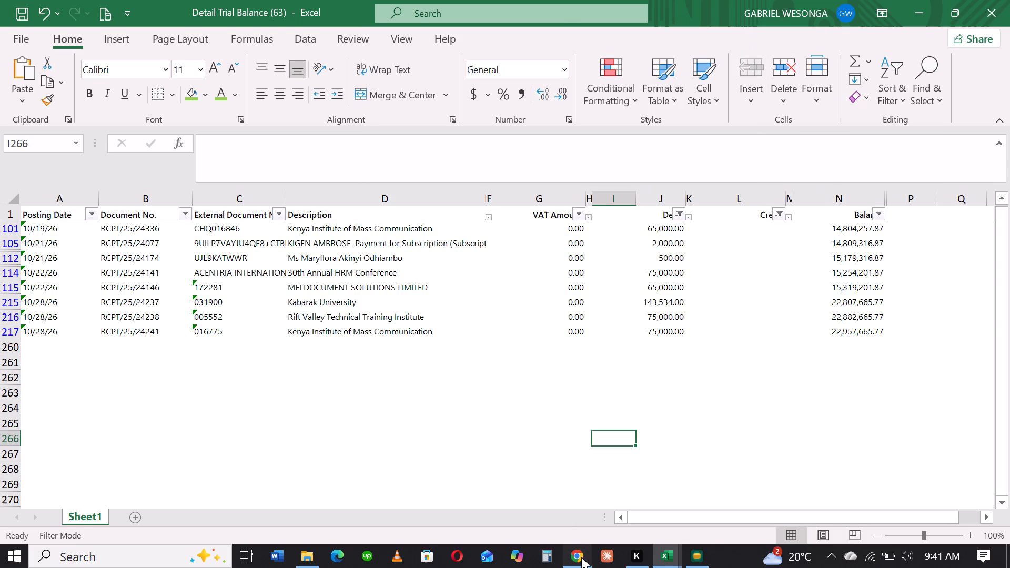
pyautogui.click(302, 0)
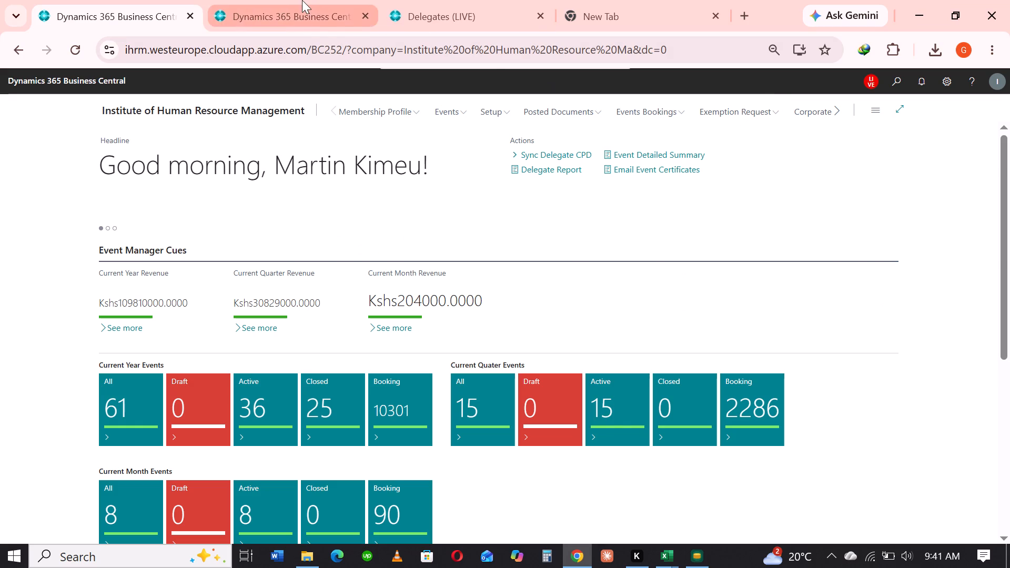
pyautogui.click(569, 334)
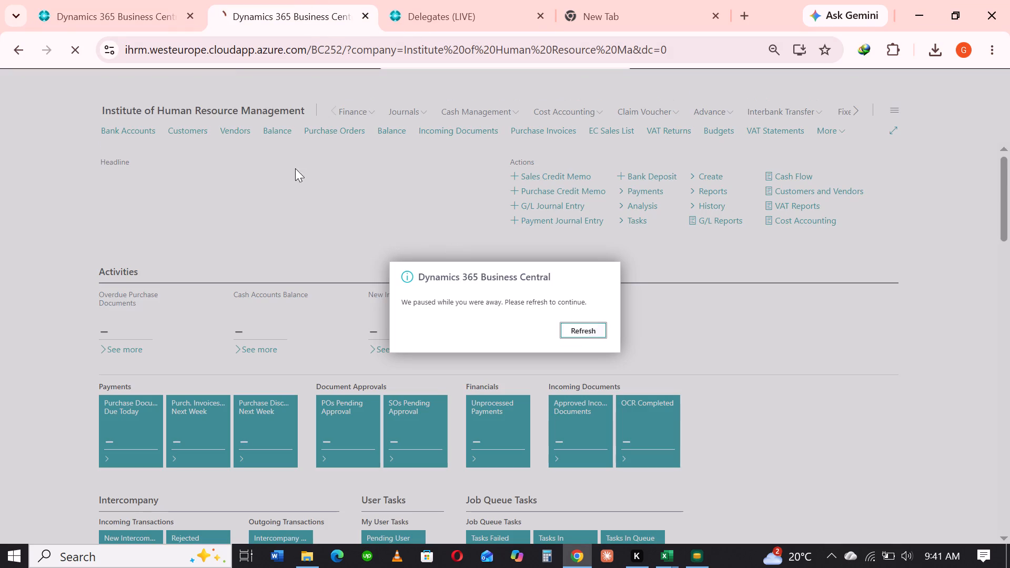
# In the Business Central session showing Event Manager Cues, change the user's role to Accountant and save the settings.
pyautogui.click(143, 0)
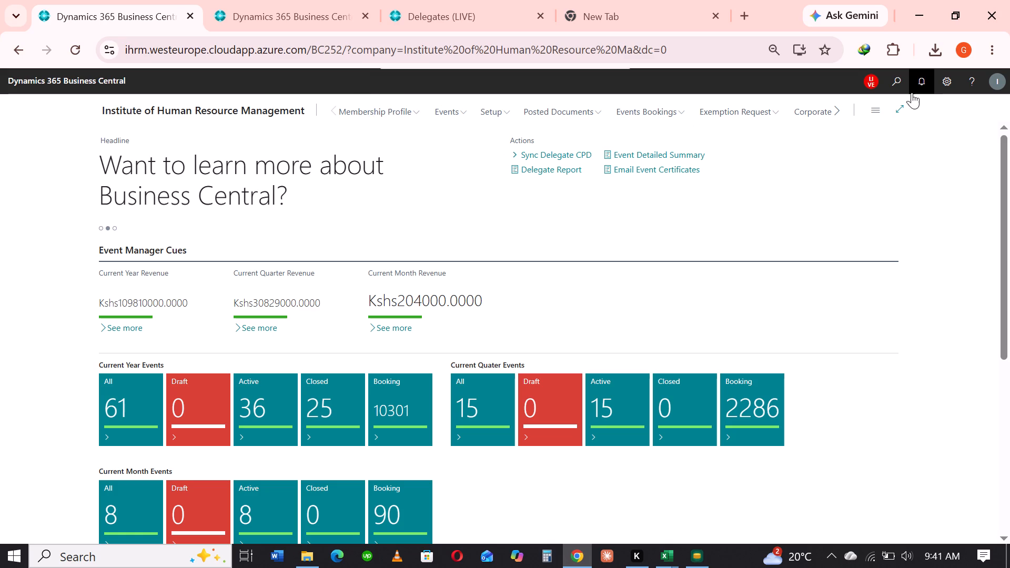
pyautogui.click(942, 78)
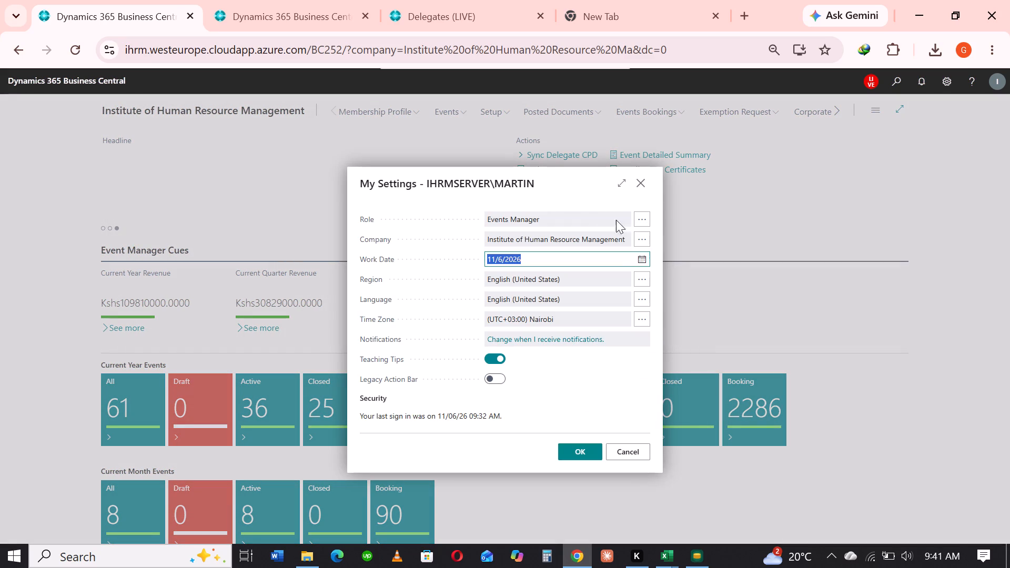
pyautogui.click(640, 221)
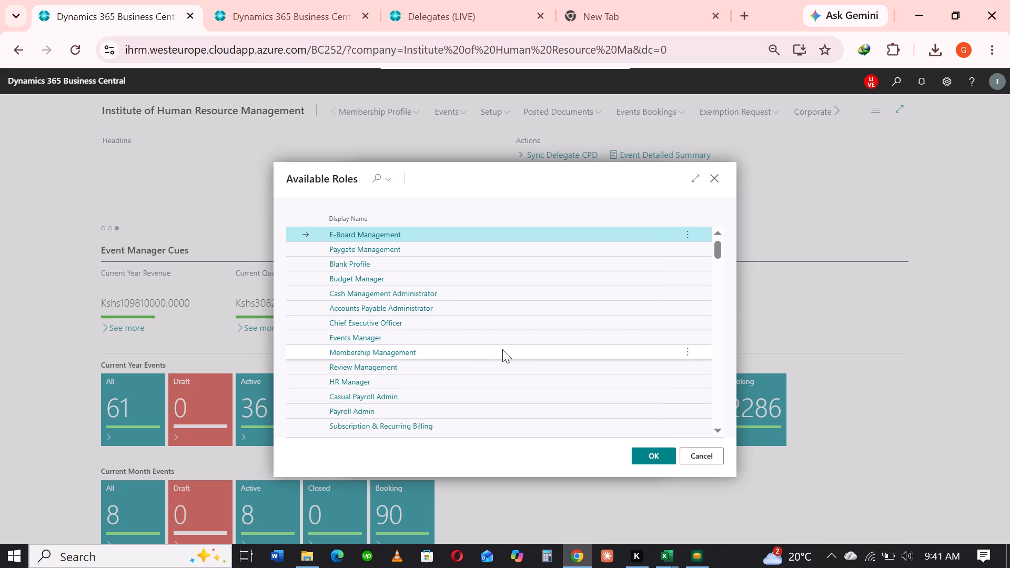
pyautogui.moveTo(713, 250); pyautogui.dragTo(713, 260)
pyautogui.click(460, 326)
pyautogui.click(457, 334)
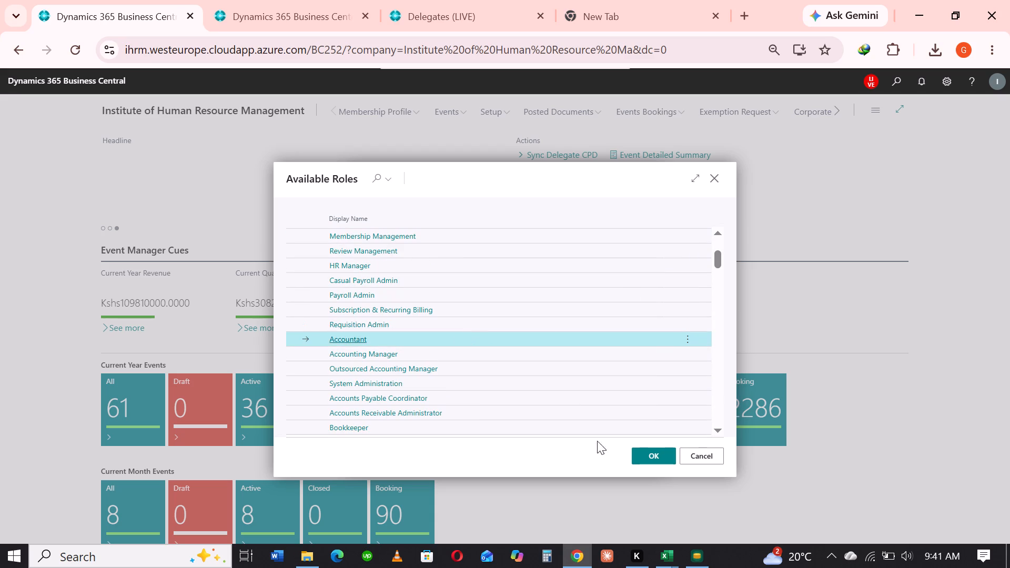
pyautogui.click(666, 457)
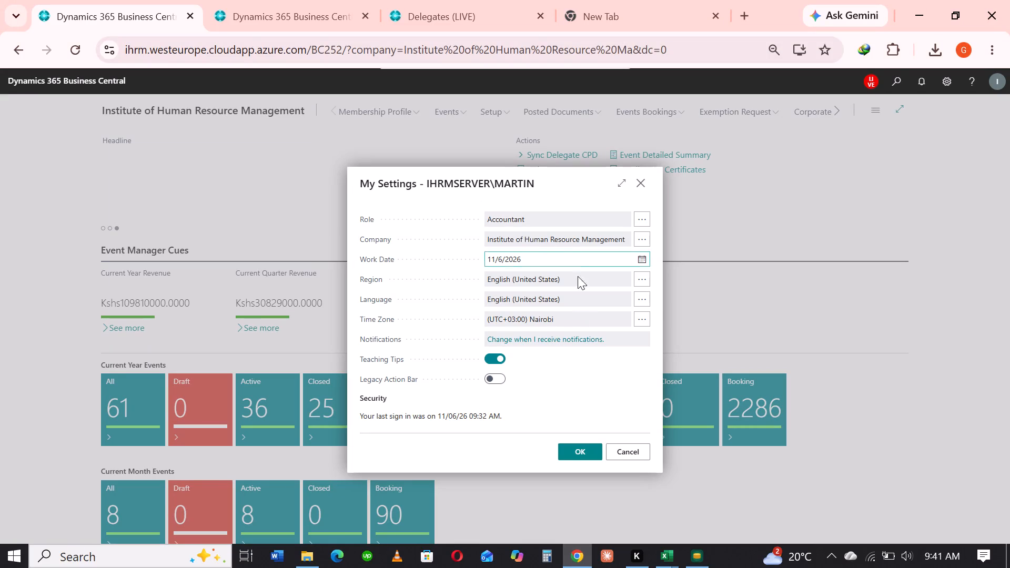
pyautogui.click(580, 450)
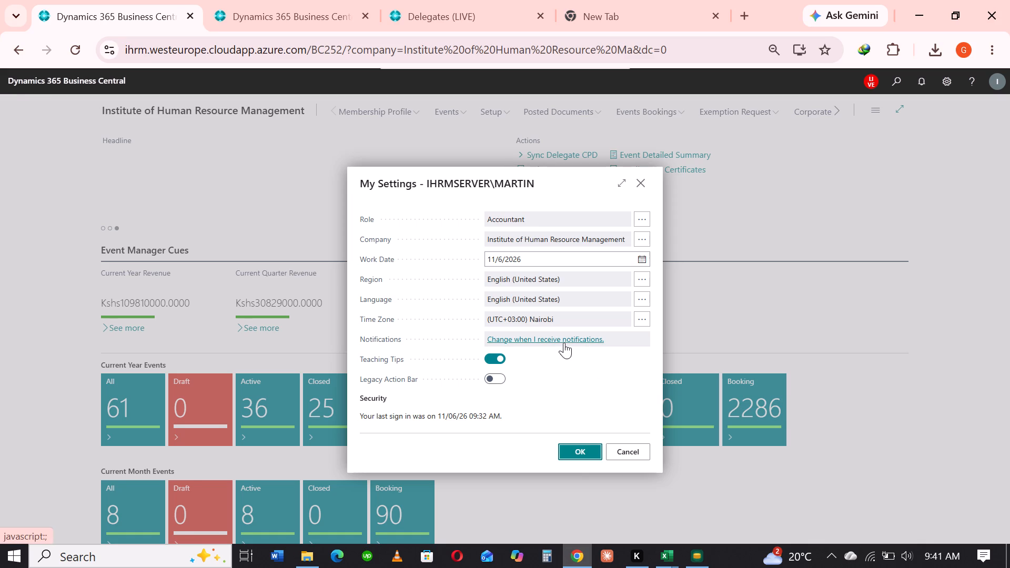
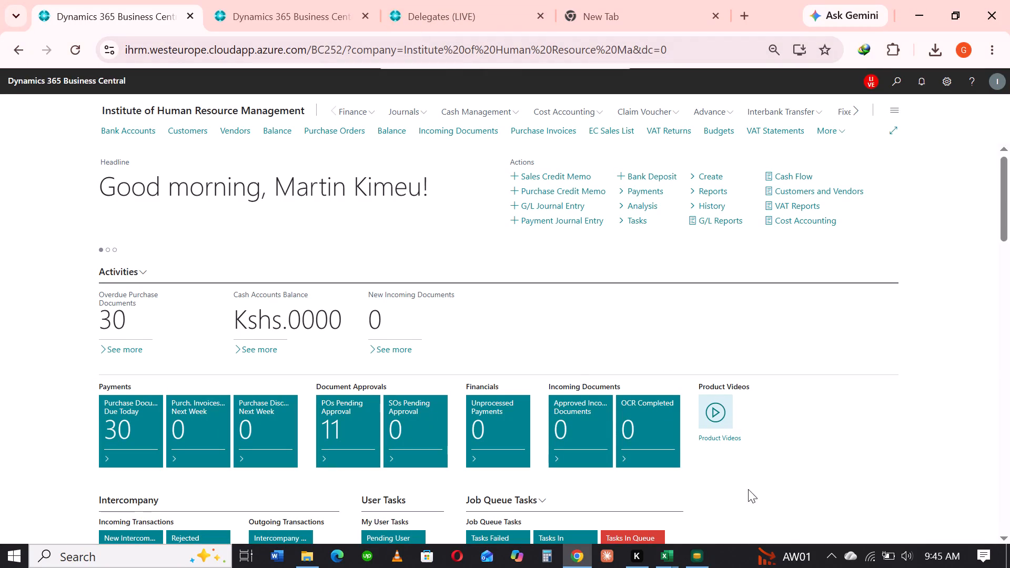
# Switch to the 2627 Bank Reconciliation - KCB workbook and examine the October 2026 credit items down to the balance rows 42 to 46.
pyautogui.click(665, 565)
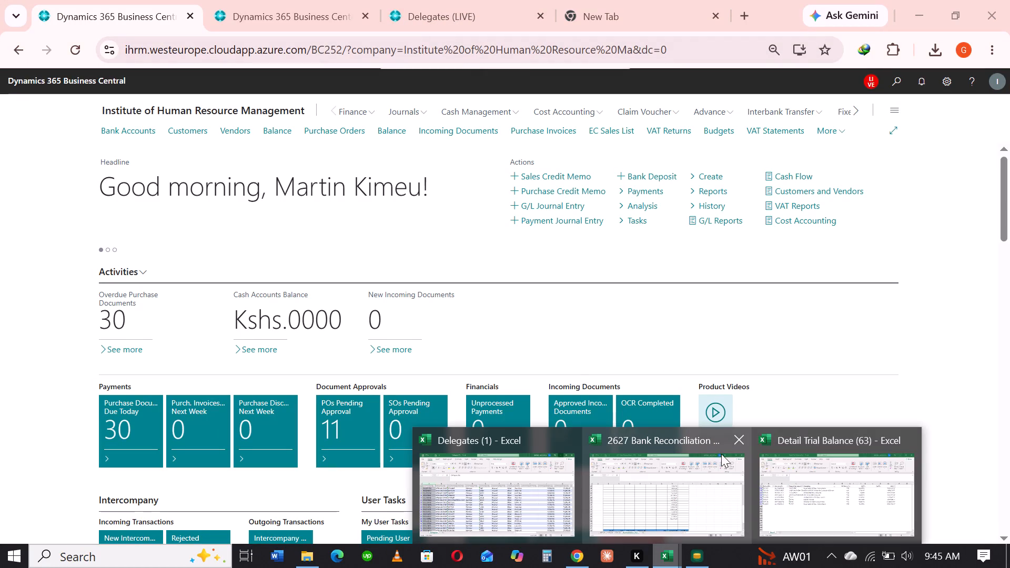
pyautogui.click(698, 496)
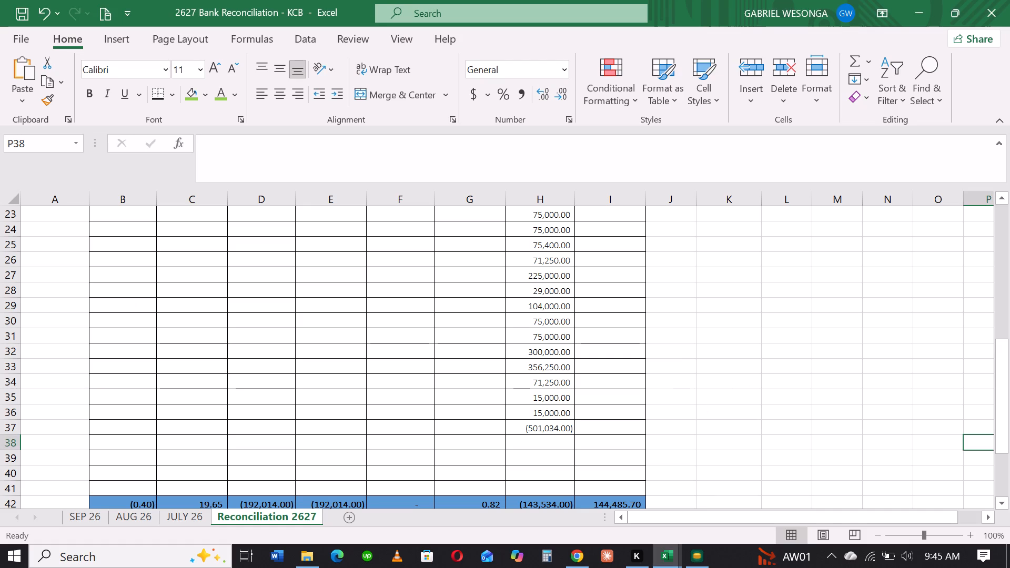
pyautogui.click(998, 430)
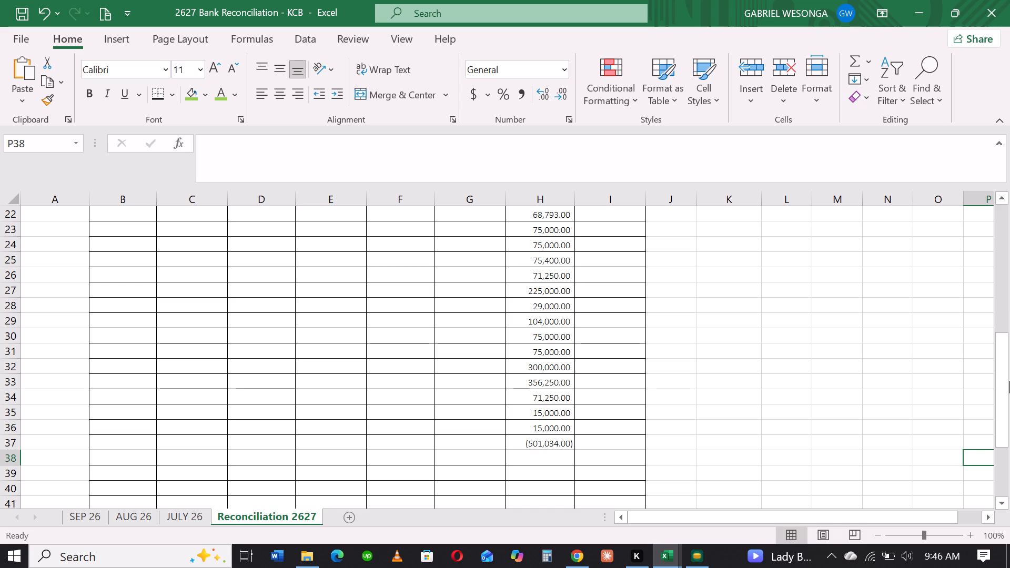
pyautogui.moveTo(1008, 408); pyautogui.dragTo(1009, 452)
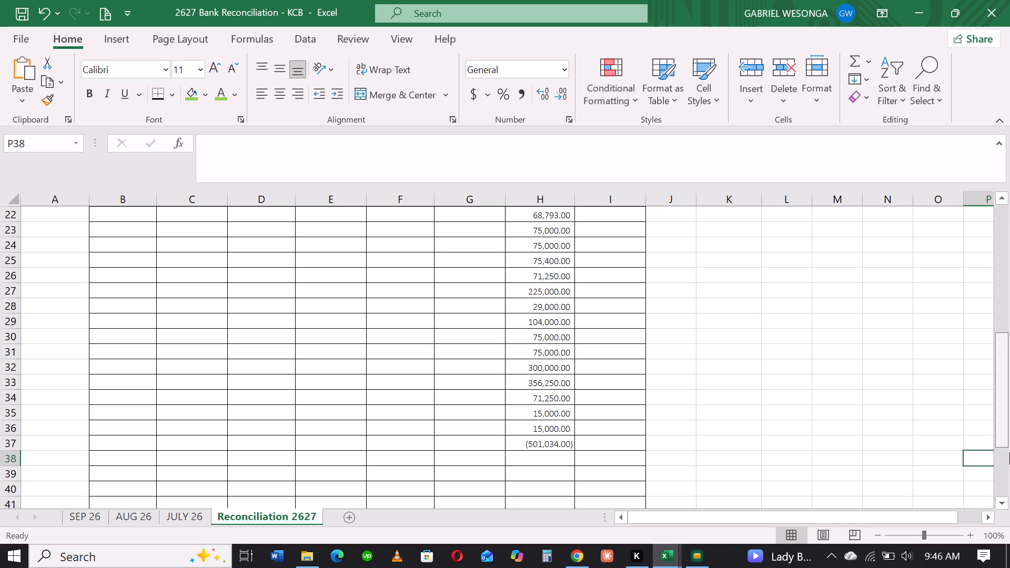
pyautogui.moveTo(1009, 452); pyautogui.dragTo(1009, 454)
pyautogui.moveTo(1003, 444); pyautogui.dragTo(1009, 398)
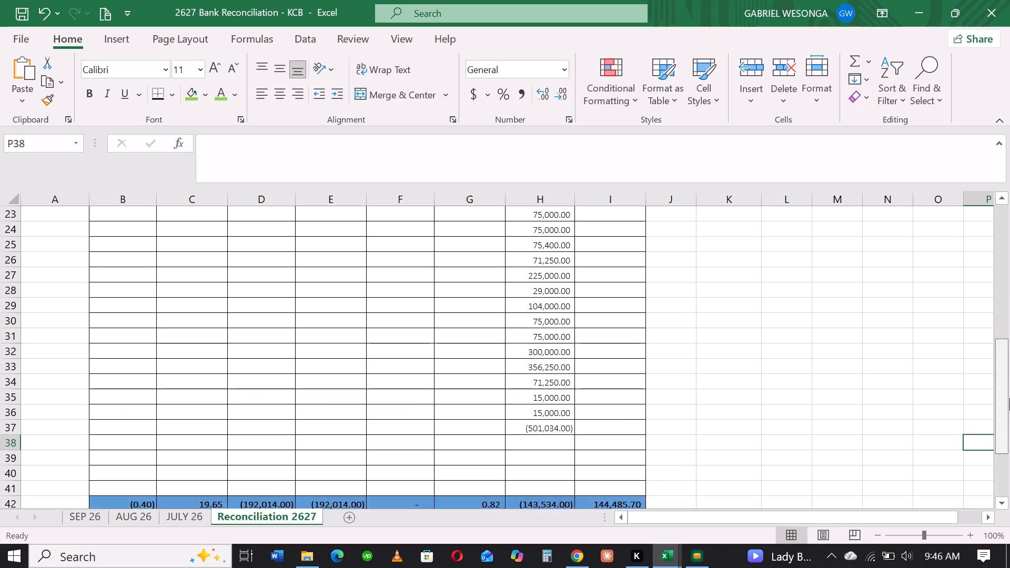
pyautogui.moveTo(1009, 398); pyautogui.dragTo(1004, 428)
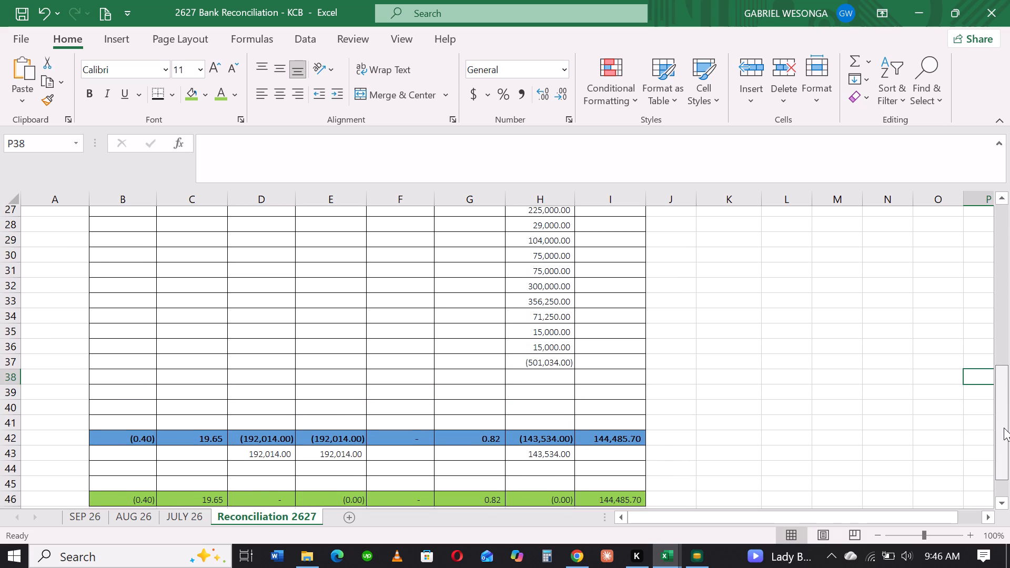
pyautogui.moveTo(1004, 428); pyautogui.dragTo(1003, 459)
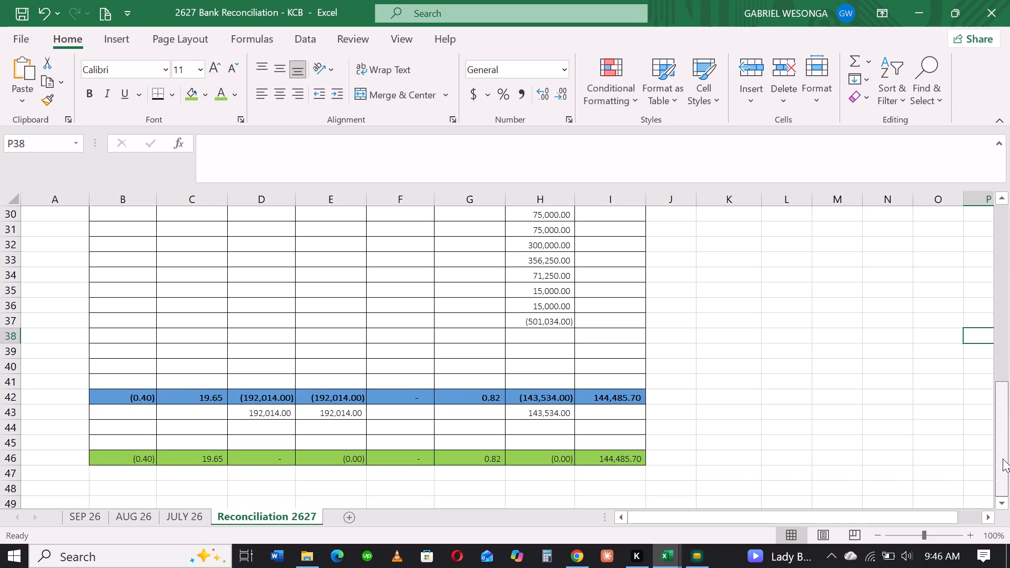
pyautogui.moveTo(1003, 459); pyautogui.dragTo(999, 463)
pyautogui.click(756, 371)
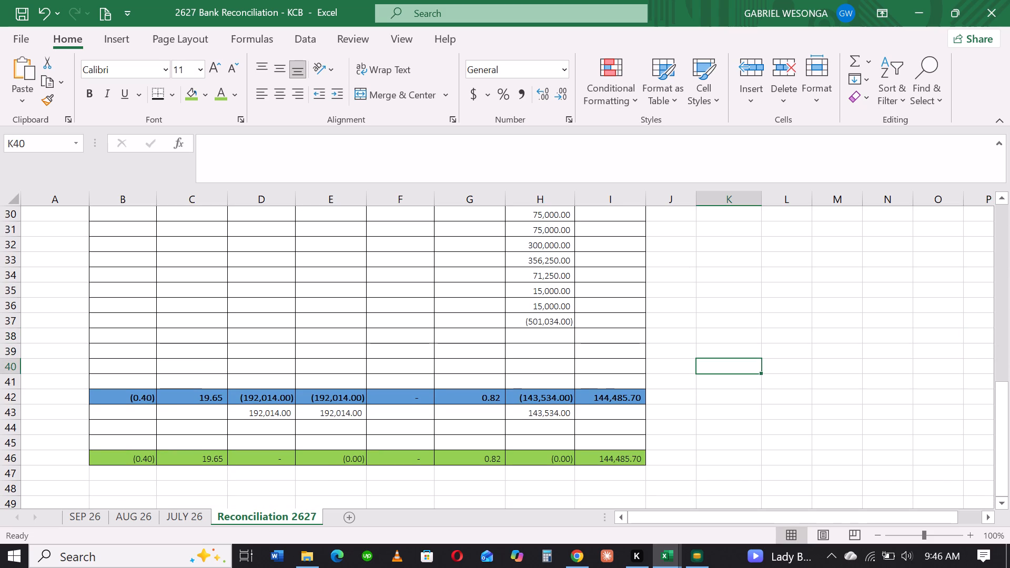
# Check the sums of the last October credit items in column H, comparing ranges H32:H37, H30:H37 and H33:H37.
pyautogui.click(545, 316)
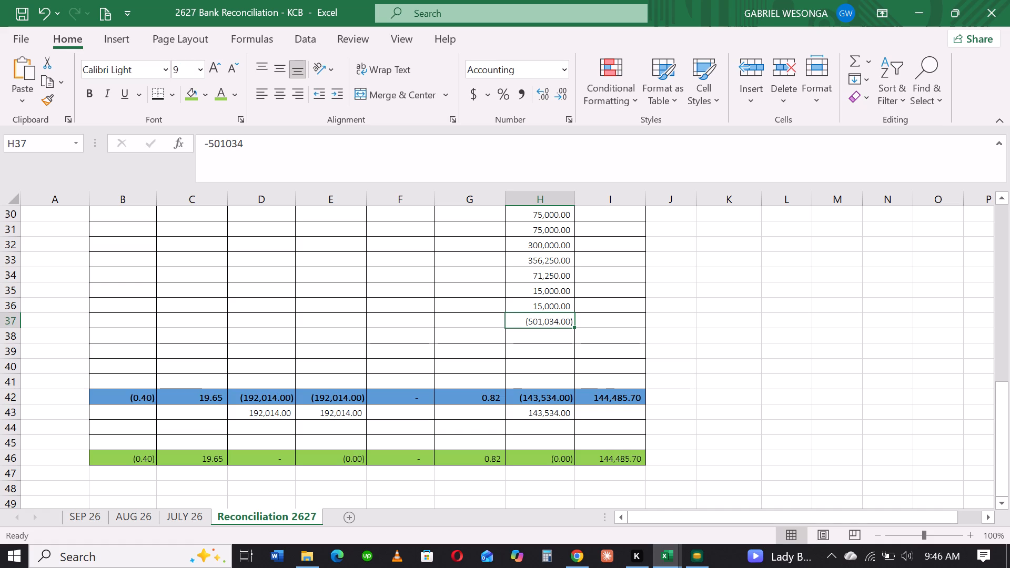
pyautogui.moveTo(552, 240); pyautogui.dragTo(552, 309)
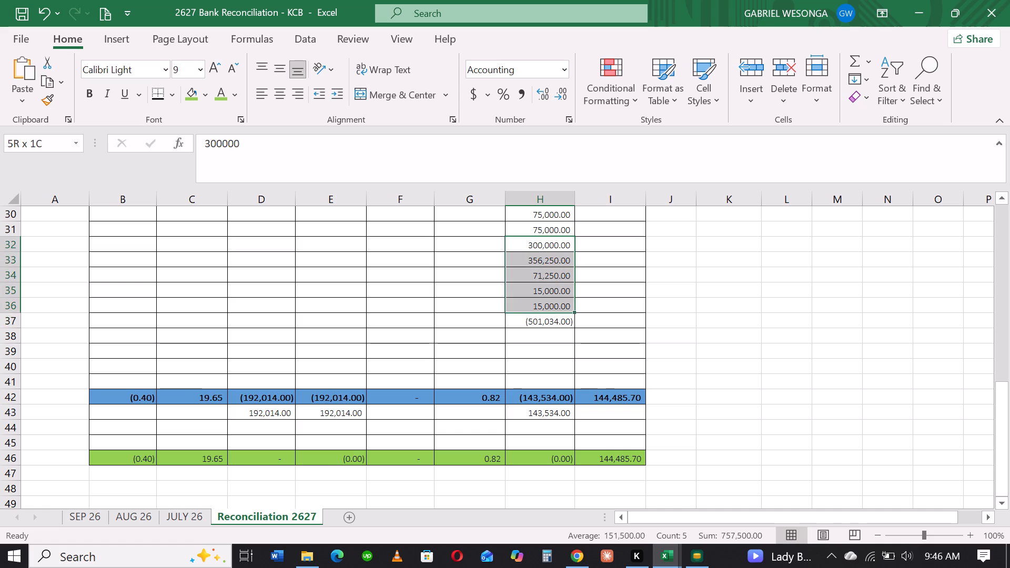
pyautogui.moveTo(552, 309); pyautogui.dragTo(554, 329)
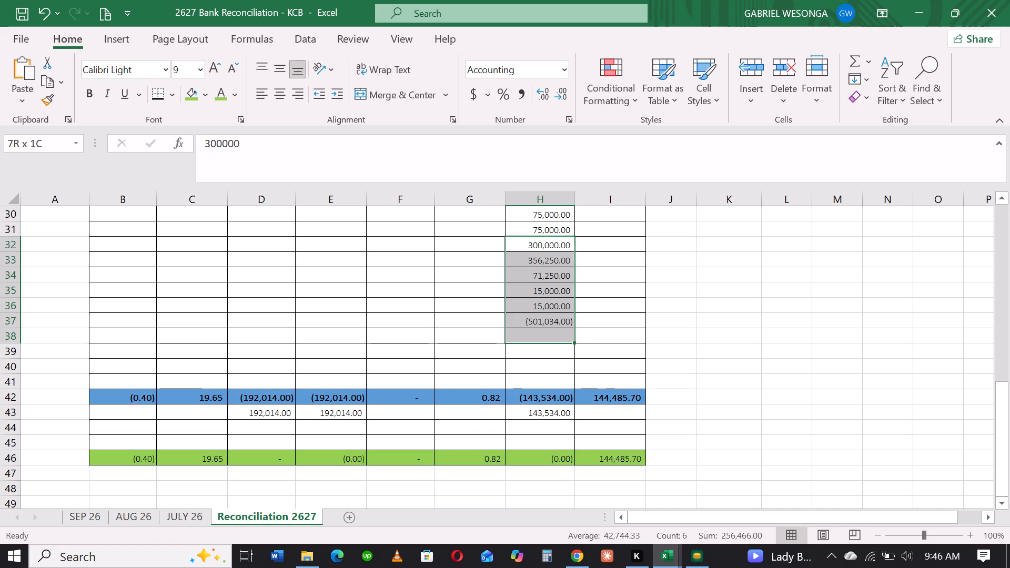
pyautogui.moveTo(554, 329); pyautogui.dragTo(557, 320)
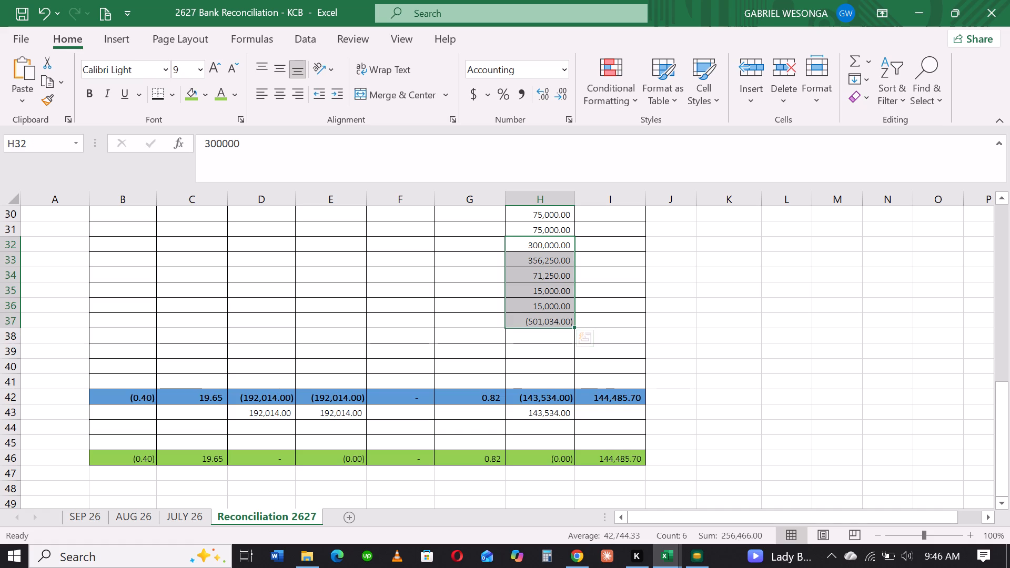
pyautogui.click(548, 216)
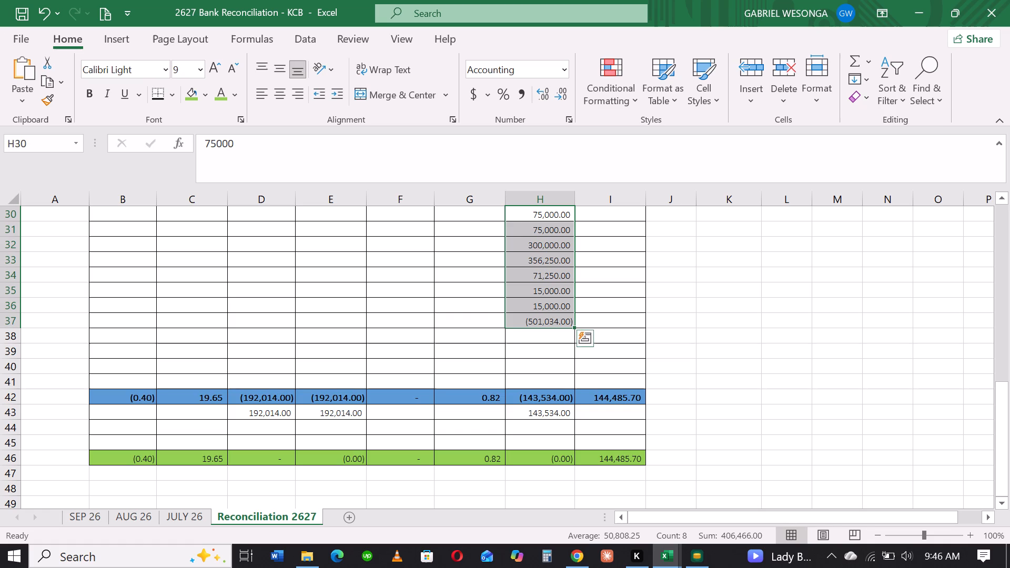
pyautogui.moveTo(541, 257); pyautogui.dragTo(549, 317)
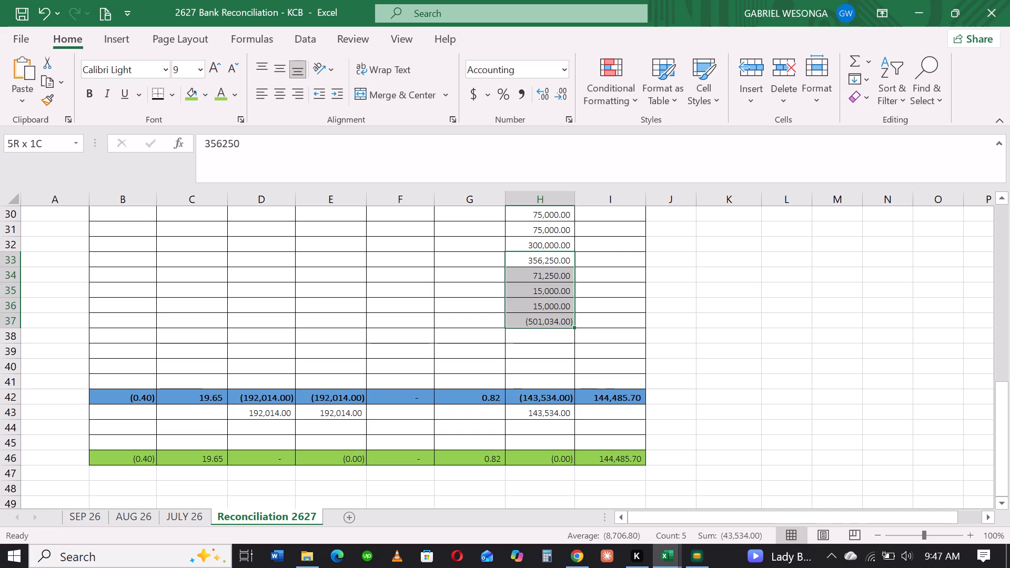
pyautogui.click(804, 257)
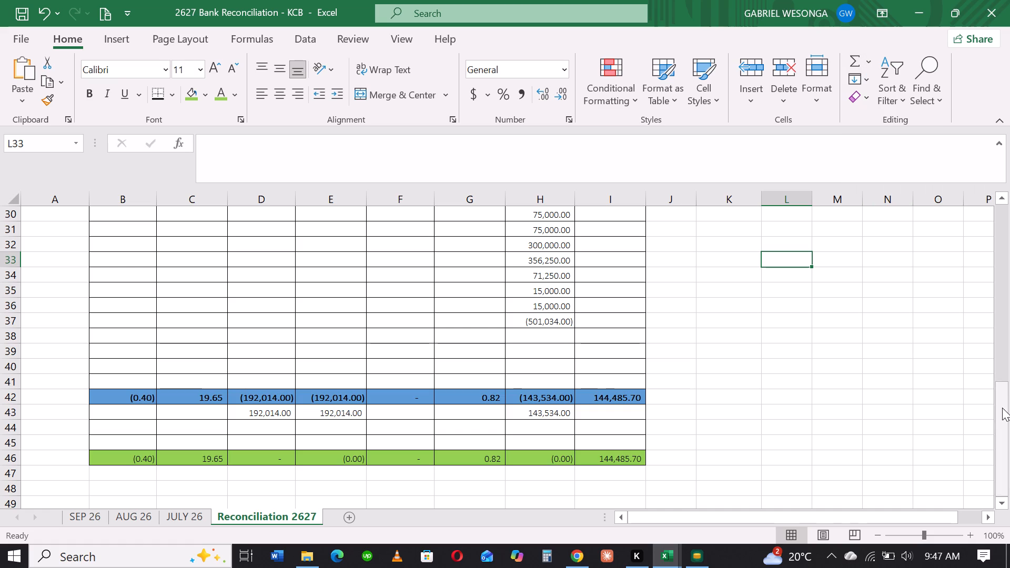
pyautogui.moveTo(1003, 410); pyautogui.dragTo(1003, 195)
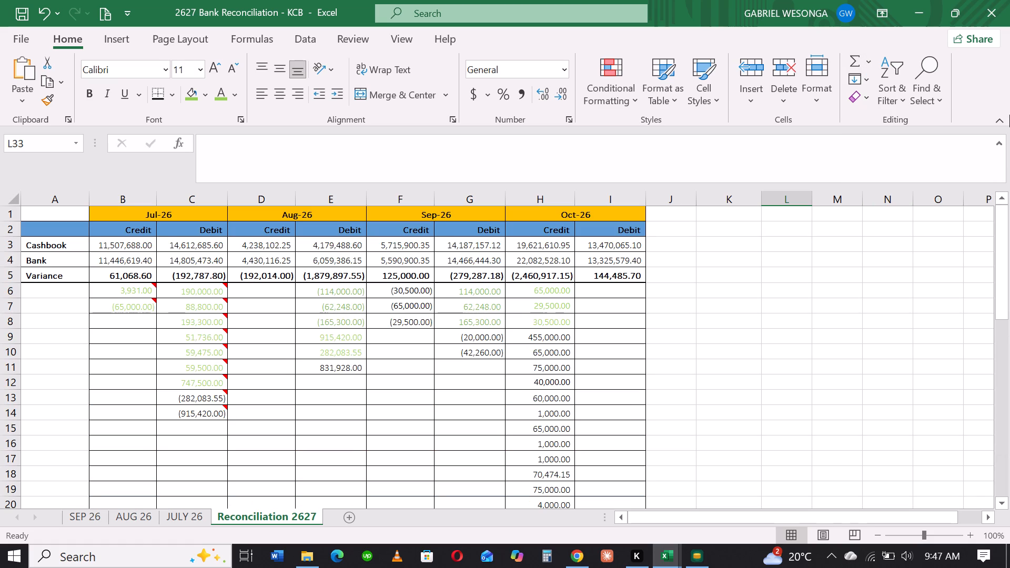
# Switch to Business Central in Chrome, search for General Journals and open them with the GENERAL1 template.
pyautogui.click(570, 562)
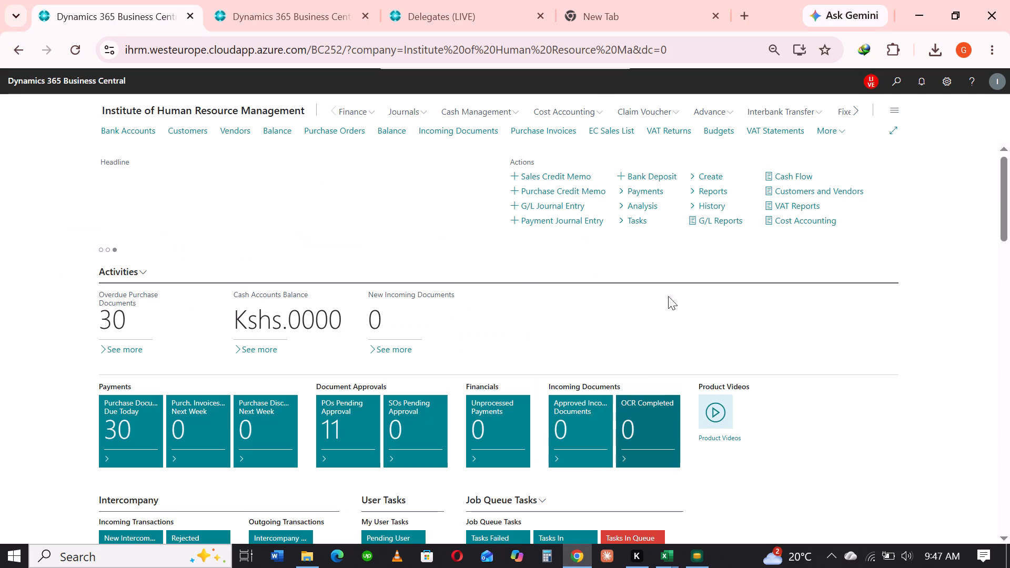
pyautogui.click(892, 80)
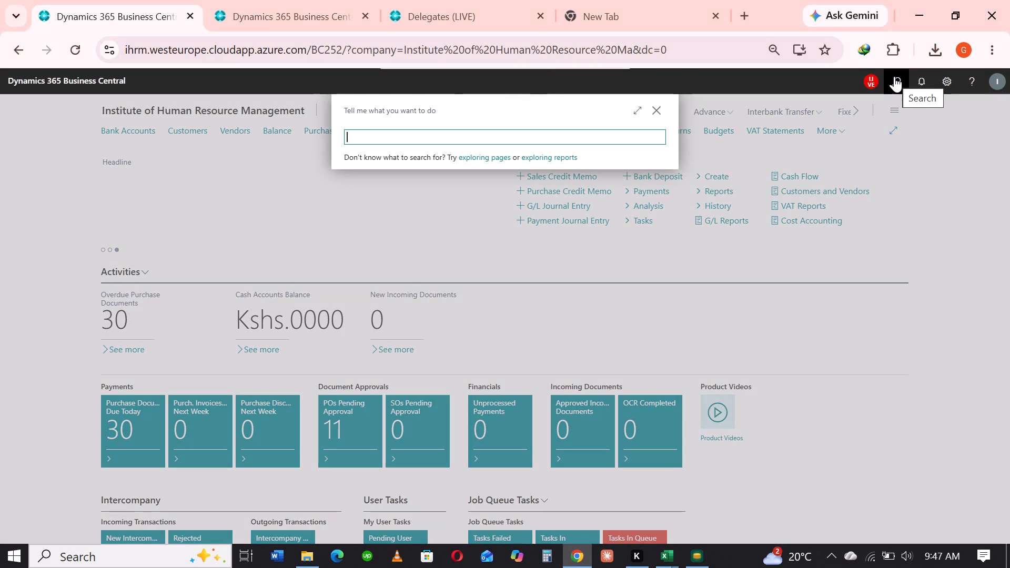
pyautogui.write('genrr')
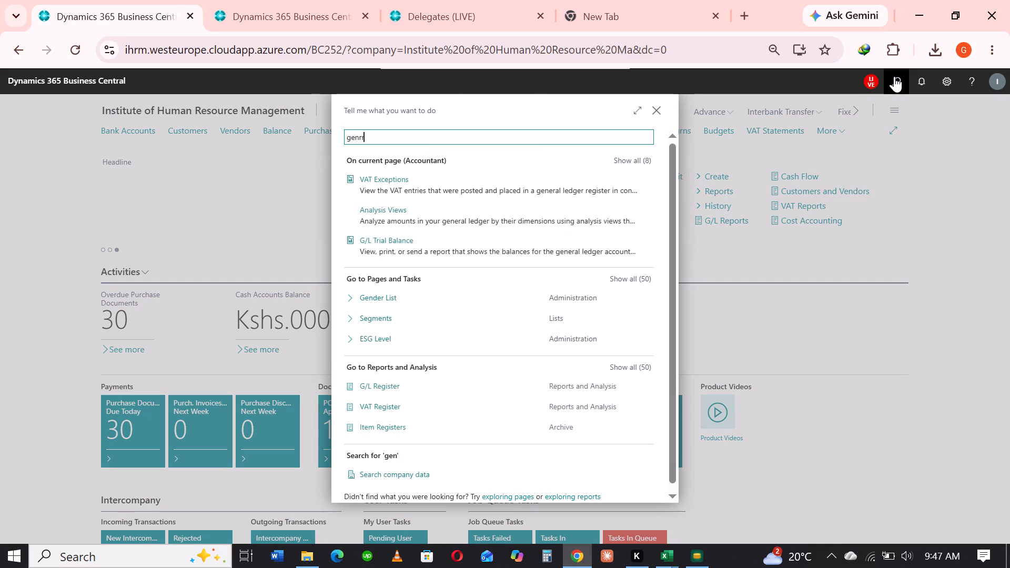
pyautogui.press('BackSpace')
pyautogui.press('BackSpace')
pyautogui.write('eral')
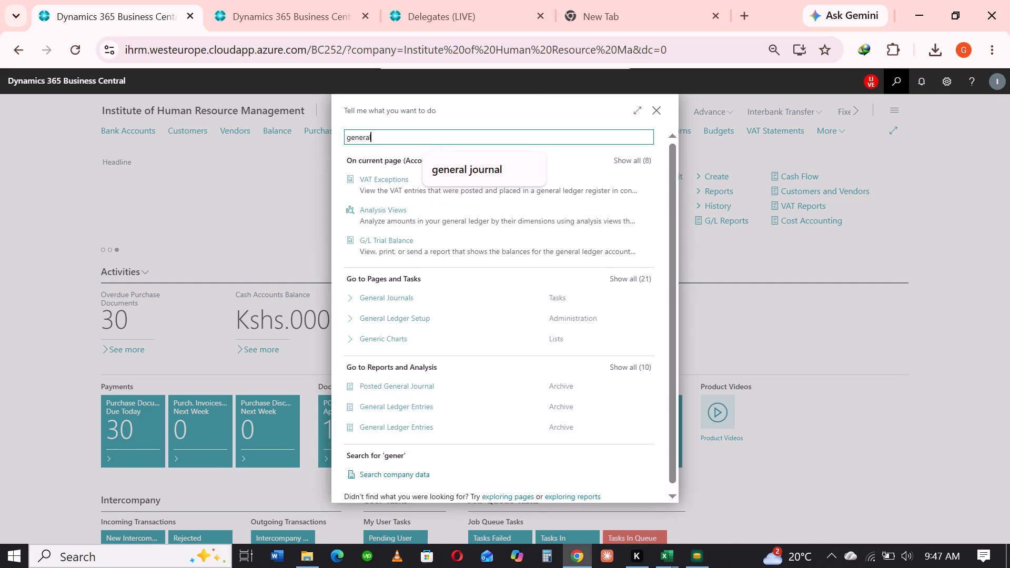
pyautogui.press('space')
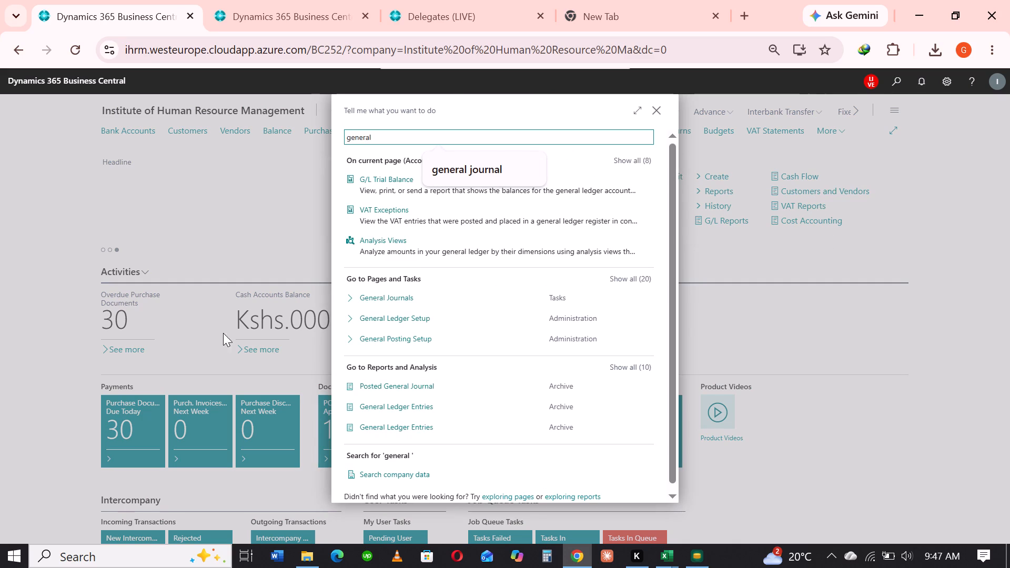
pyautogui.click(401, 297)
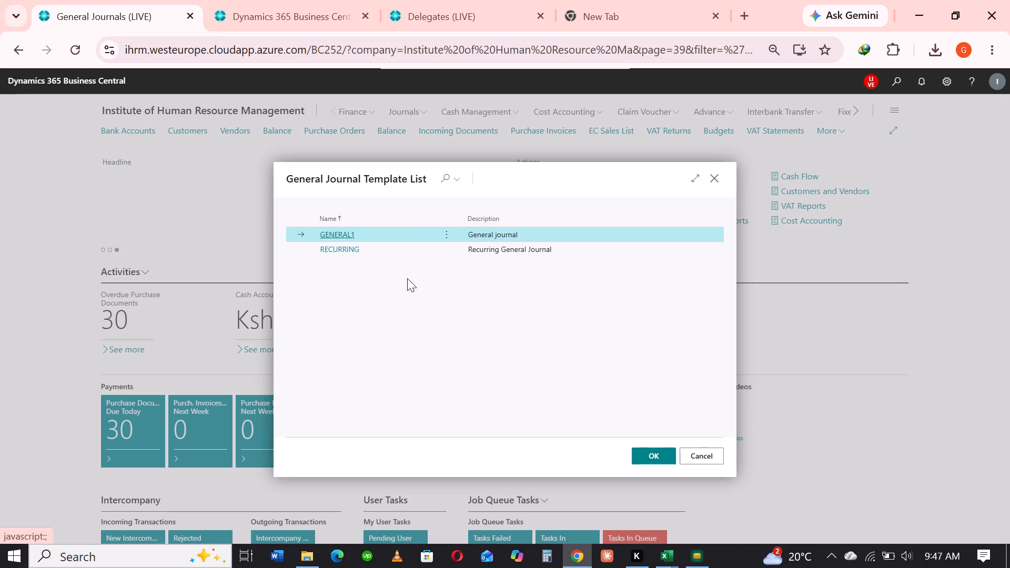
pyautogui.click(652, 459)
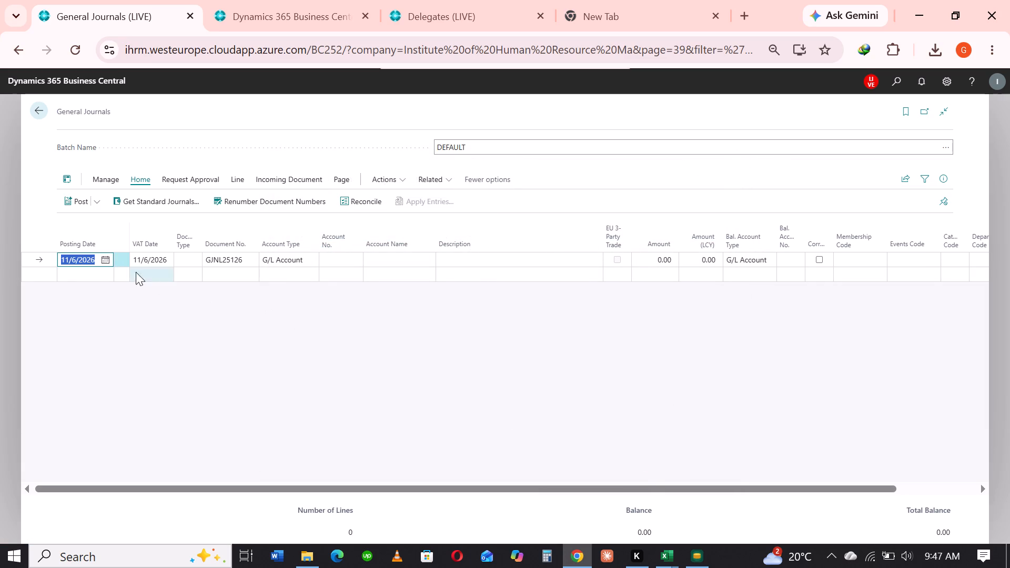
# Set the posting date of the first general journal line to 10/1/2026.
pyautogui.click(135, 265)
pyautogui.click(167, 358)
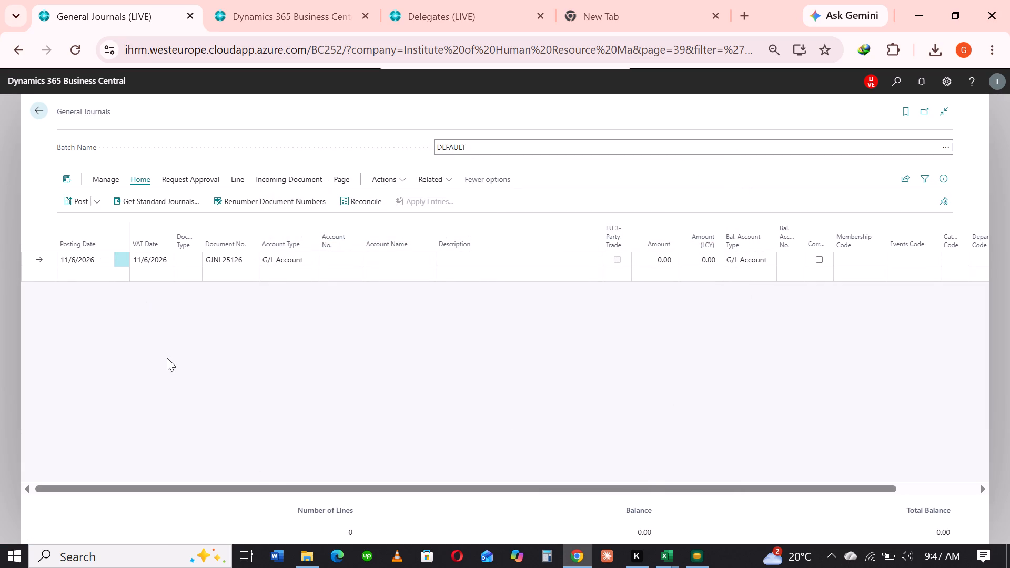
pyautogui.click(81, 262)
pyautogui.click(106, 258)
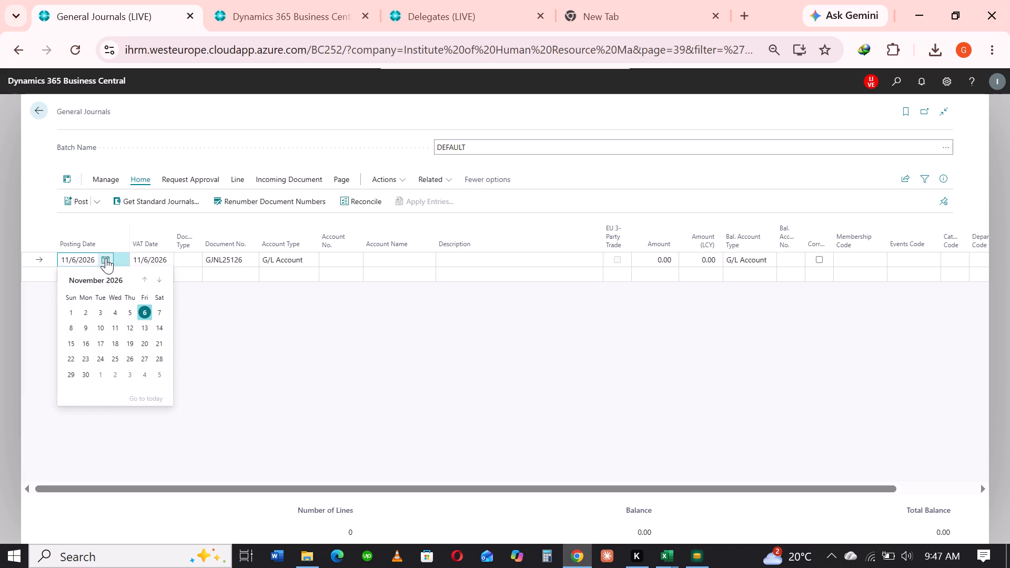
pyautogui.click(149, 278)
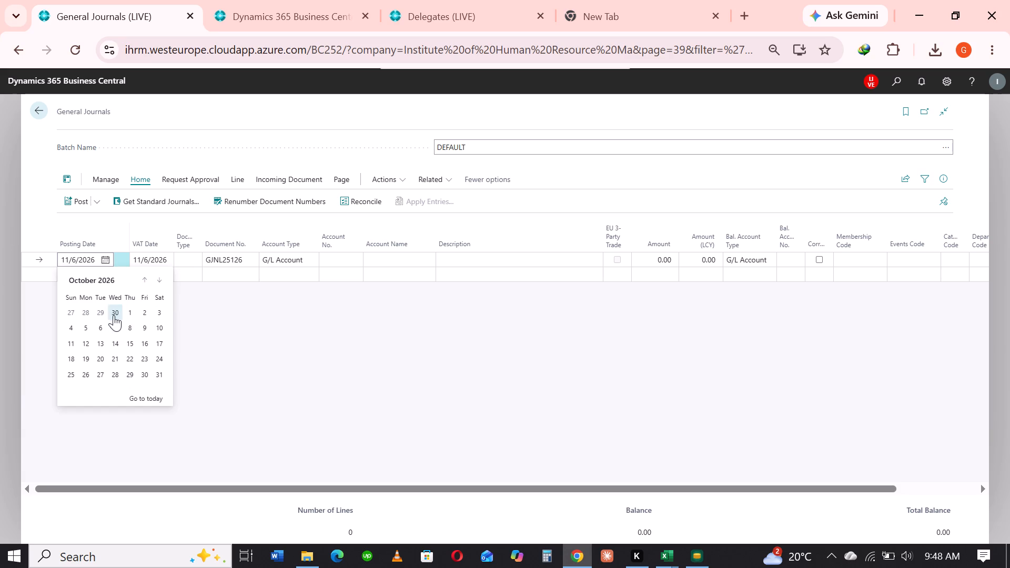
pyautogui.click(128, 309)
pyautogui.click(202, 325)
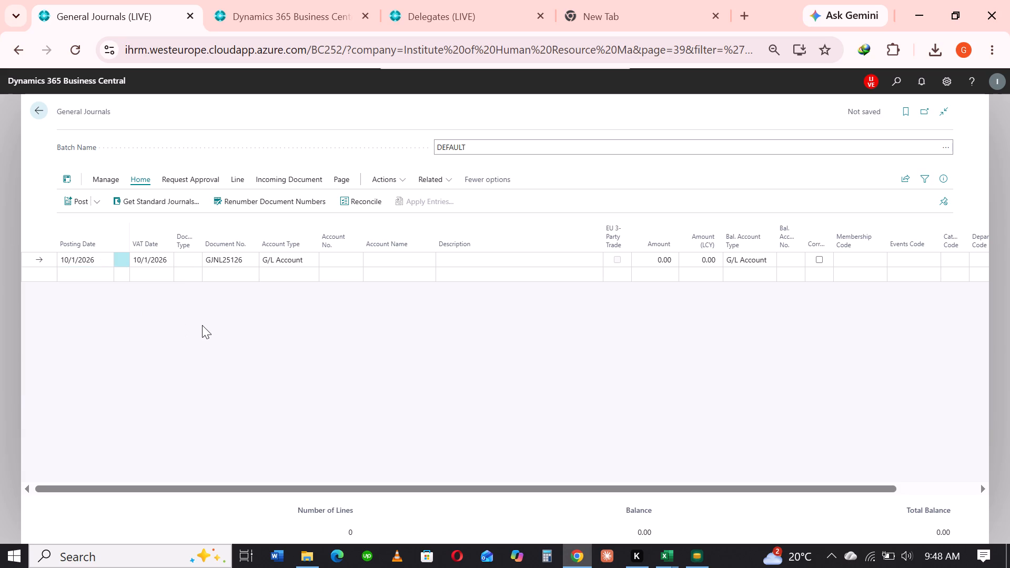
# On the first journal line, set the account type to Bank Account and the account number to KCB.
pyautogui.click(301, 259)
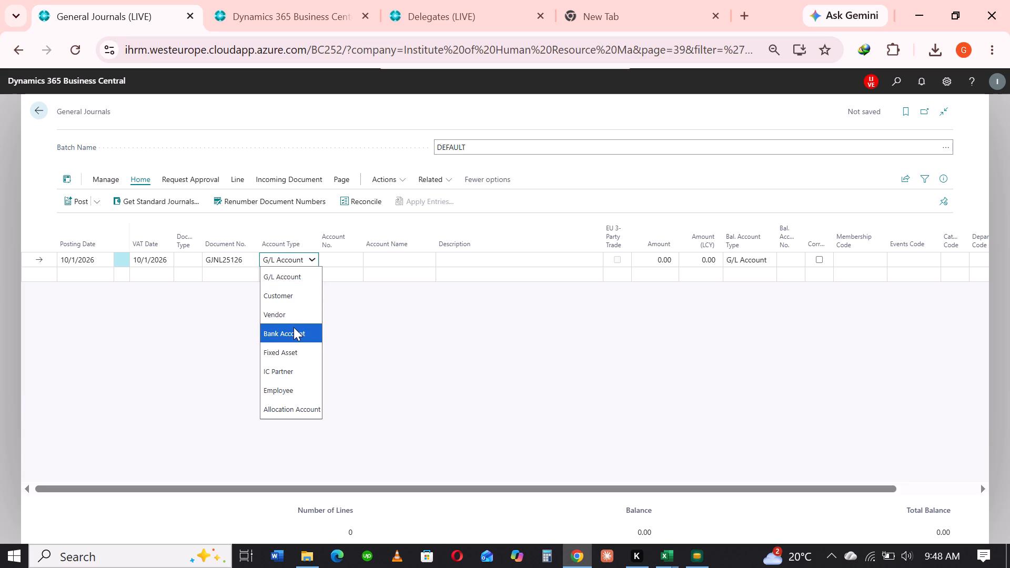
pyautogui.click(294, 327)
pyautogui.click(329, 257)
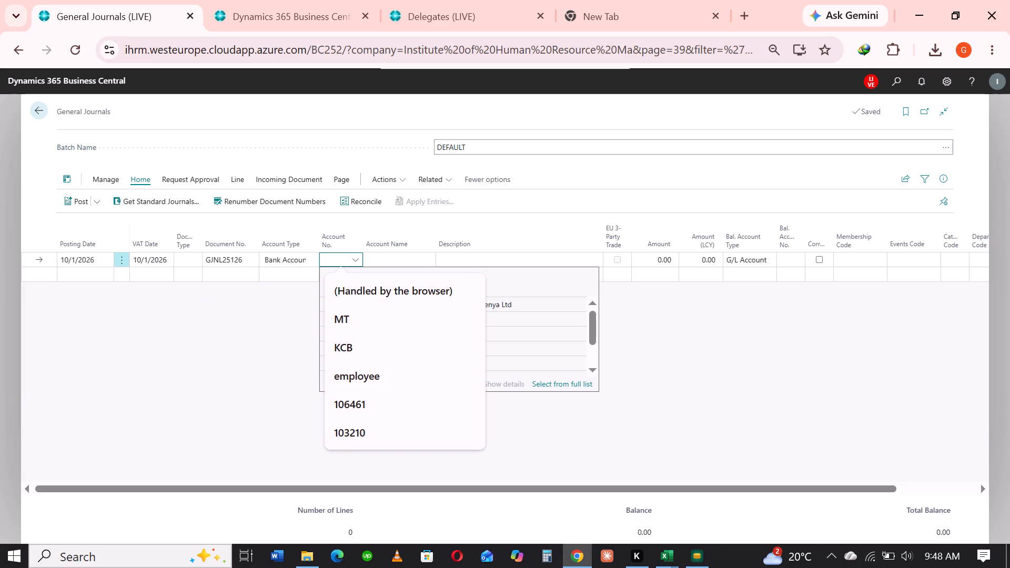
pyautogui.write('kcb')
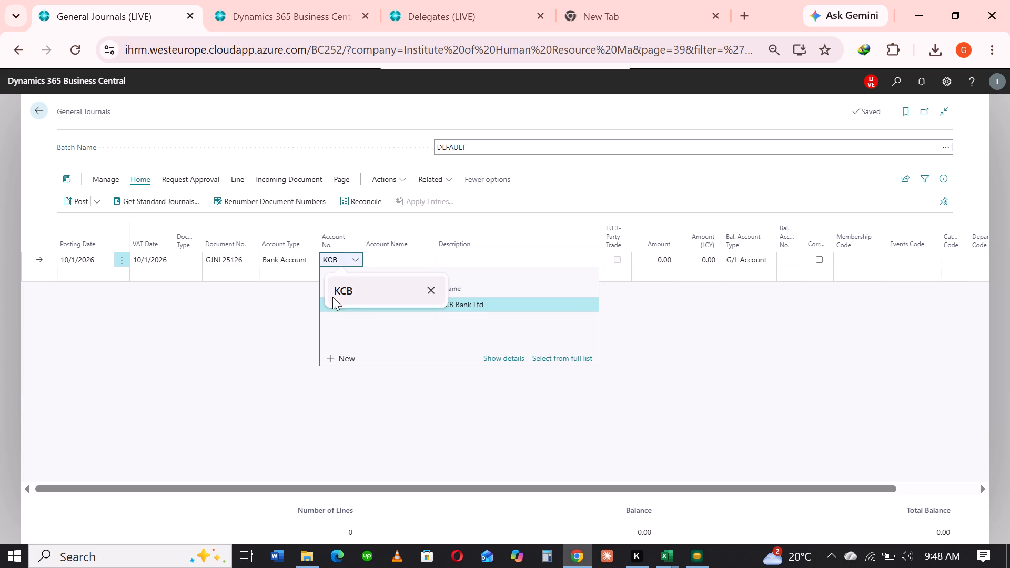
pyautogui.moveTo(245, 320); pyautogui.dragTo(254, 319)
# Replace the first journal line's description with "Transfer PV21367".
pyautogui.click(469, 259)
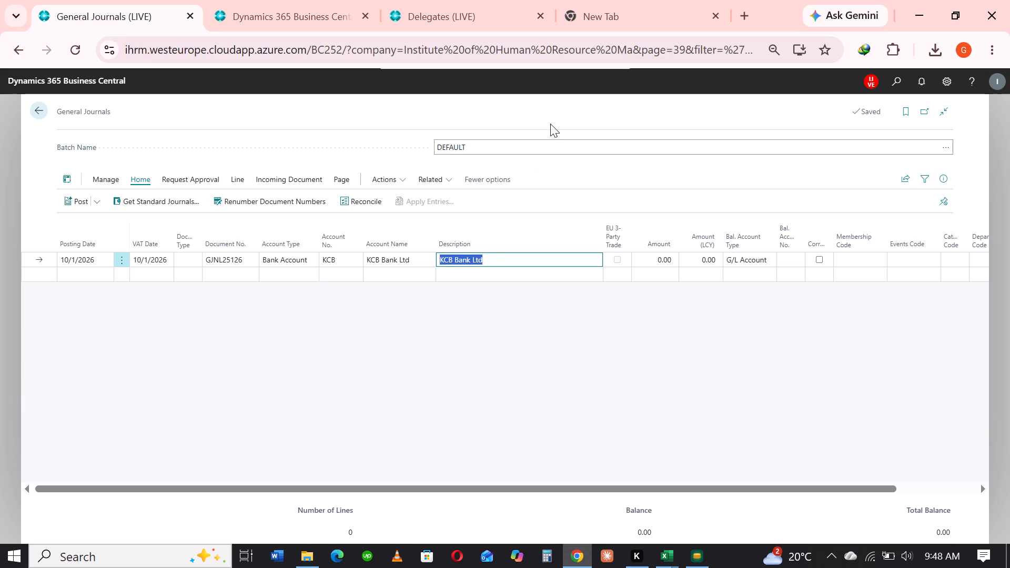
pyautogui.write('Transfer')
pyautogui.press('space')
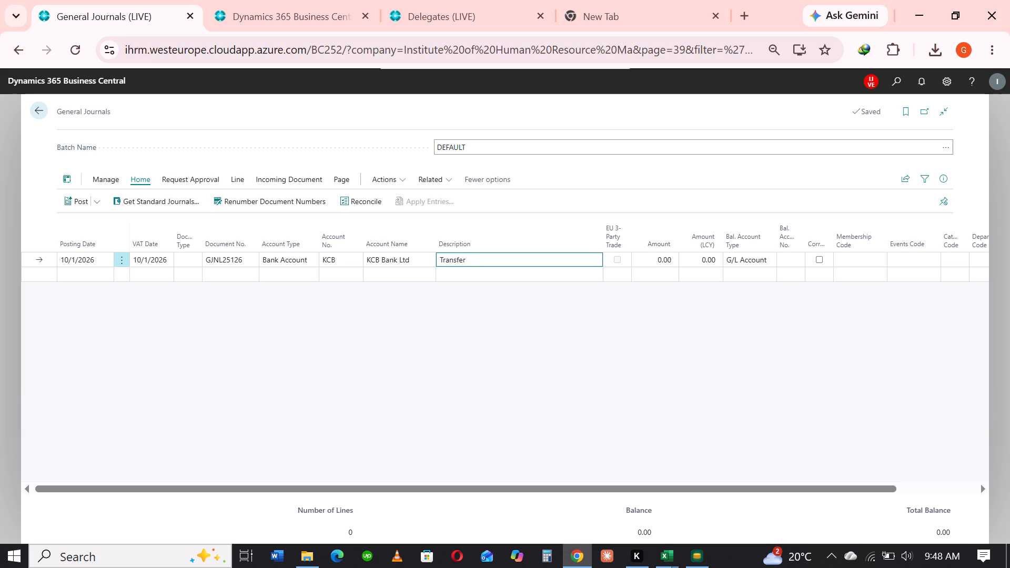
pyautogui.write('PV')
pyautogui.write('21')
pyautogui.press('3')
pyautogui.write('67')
# Append "null 999999" to the first journal line's description.
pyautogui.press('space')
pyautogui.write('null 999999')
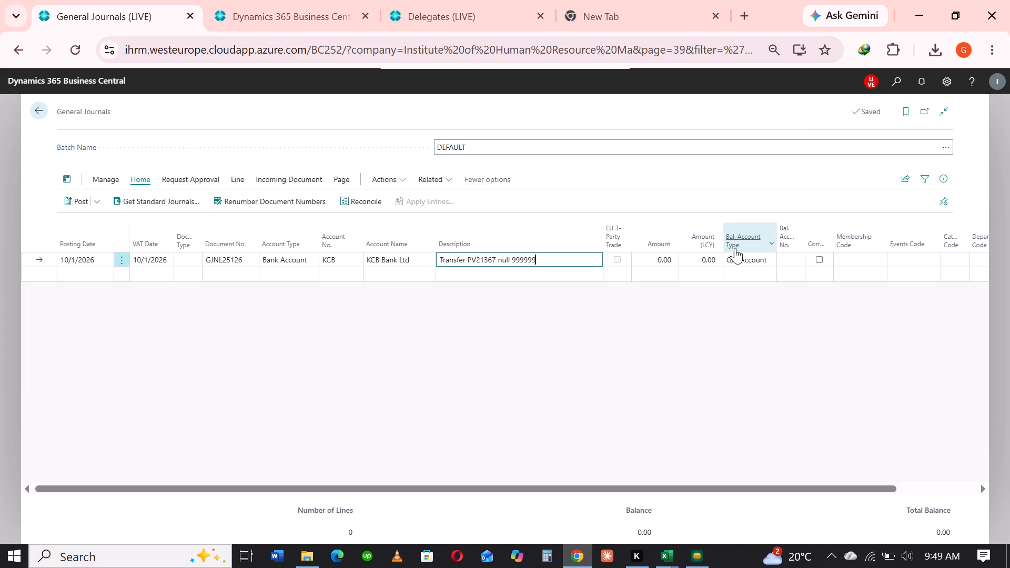
# Set the first journal line's amount in local currency to 455,000.
pyautogui.click(693, 262)
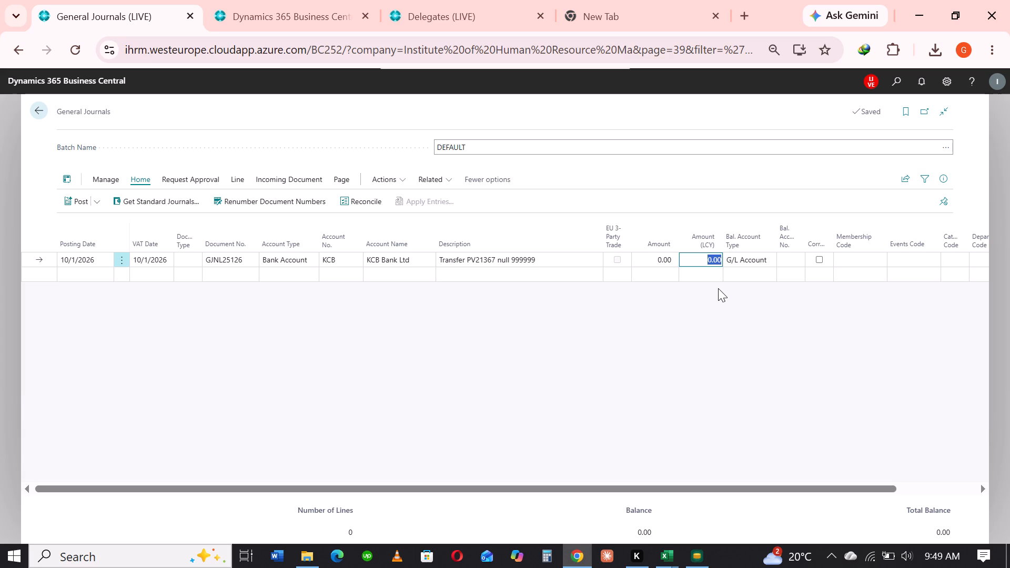
pyautogui.write('4555')
pyautogui.press('BackSpace')
pyautogui.write('0000')
pyautogui.press('BackSpace')
pyautogui.click(612, 338)
pyautogui.click(765, 255)
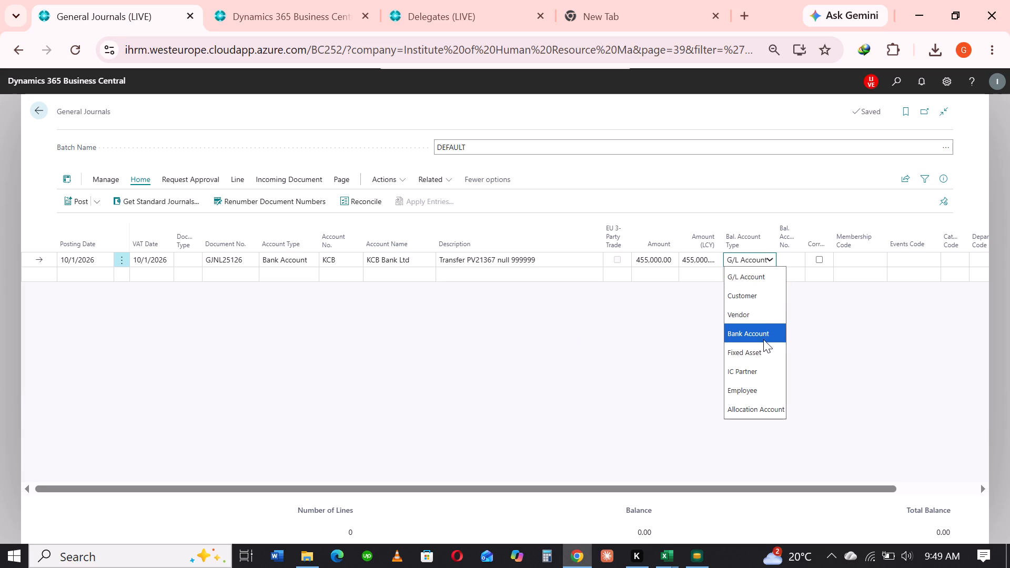
pyautogui.click(764, 290)
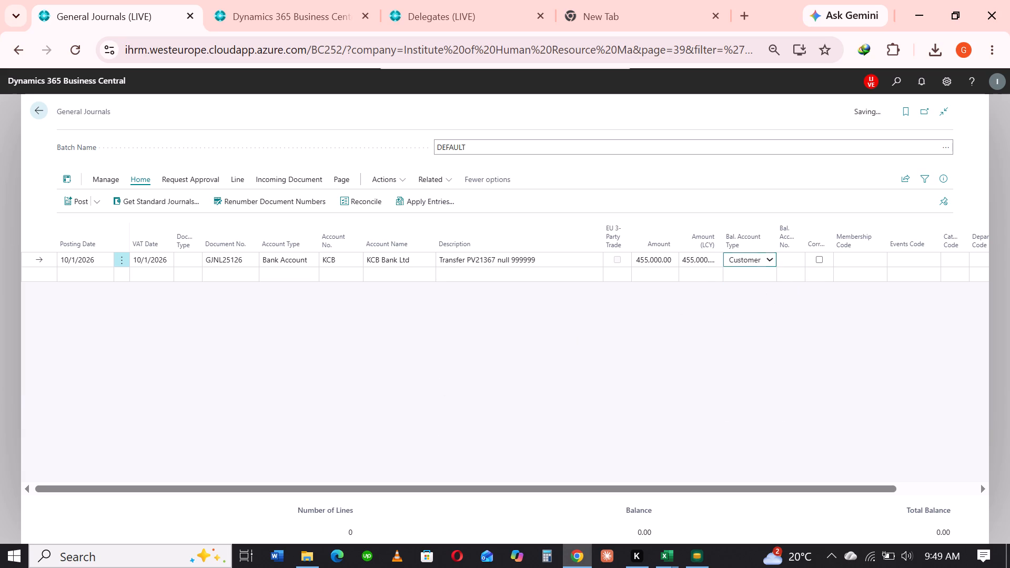
pyautogui.click(784, 261)
pyautogui.click(802, 291)
pyautogui.click(858, 260)
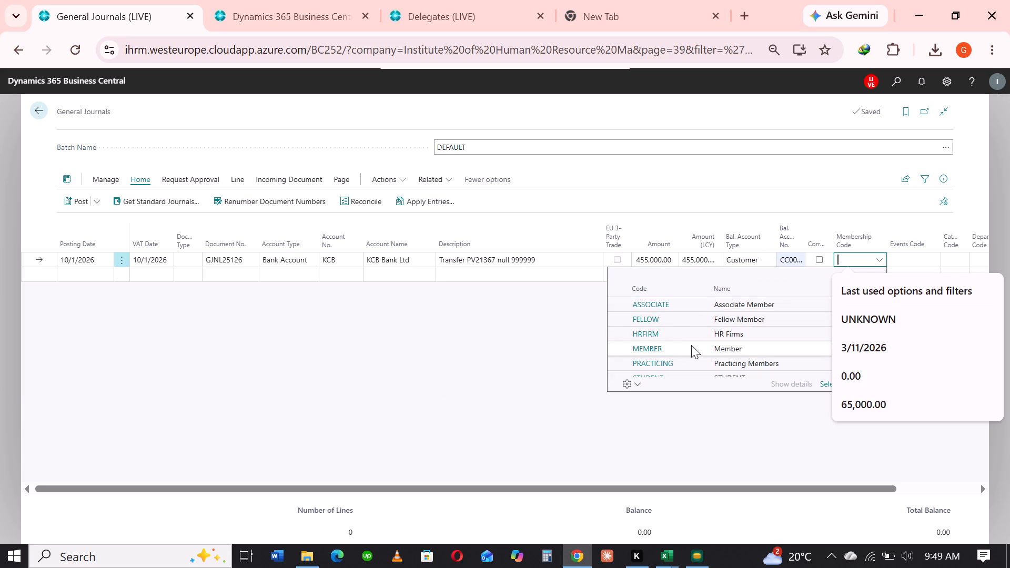
pyautogui.click(509, 393)
# Start a second journal line with posting date 10/2/2026 and bank account number KCB.
pyautogui.click(90, 278)
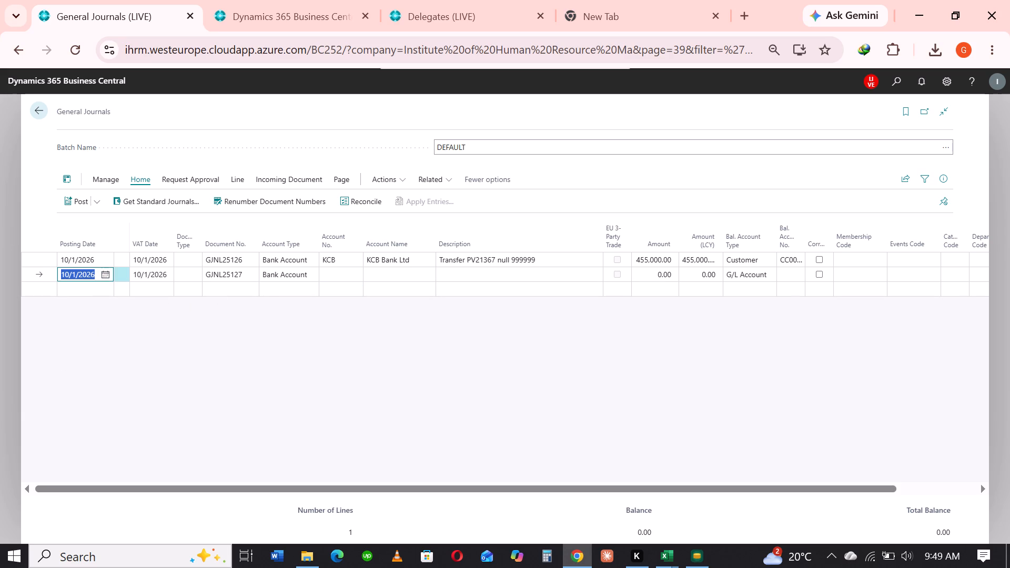
pyautogui.click(102, 275)
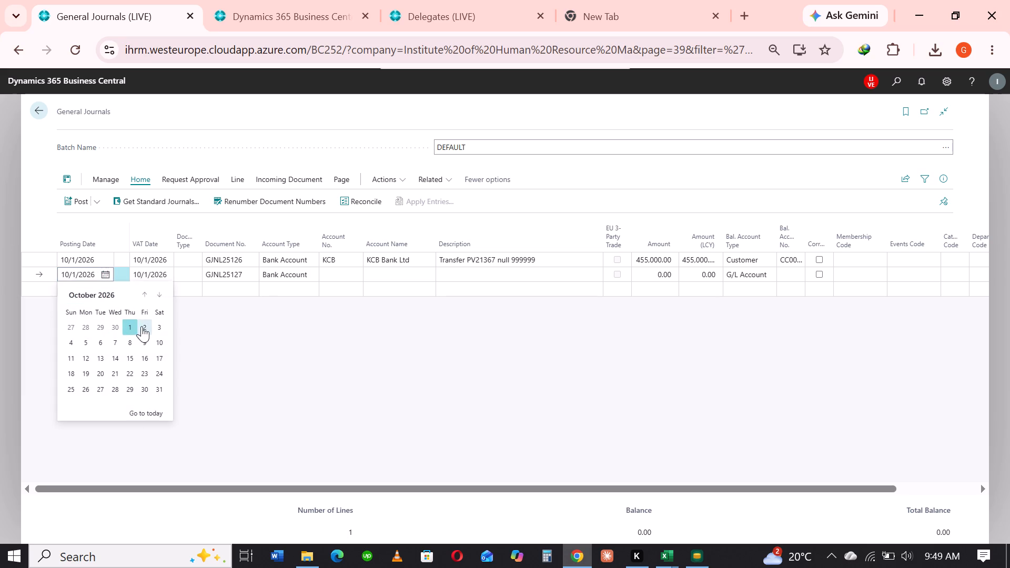
pyautogui.click(144, 326)
pyautogui.click(337, 273)
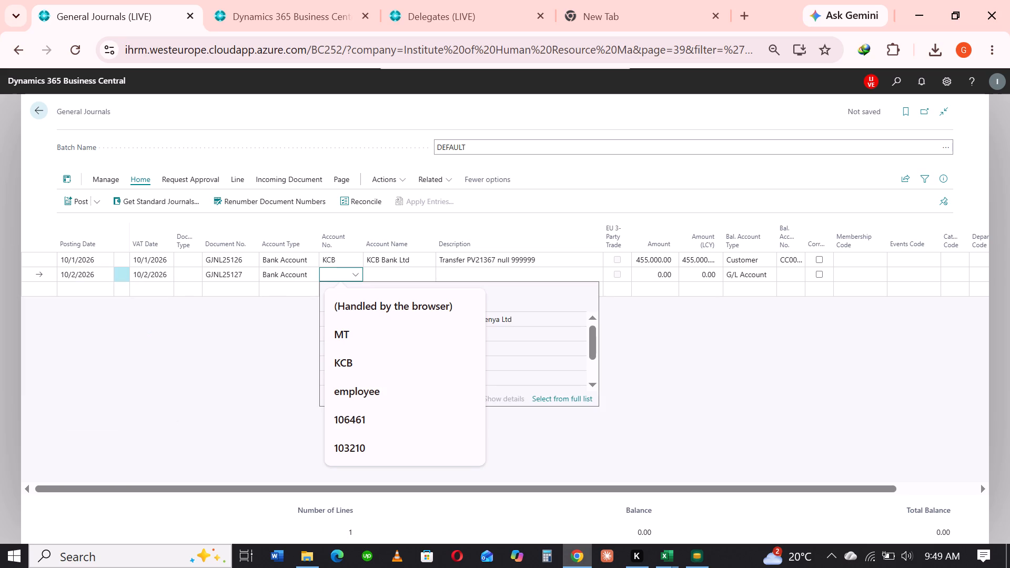
pyautogui.write('kcb')
pyautogui.click(83, 387)
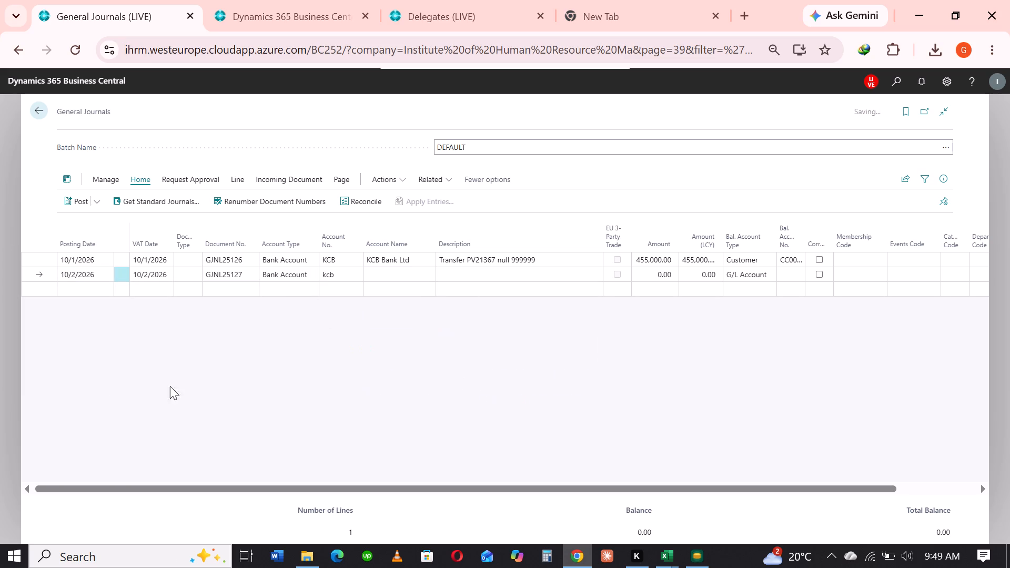
# Enter "Direct Credits DFS SALARY PROCESSING BANK" as the second journal line's description.
pyautogui.click(467, 279)
pyautogui.write('Direct')
pyautogui.press('space')
pyautogui.write('Credits DFS Salary')
pyautogui.press('space')
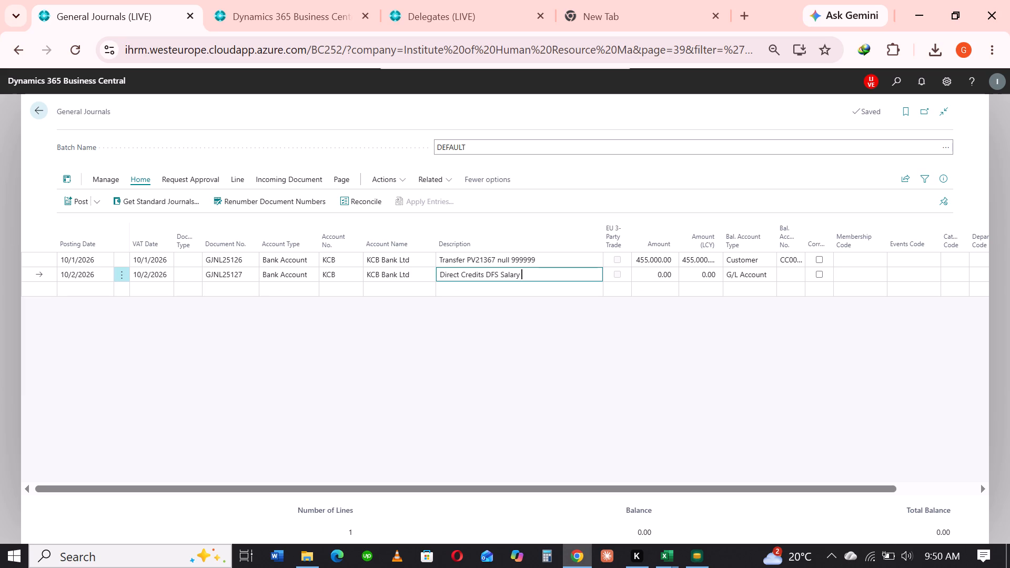
pyautogui.press('BackSpace')
pyautogui.press('BackSpace')
pyautogui.press('BackSpace')
pyautogui.press('BackSpace')
pyautogui.press('BackSpace')
pyautogui.press('BackSpace')
pyautogui.write('ALARY')
pyautogui.press('space')
pyautogui.write('PROCESSING')
pyautogui.press('space')
pyautogui.write('BANK')
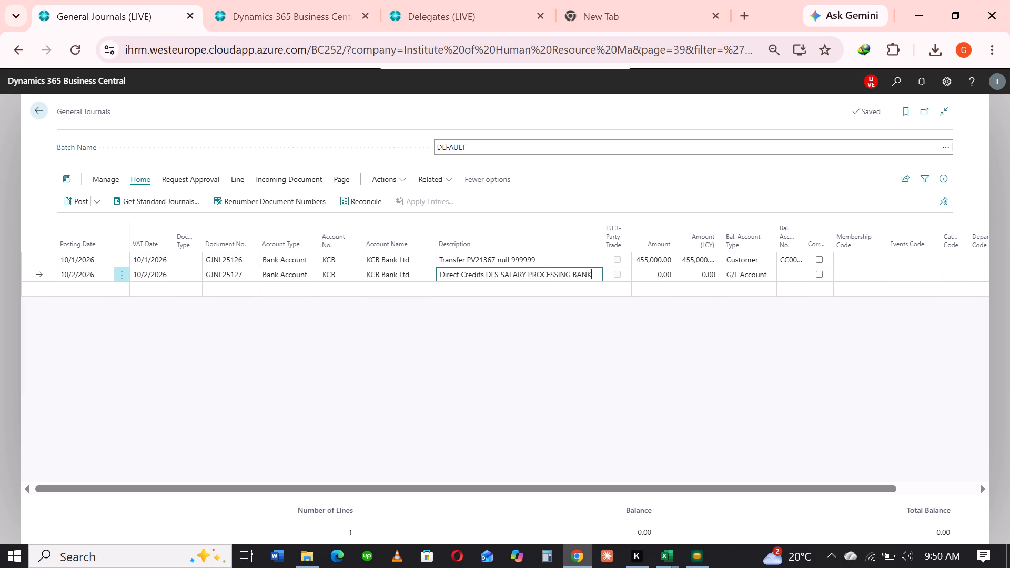
# Set the second journal line's amount to 65,000.
pyautogui.click(660, 274)
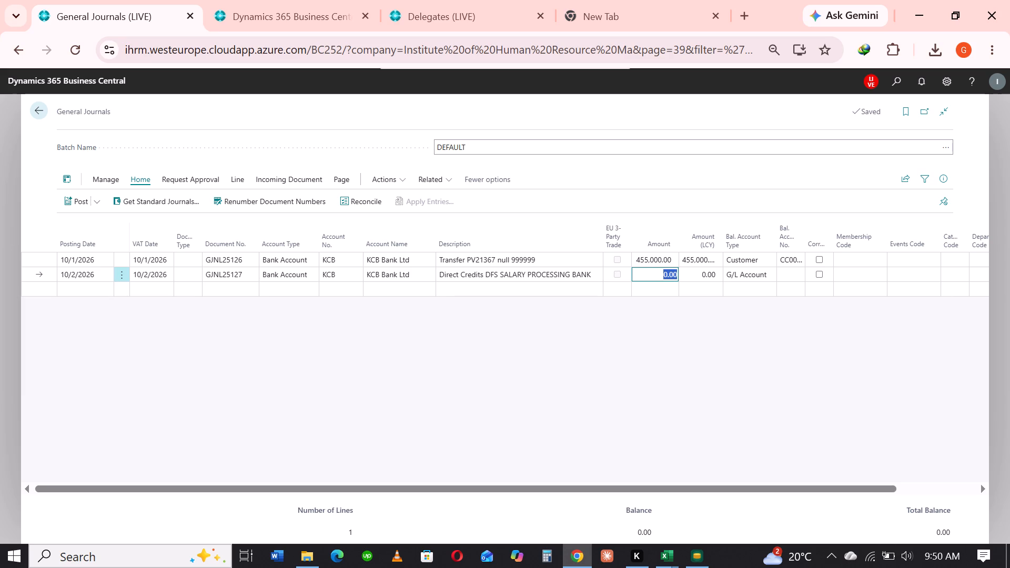
pyautogui.write('65000')
pyautogui.click(658, 353)
pyautogui.click(743, 273)
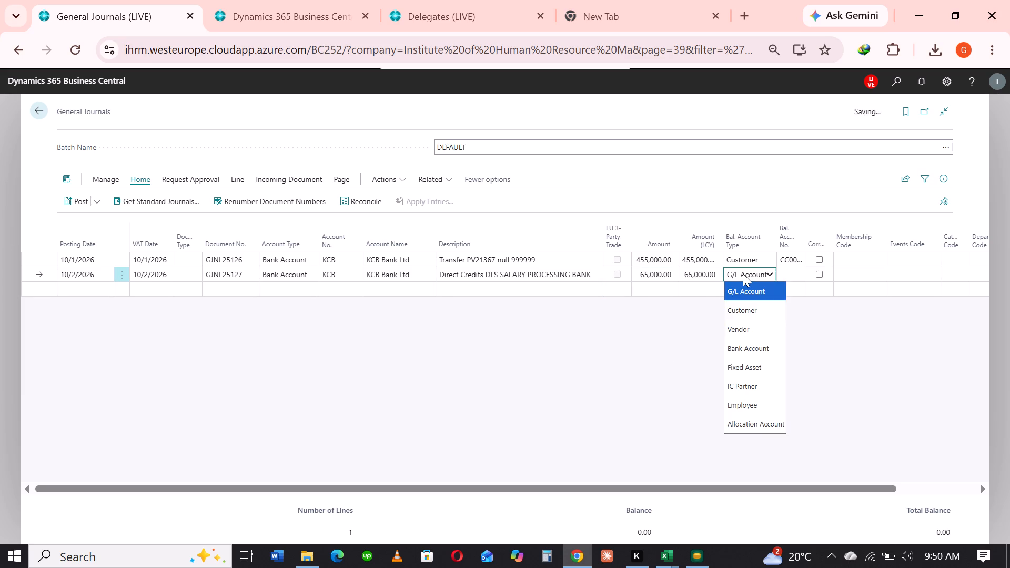
pyautogui.click(754, 312)
pyautogui.click(795, 270)
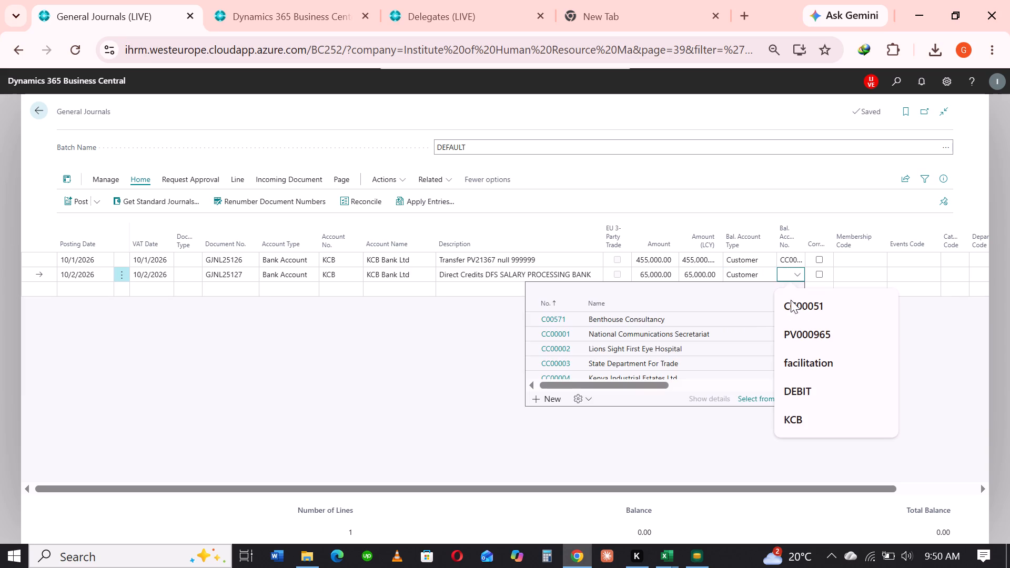
pyautogui.click(800, 313)
pyautogui.click(436, 359)
# Start a third journal line and open its posting date for editing.
pyautogui.click(77, 297)
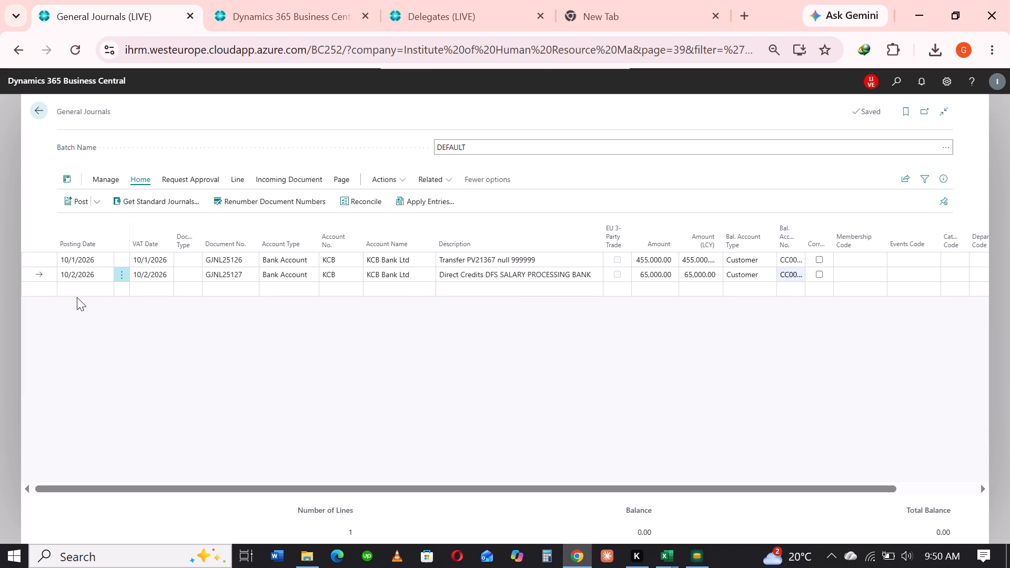
pyautogui.click(79, 290)
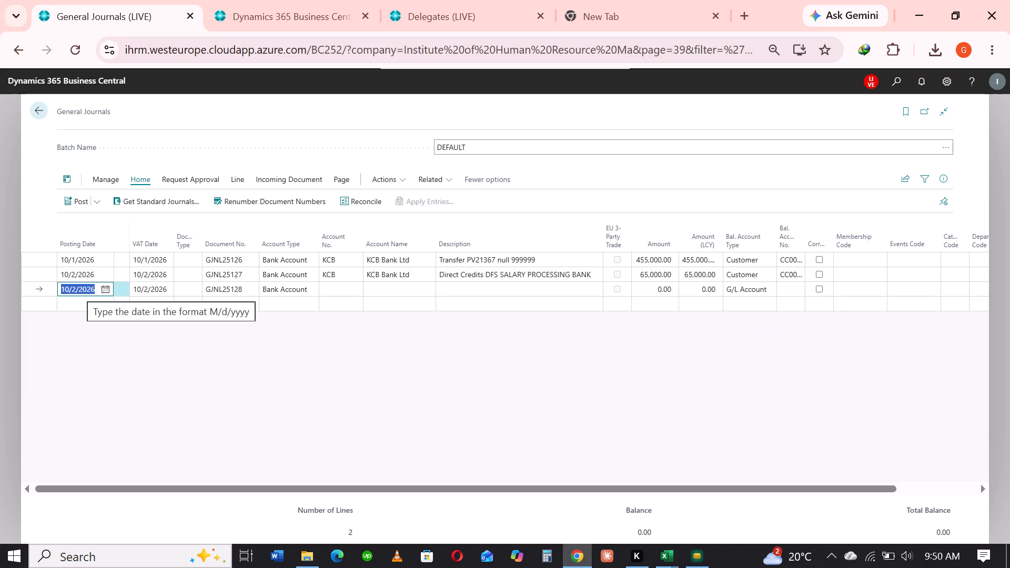
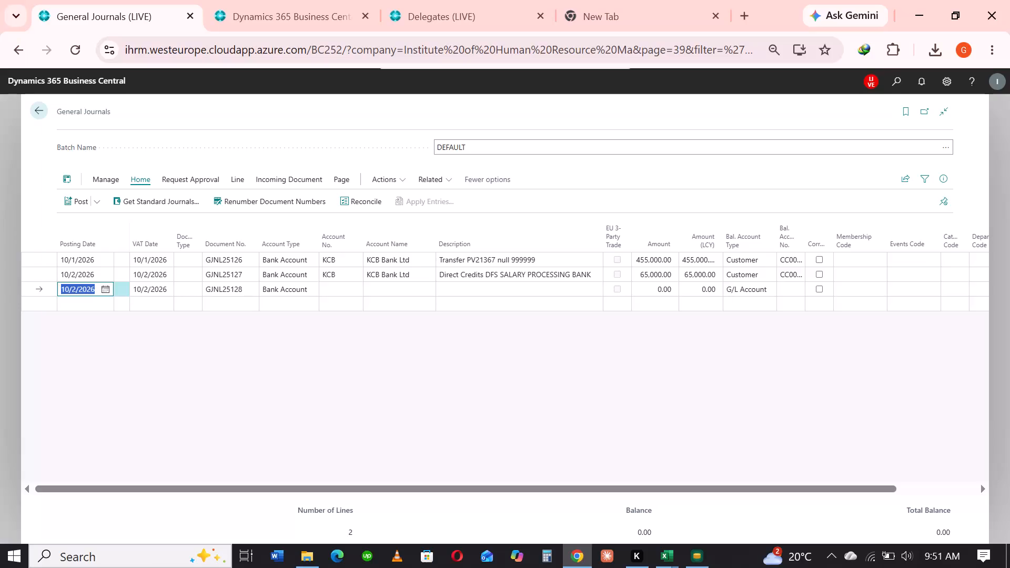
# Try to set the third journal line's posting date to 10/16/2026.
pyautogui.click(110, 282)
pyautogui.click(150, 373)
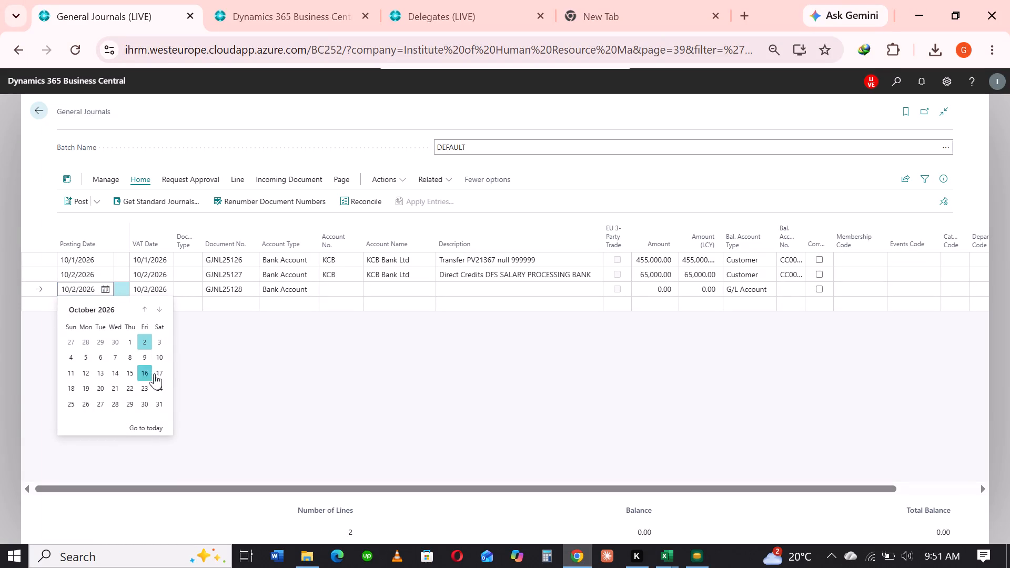
# Set the third journal line's bank account number to KCB.
pyautogui.click(345, 286)
pyautogui.write('KCB')
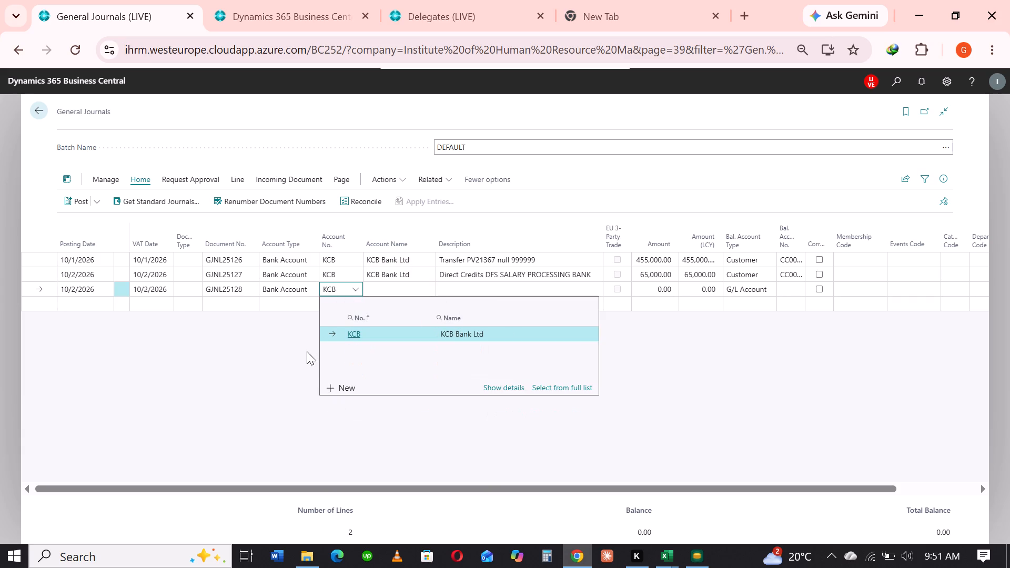
pyautogui.click(306, 352)
# Enter "INHouse CHQ008493 BANK" as the third journal line's description.
pyautogui.click(453, 291)
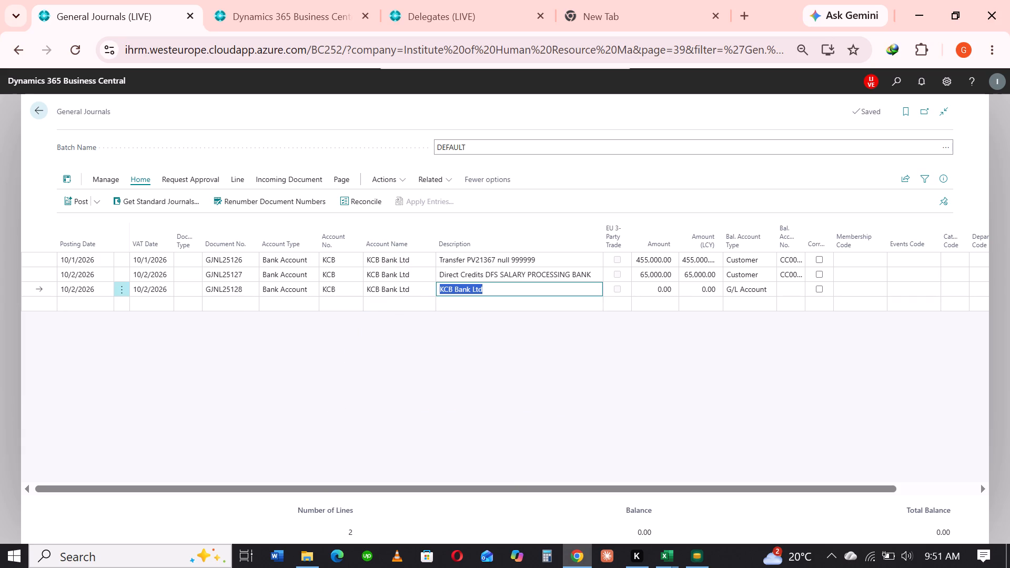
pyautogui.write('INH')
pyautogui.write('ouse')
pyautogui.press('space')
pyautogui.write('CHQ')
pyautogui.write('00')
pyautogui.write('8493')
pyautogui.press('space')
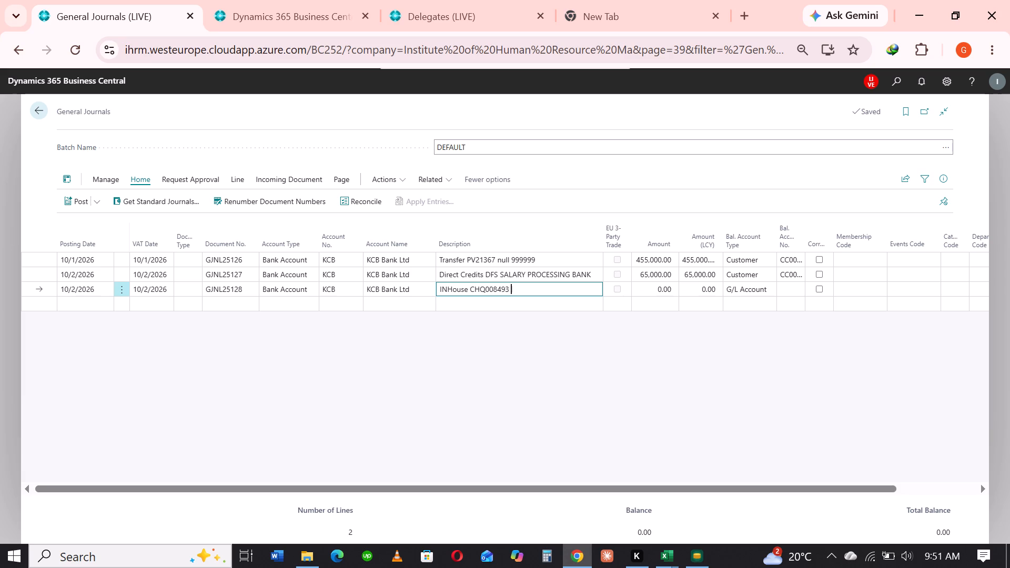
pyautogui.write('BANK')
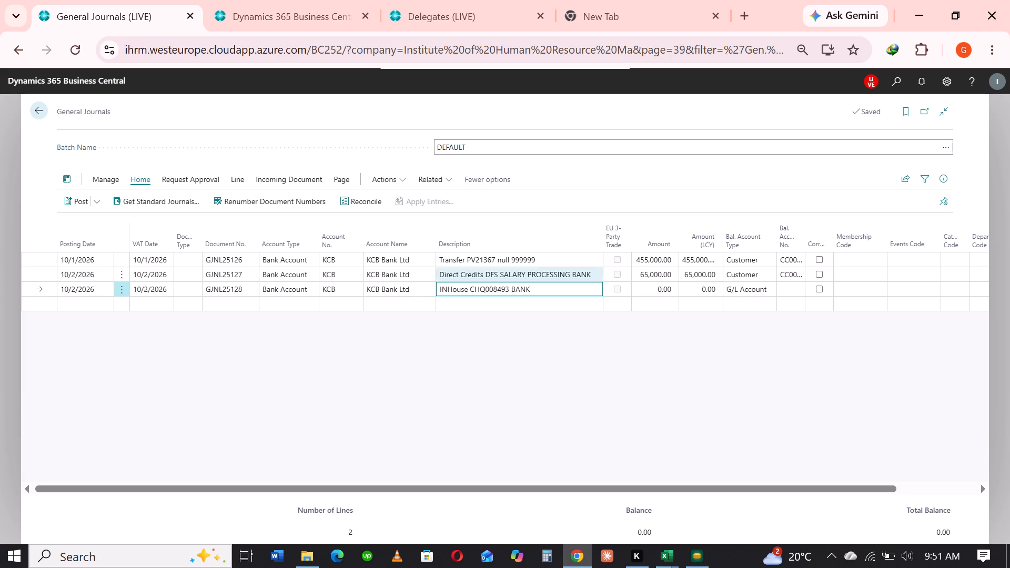
# Set the third journal line's amount to 75,000.
pyautogui.click(665, 295)
pyautogui.write('75000')
pyautogui.click(766, 348)
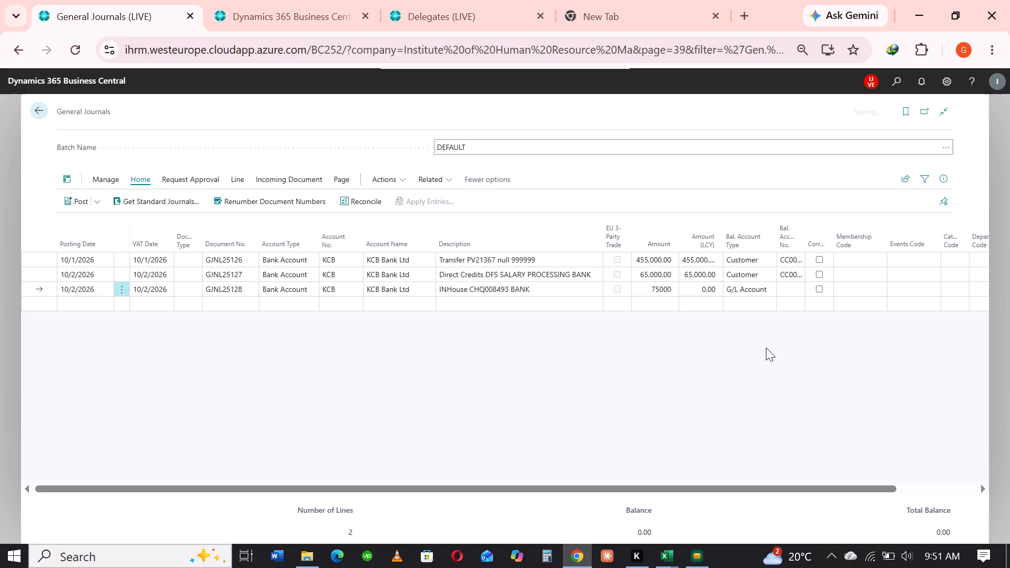
pyautogui.click(765, 292)
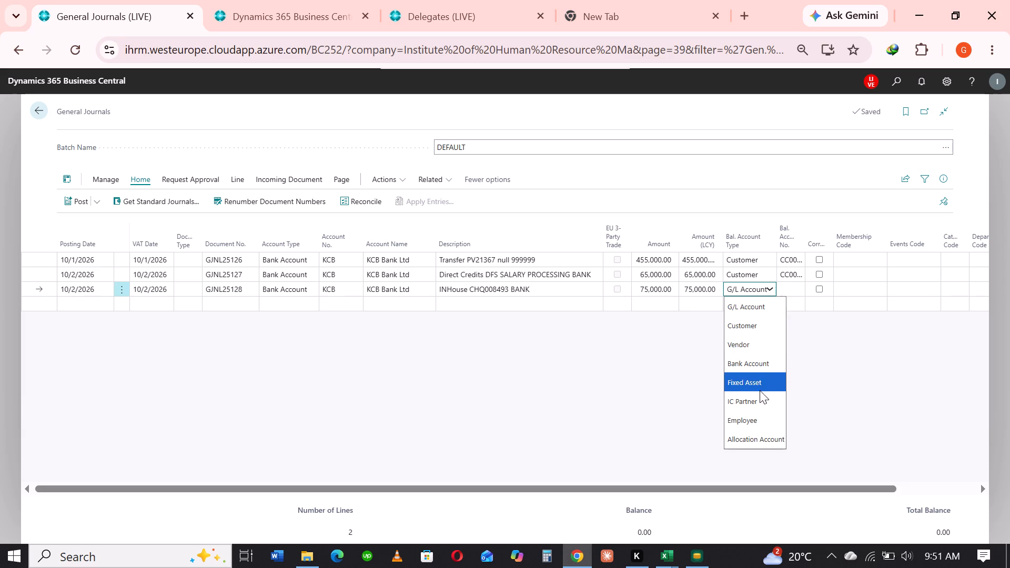
pyautogui.click(753, 325)
pyautogui.click(787, 290)
pyautogui.click(794, 318)
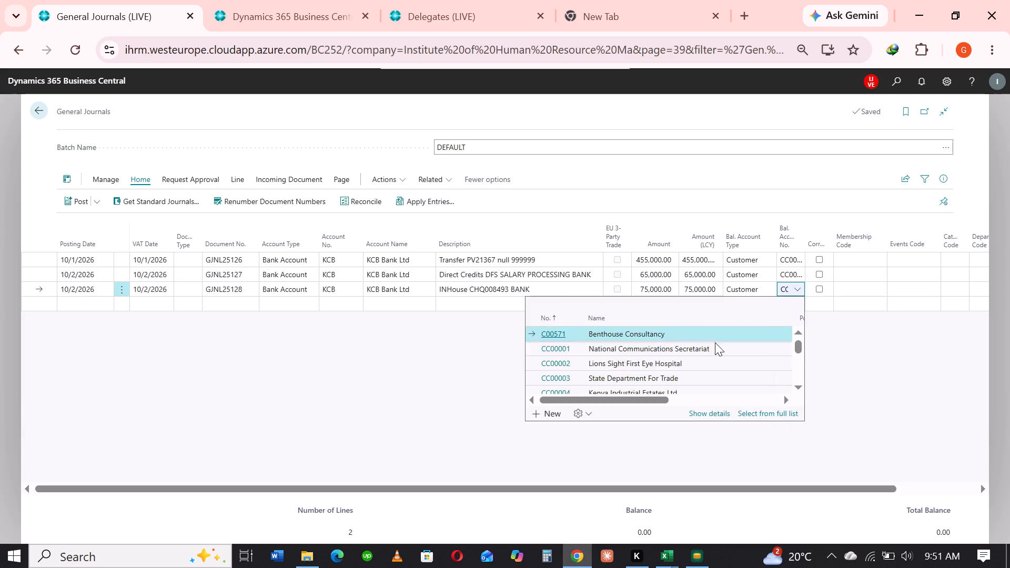
pyautogui.click(382, 387)
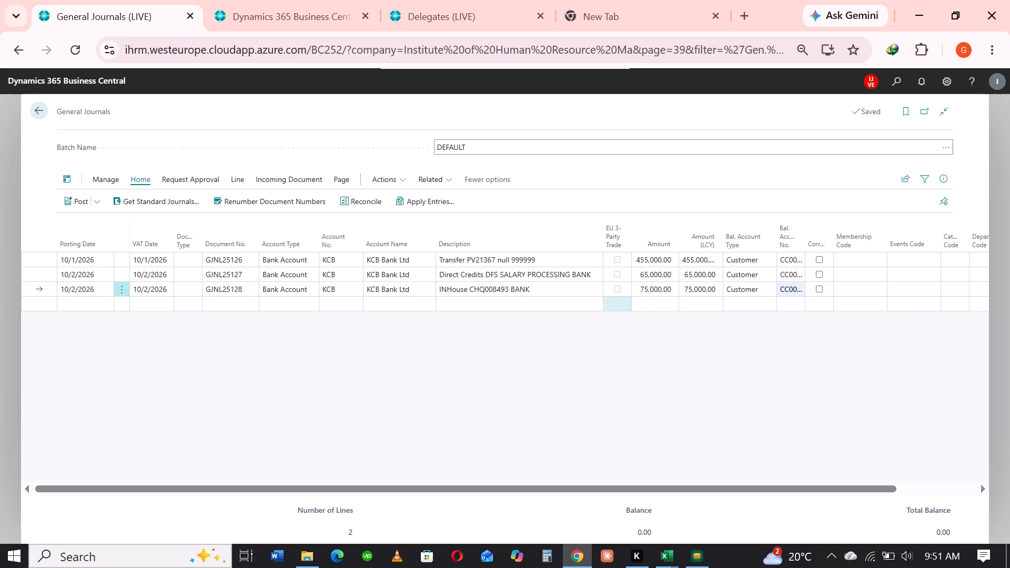
pyautogui.click(793, 283)
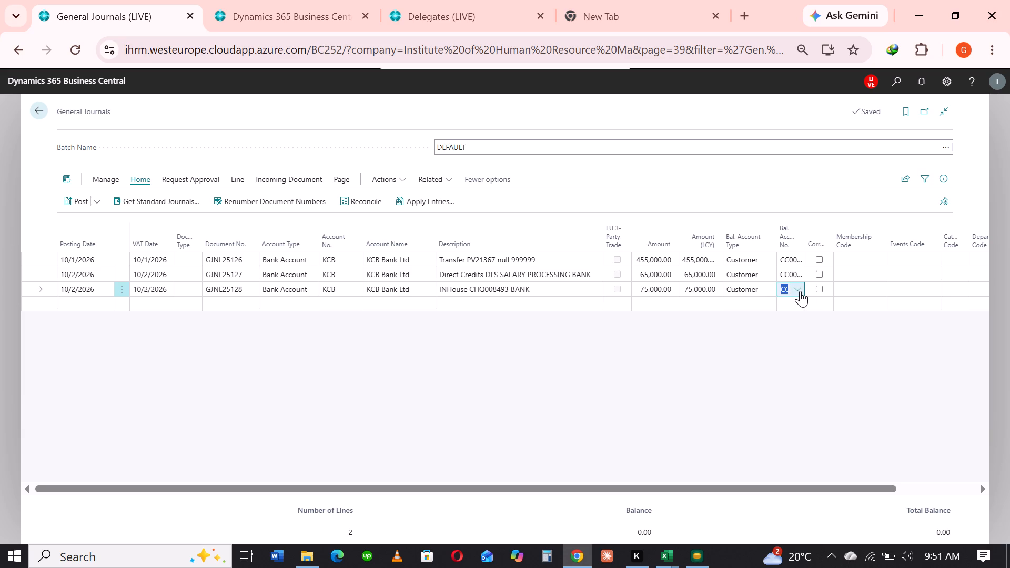
pyautogui.click(800, 291)
pyautogui.click(249, 384)
# Set the third journal line's posting date to 10/16/2026.
pyautogui.moveTo(512, 485); pyautogui.dragTo(4, 491)
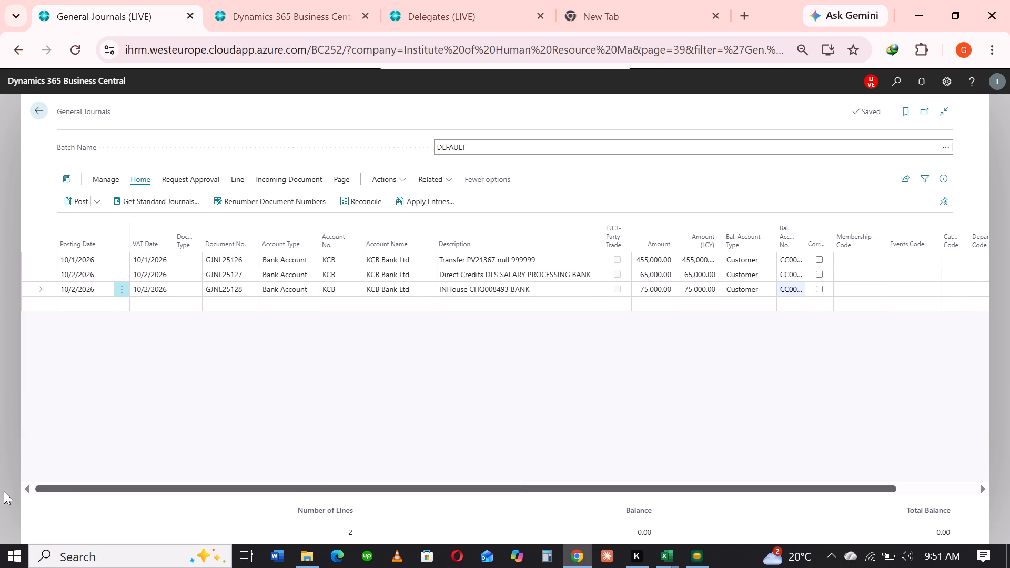
pyautogui.moveTo(4, 491); pyautogui.dragTo(0, 494)
pyautogui.click(69, 287)
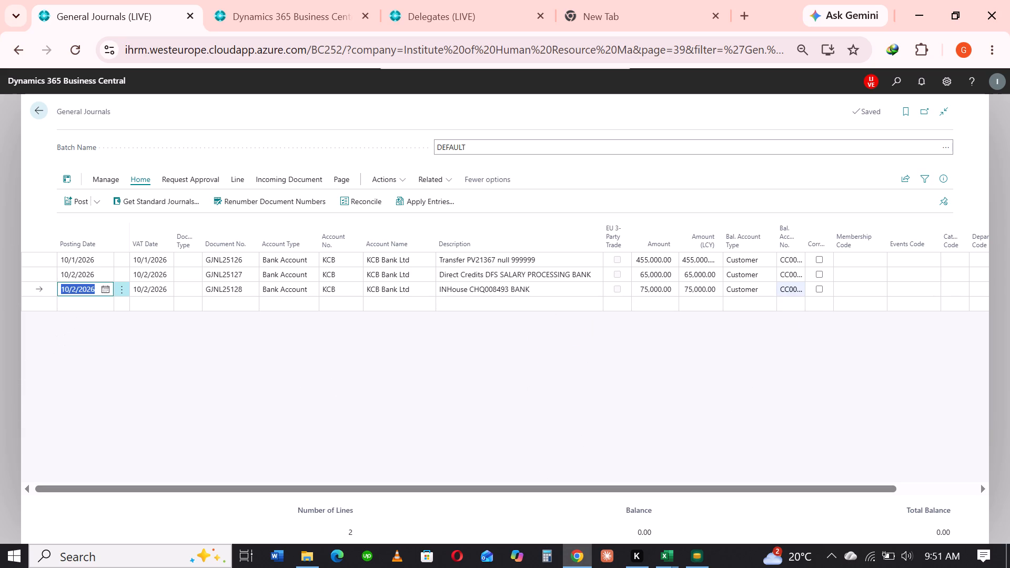
pyautogui.click(109, 291)
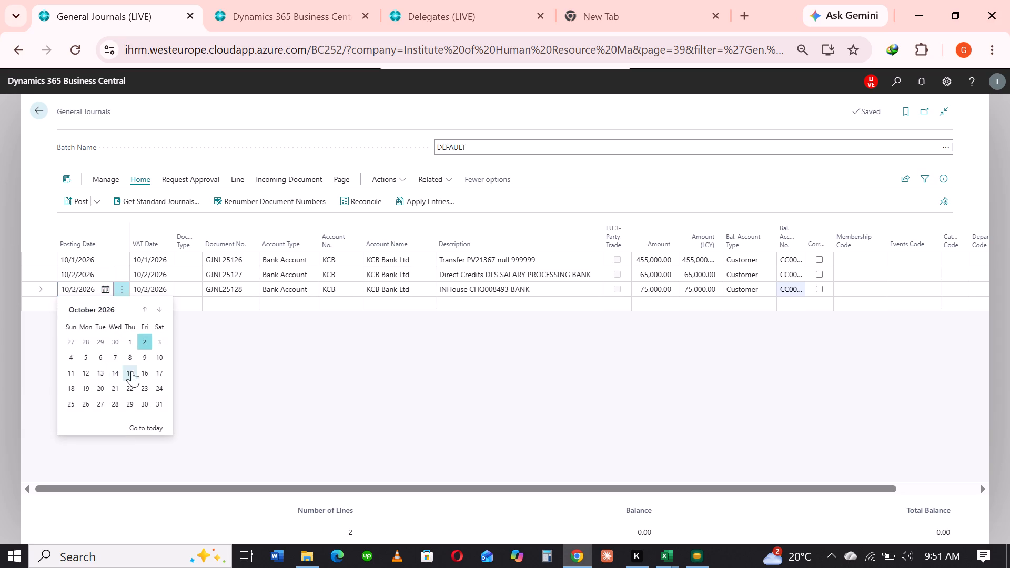
pyautogui.click(143, 370)
pyautogui.click(345, 373)
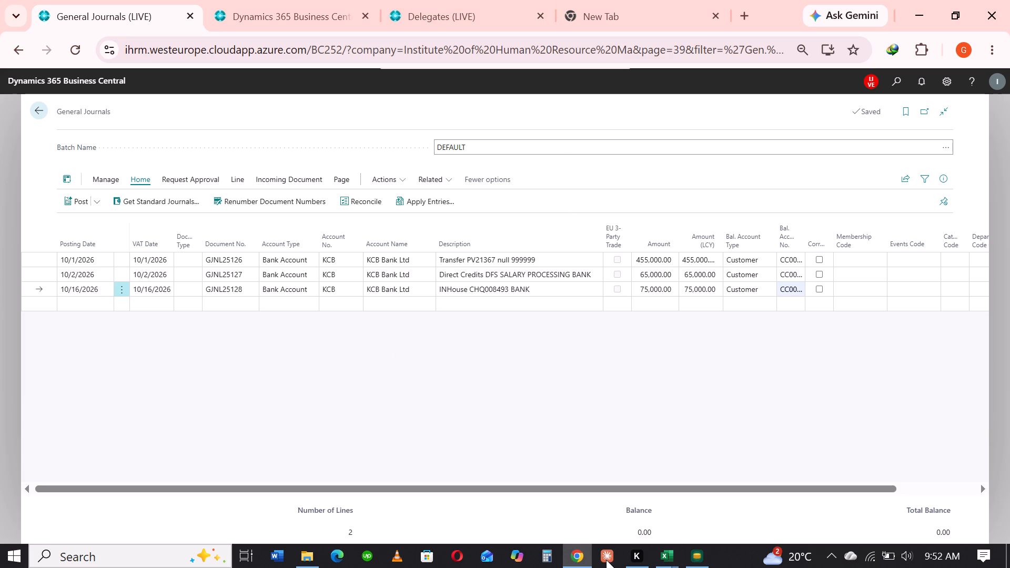
# Switch to the 2627 Bank Reconciliation - KCB workbook in Excel.
pyautogui.click(661, 555)
pyautogui.click(823, 485)
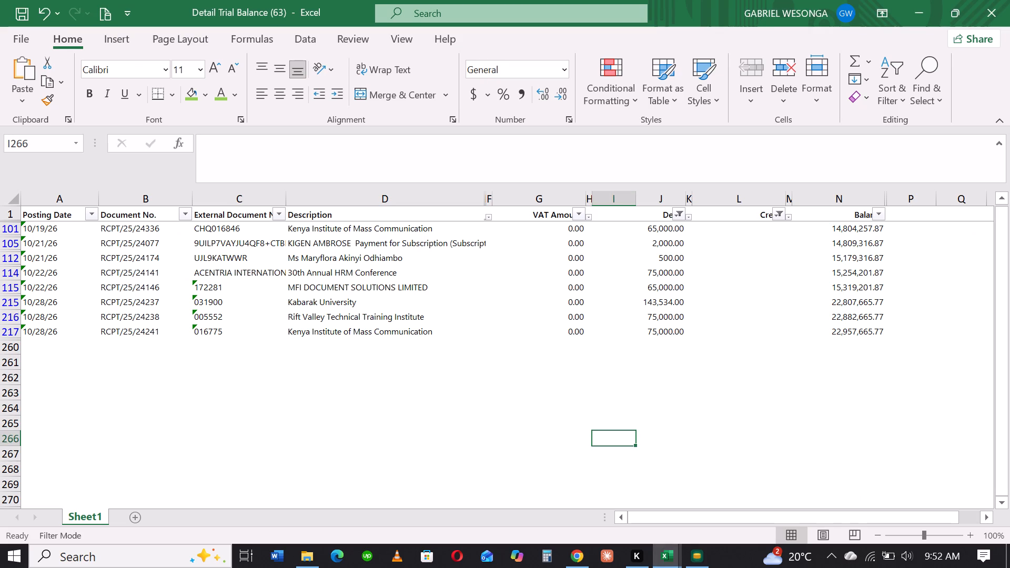
pyautogui.click(665, 562)
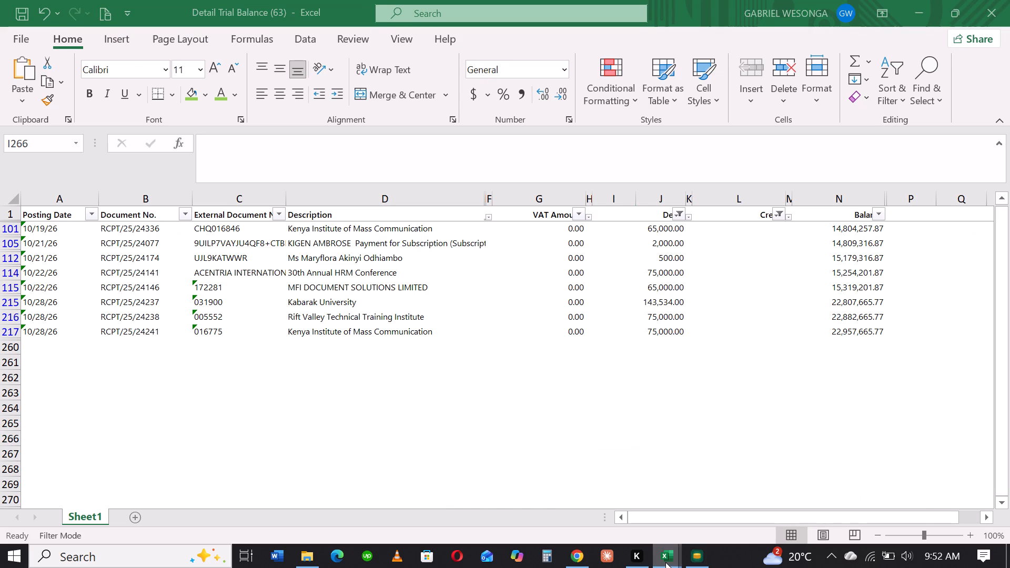
pyautogui.click(677, 511)
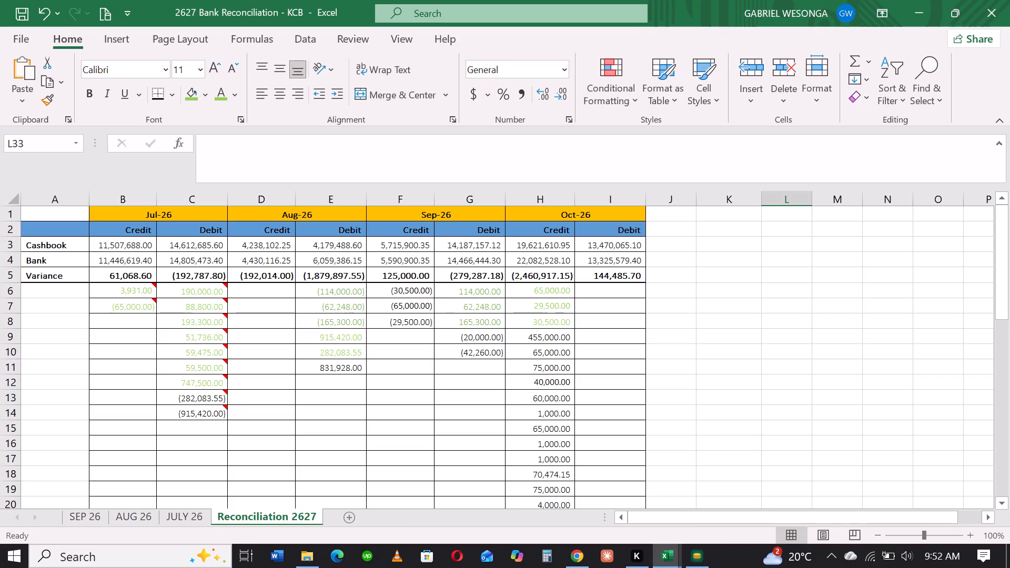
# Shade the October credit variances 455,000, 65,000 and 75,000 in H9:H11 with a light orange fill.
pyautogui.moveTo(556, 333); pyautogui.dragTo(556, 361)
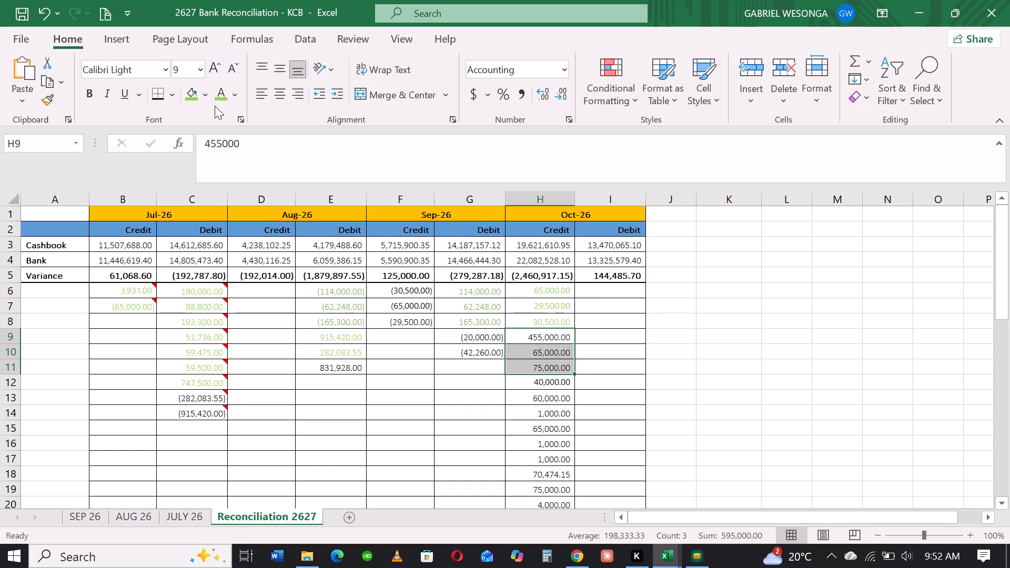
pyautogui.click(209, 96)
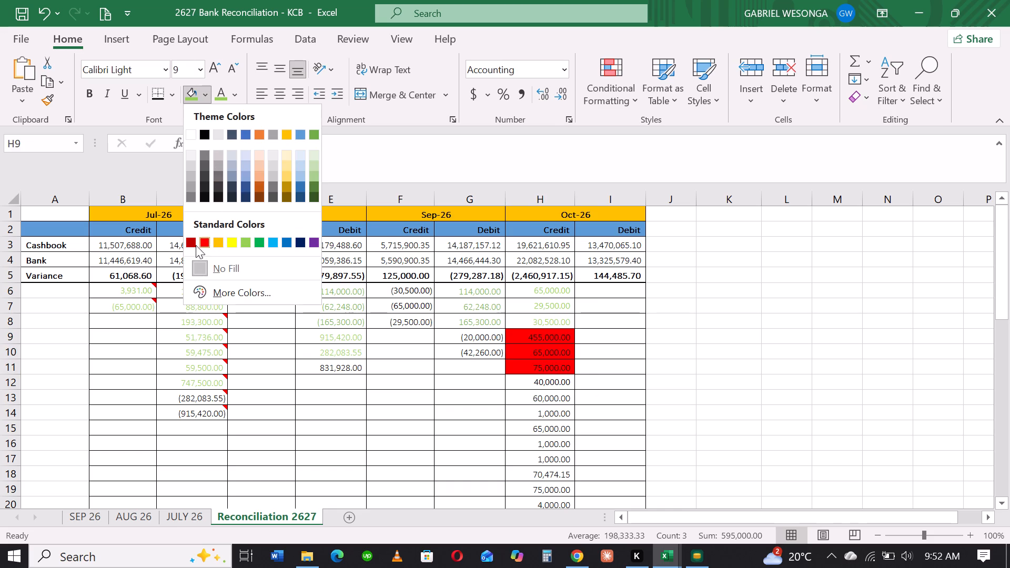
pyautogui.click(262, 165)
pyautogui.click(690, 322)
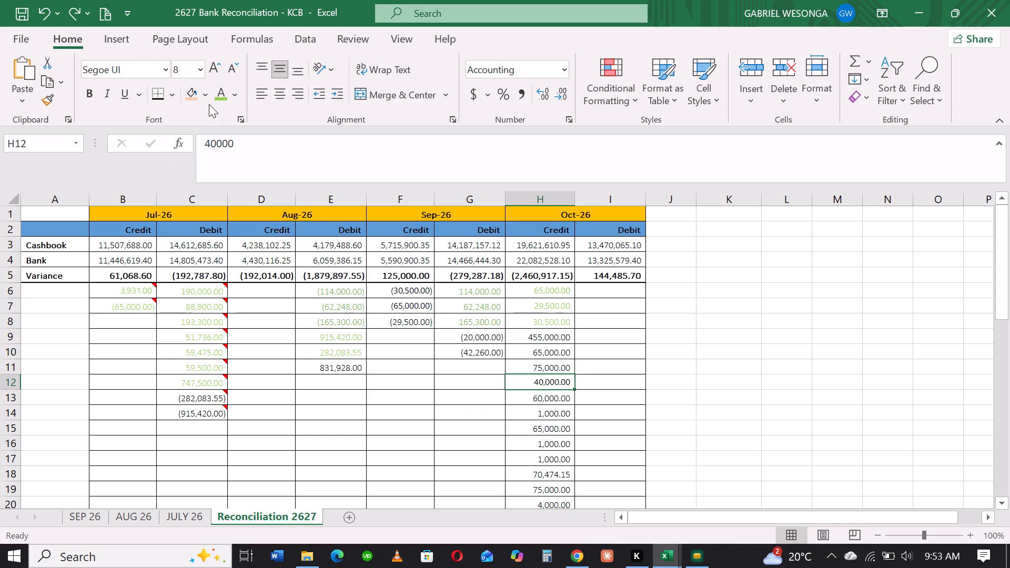
# Colour the text of the 40,000 October credit variance in H12 dark red.
pyautogui.click(235, 92)
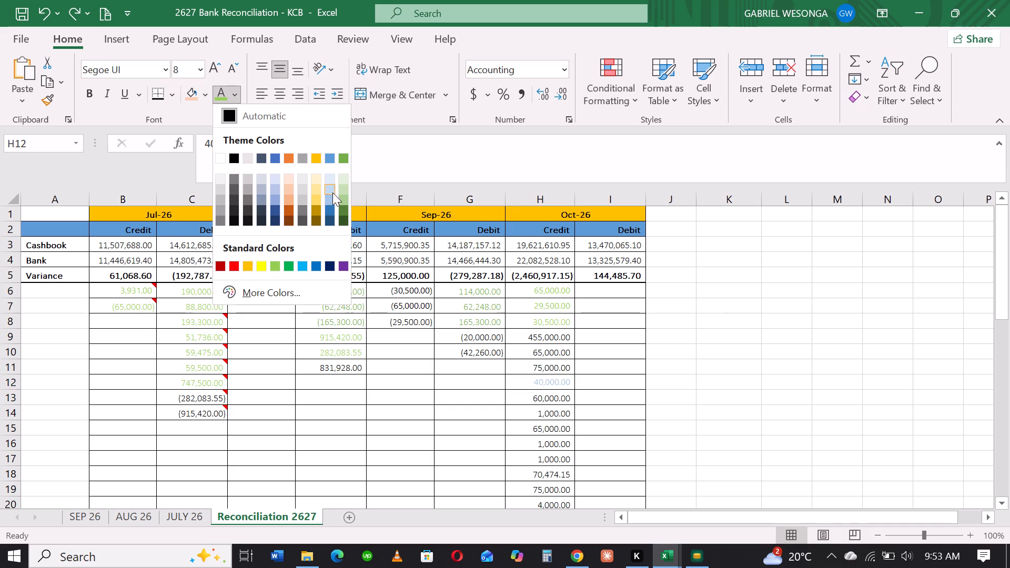
pyautogui.click(217, 268)
pyautogui.click(702, 336)
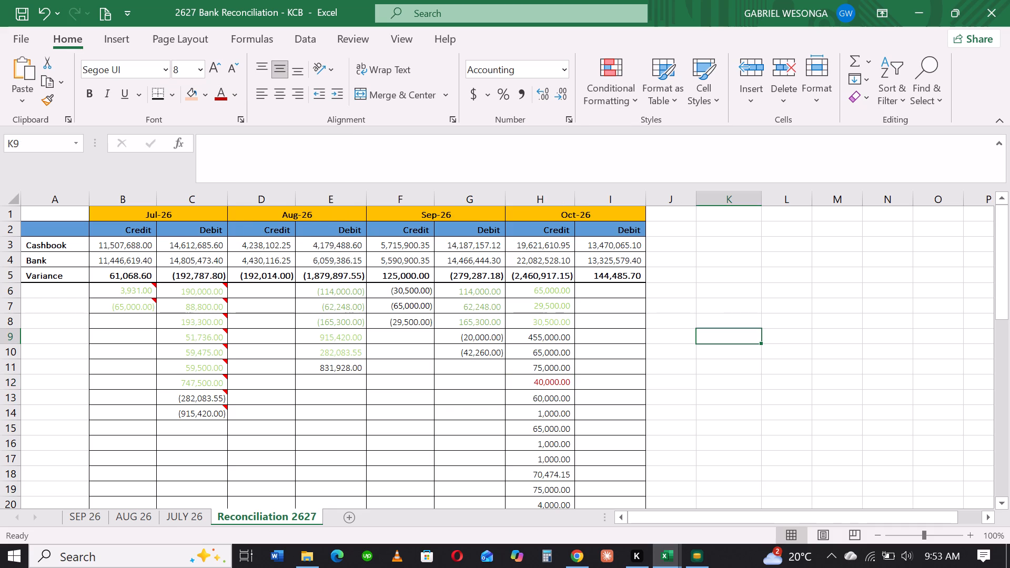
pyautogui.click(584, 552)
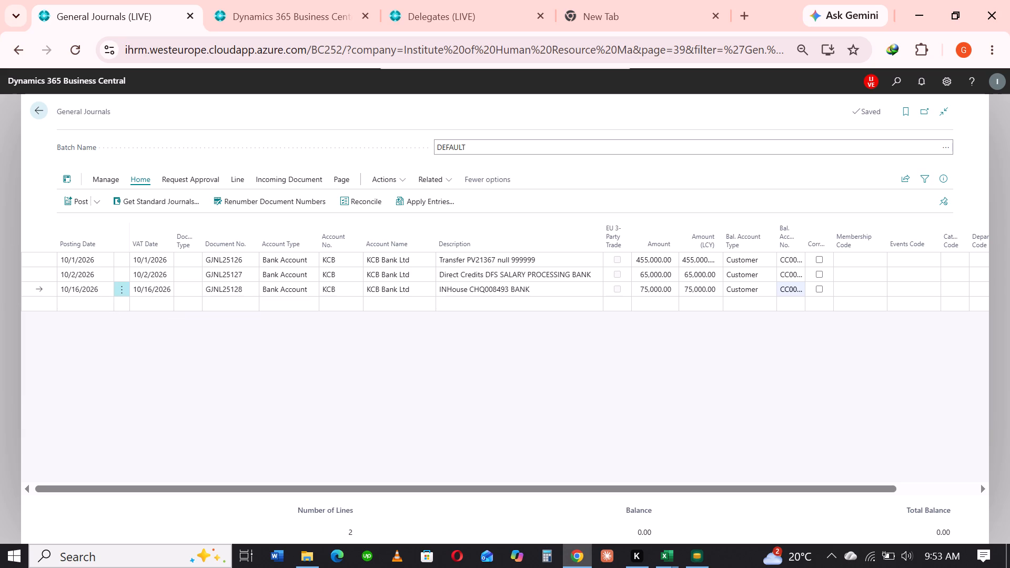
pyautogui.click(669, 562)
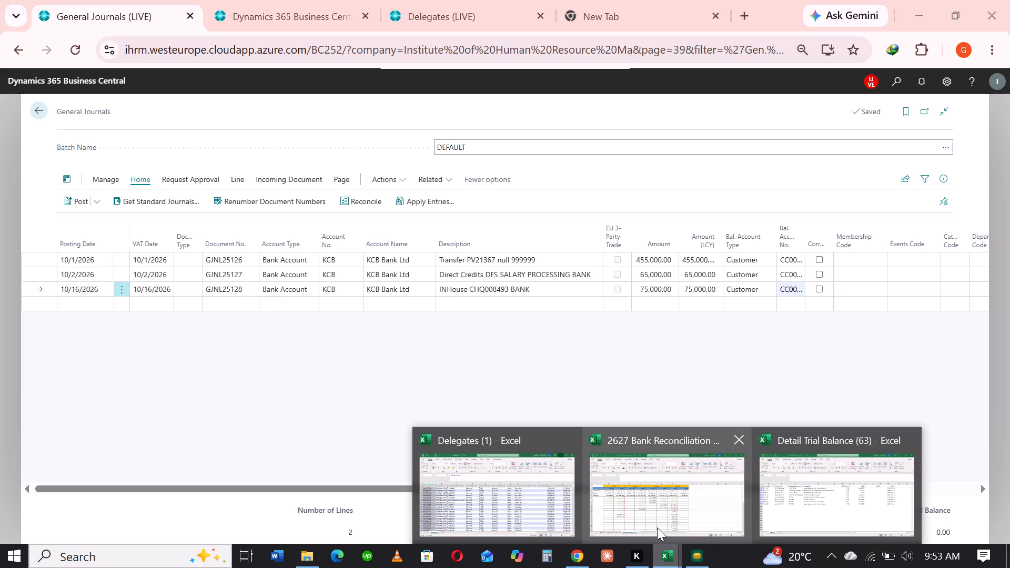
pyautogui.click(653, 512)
# Colour the text of the October credit variances 60,000 in H13 and 1,000 in H14 dark red, without any fill.
pyautogui.click(548, 398)
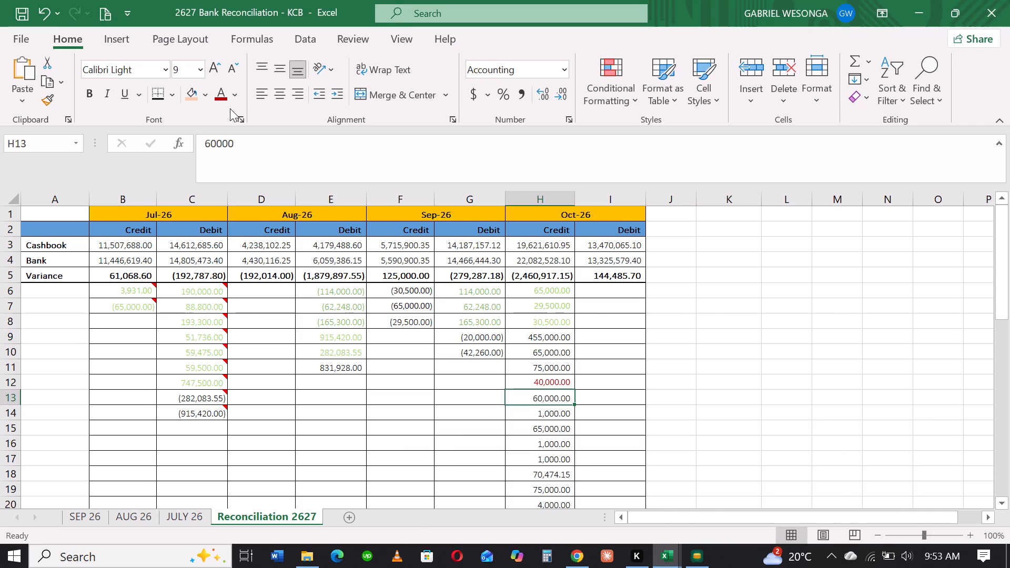
pyautogui.click(224, 92)
pyautogui.click(532, 414)
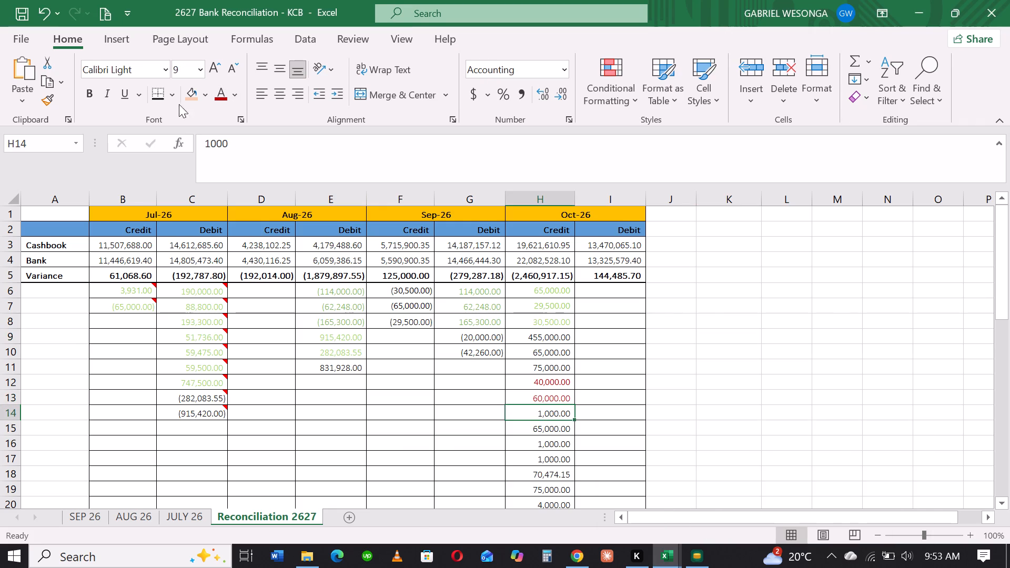
pyautogui.click(199, 86)
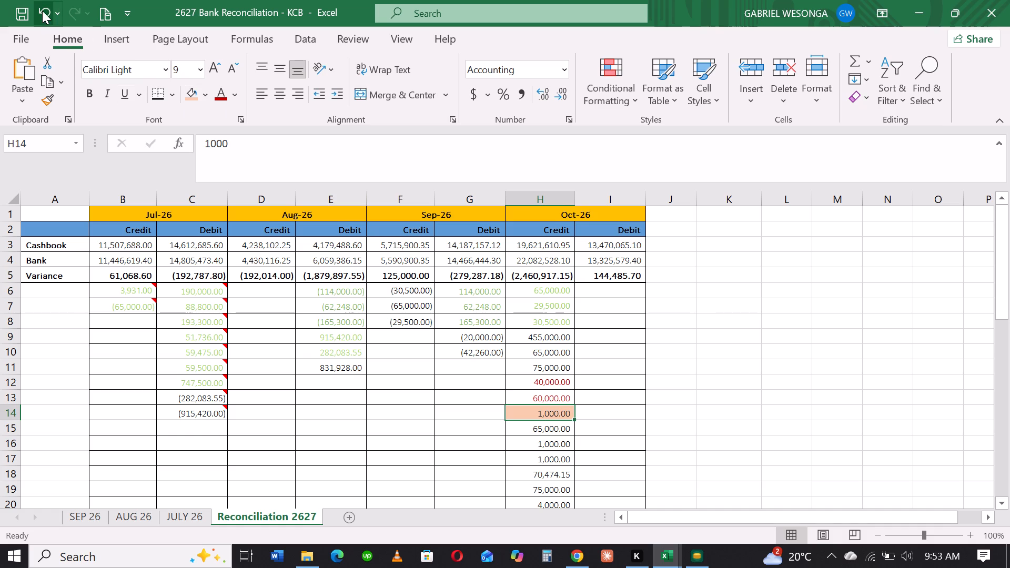
pyautogui.click(42, 11)
pyautogui.click(221, 97)
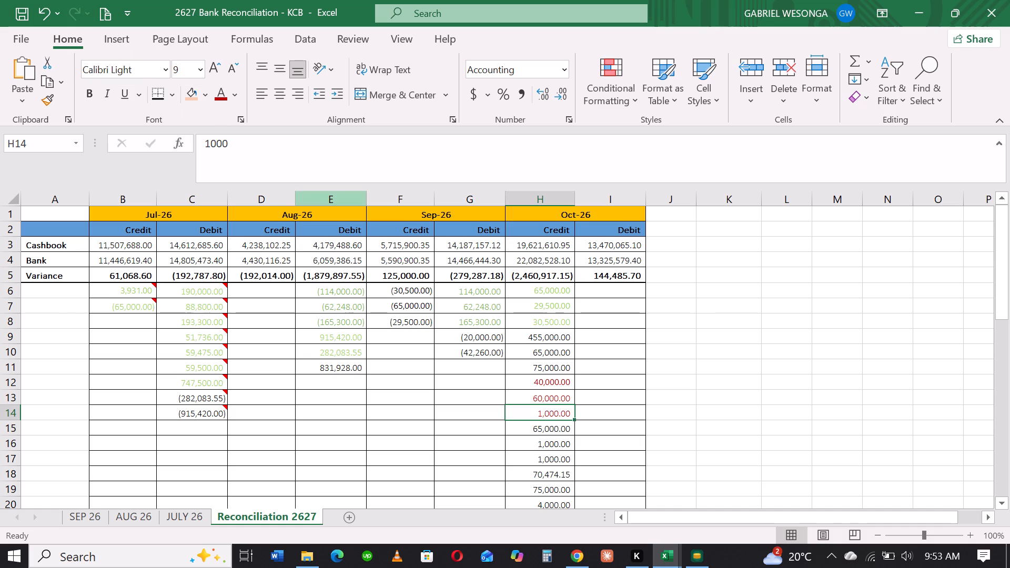
# Switch to Business Central in Chrome and add a general journal line dated 10/21/2026 for bank account KCB.
pyautogui.click(557, 435)
pyautogui.click(563, 430)
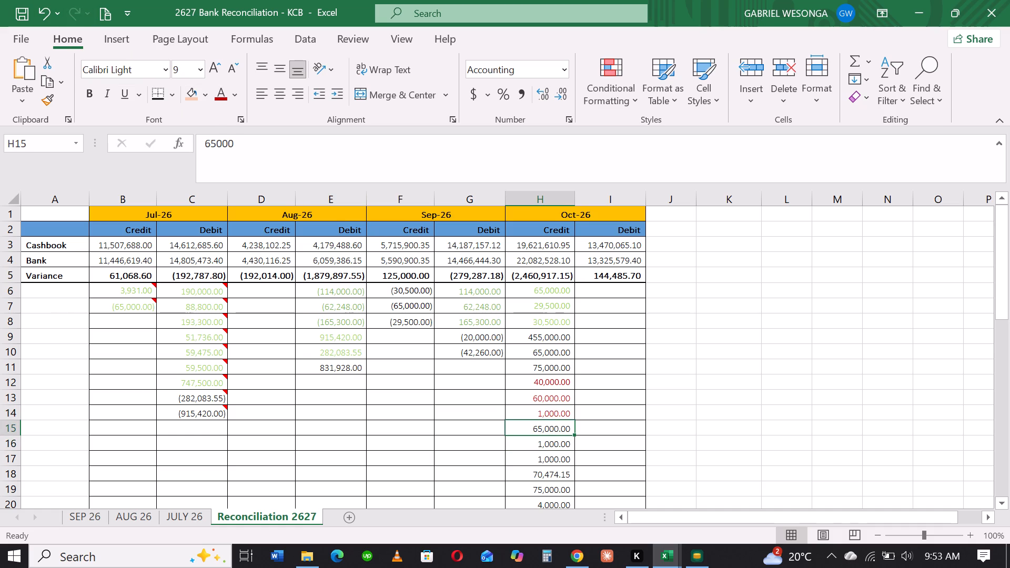
pyautogui.click(580, 561)
pyautogui.click(94, 299)
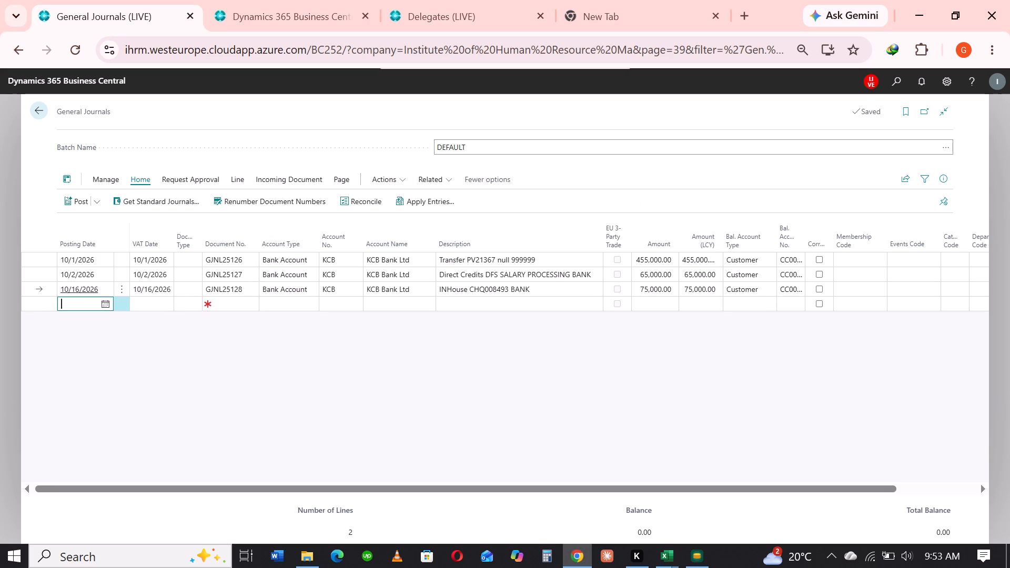
pyautogui.click(106, 302)
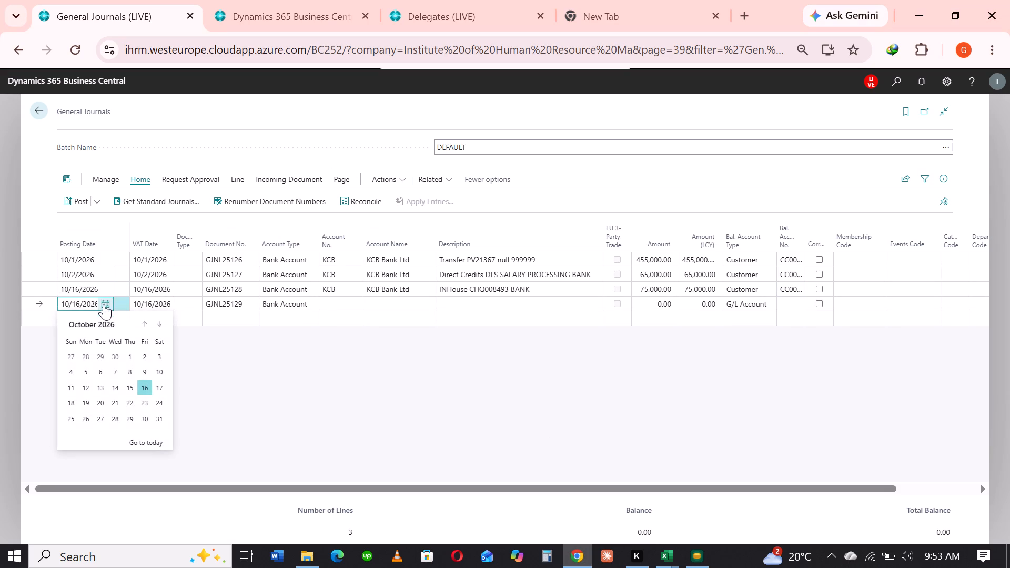
pyautogui.click(111, 402)
pyautogui.click(225, 387)
pyautogui.click(355, 302)
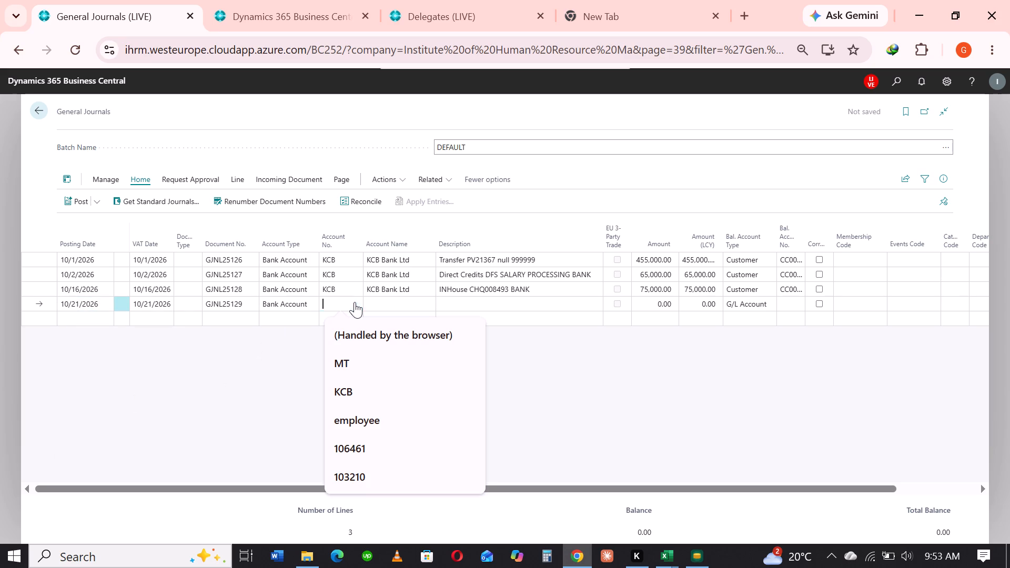
pyautogui.write('kcb')
pyautogui.click(221, 377)
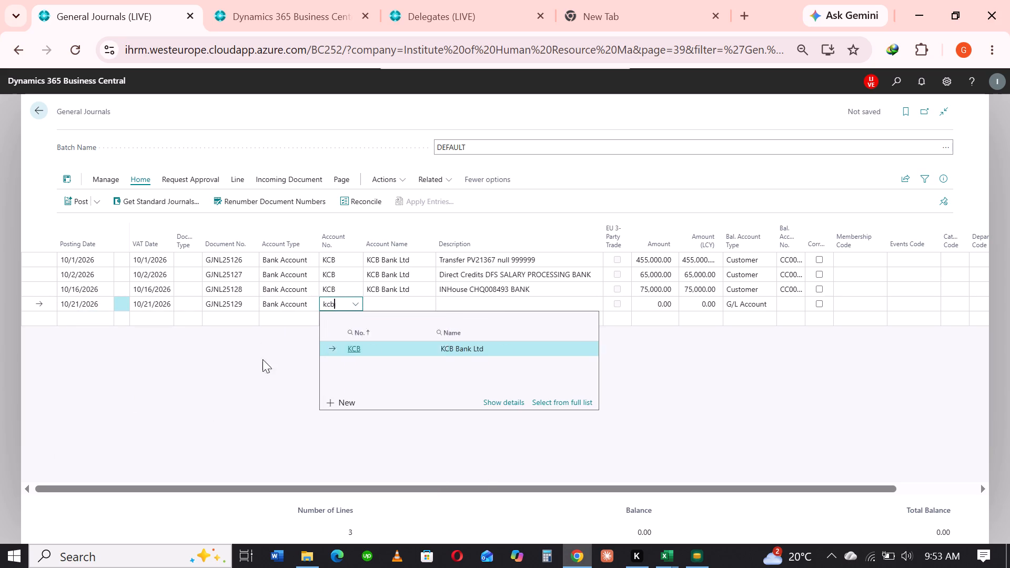
pyautogui.click(472, 302)
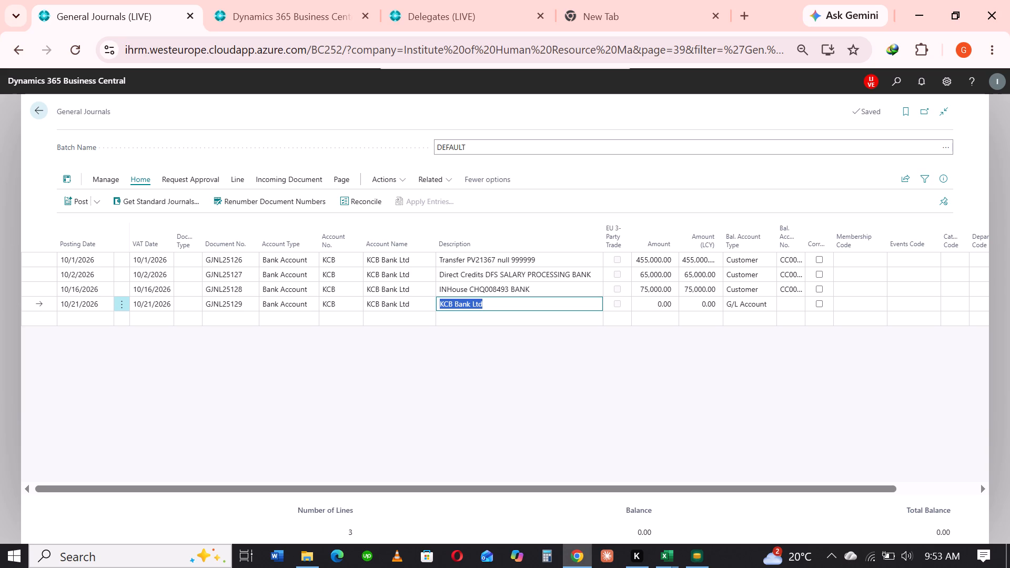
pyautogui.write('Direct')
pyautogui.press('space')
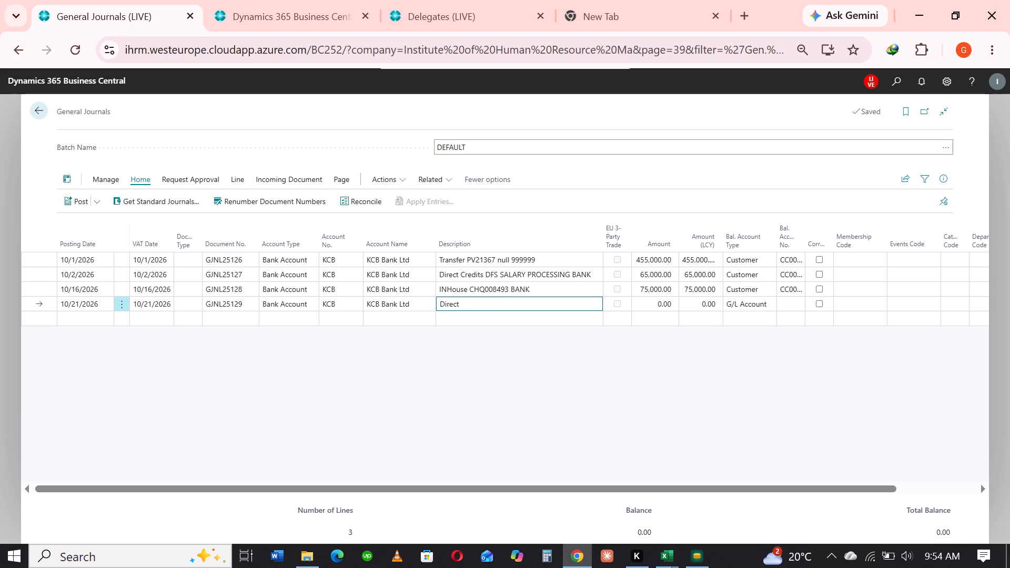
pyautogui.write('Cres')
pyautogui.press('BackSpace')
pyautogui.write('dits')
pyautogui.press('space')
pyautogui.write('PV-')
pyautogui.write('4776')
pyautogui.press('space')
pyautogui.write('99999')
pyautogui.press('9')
pyautogui.click(489, 372)
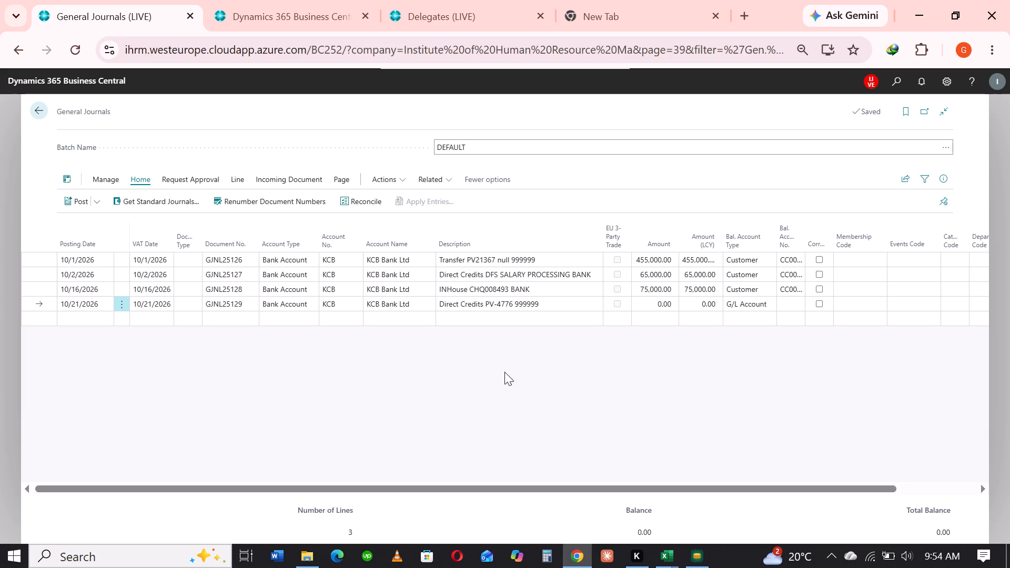
pyautogui.click(652, 293)
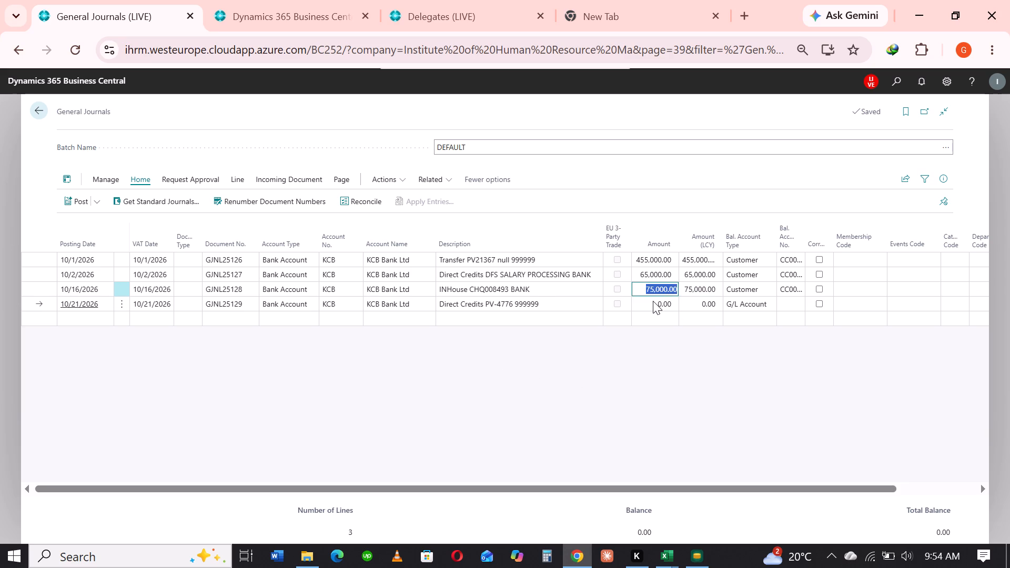
pyautogui.click(653, 301)
pyautogui.write('65000')
pyautogui.click(786, 402)
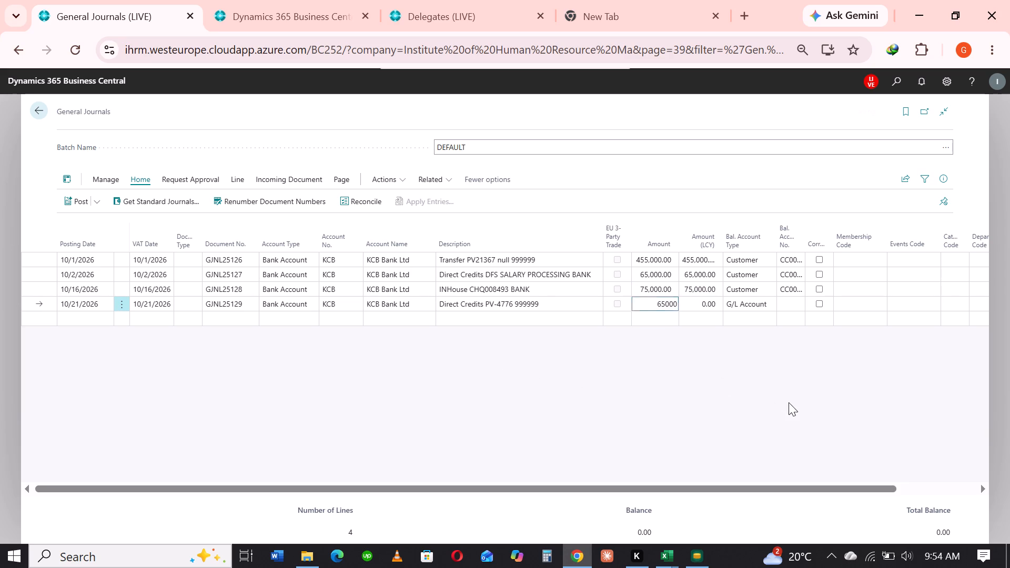
pyautogui.click(770, 299)
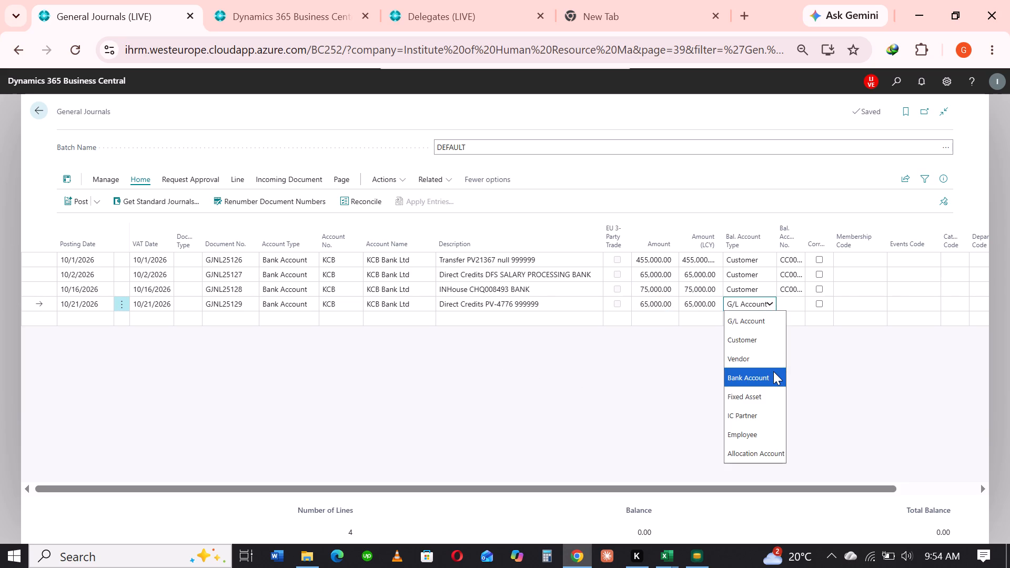
pyautogui.click(773, 371)
pyautogui.click(770, 302)
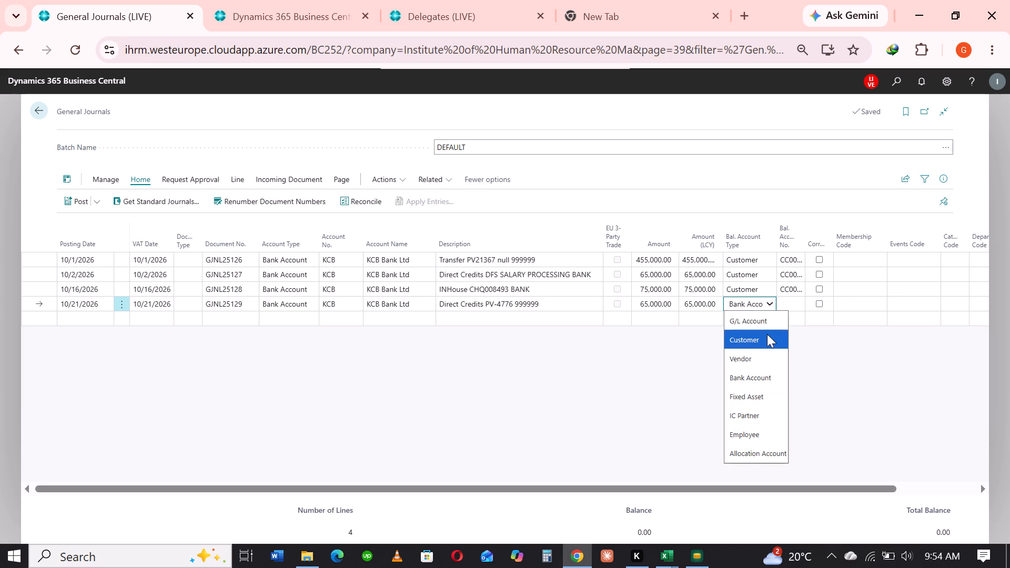
pyautogui.click(766, 336)
pyautogui.click(791, 299)
pyautogui.click(806, 337)
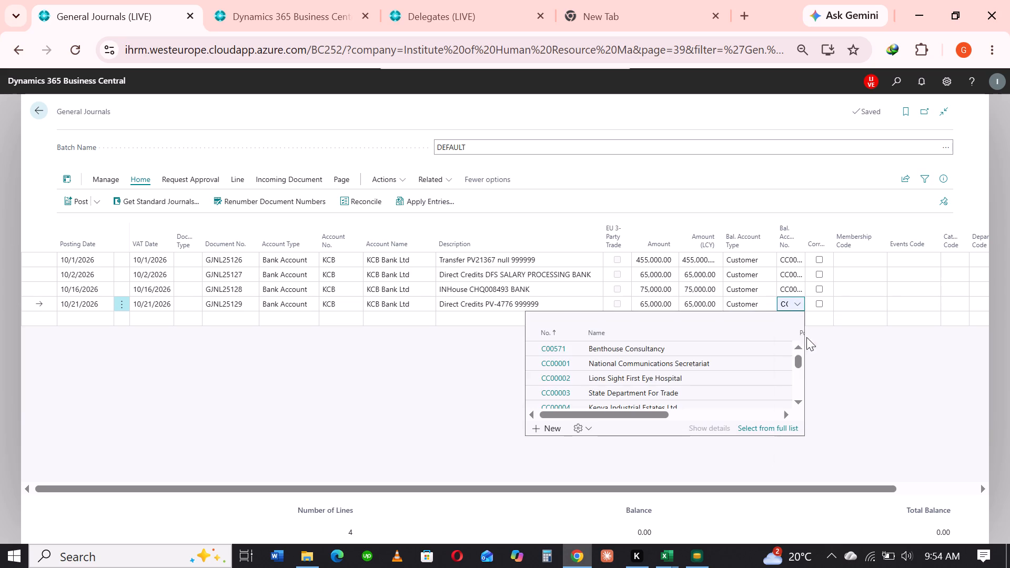
pyautogui.click(461, 378)
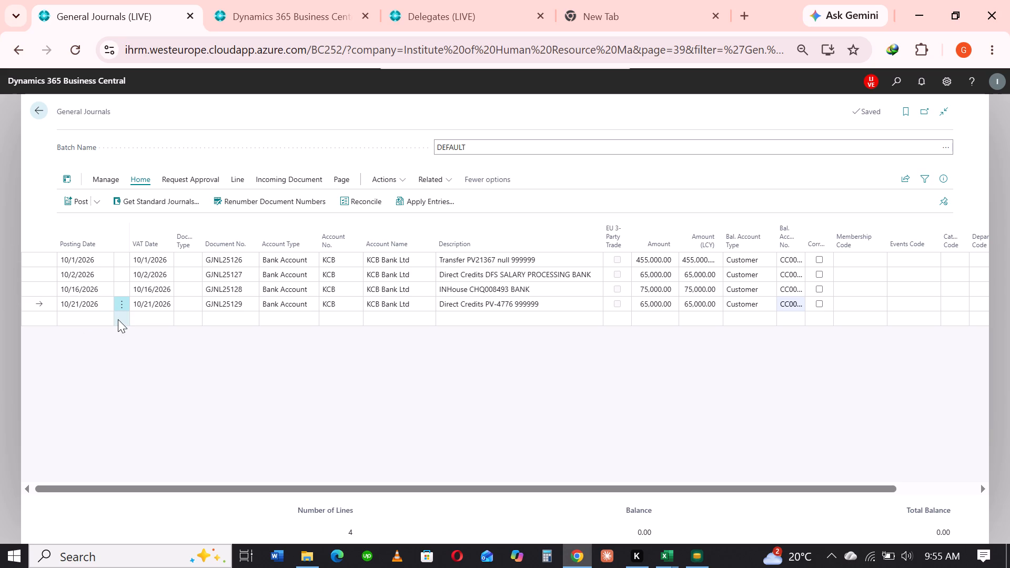
# Add a new journal line dated 10/22/2026 for bank account KCB.
pyautogui.click(89, 317)
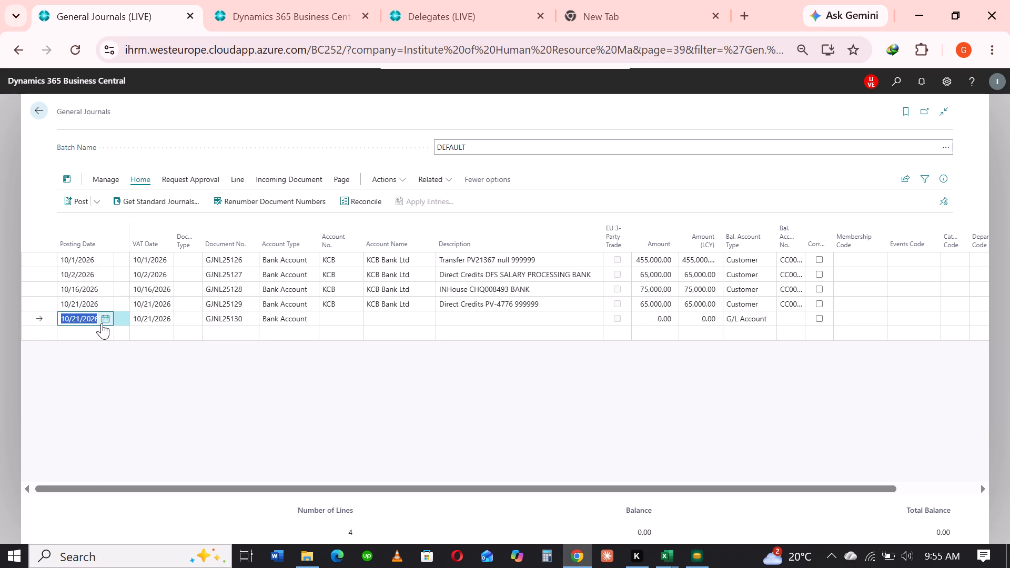
pyautogui.click(106, 320)
pyautogui.click(129, 418)
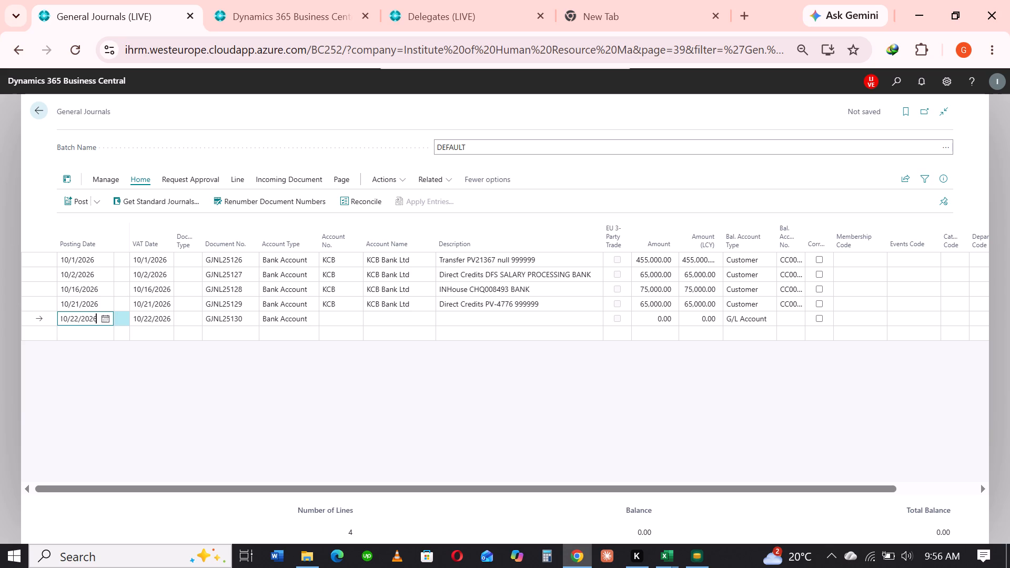
pyautogui.click(339, 318)
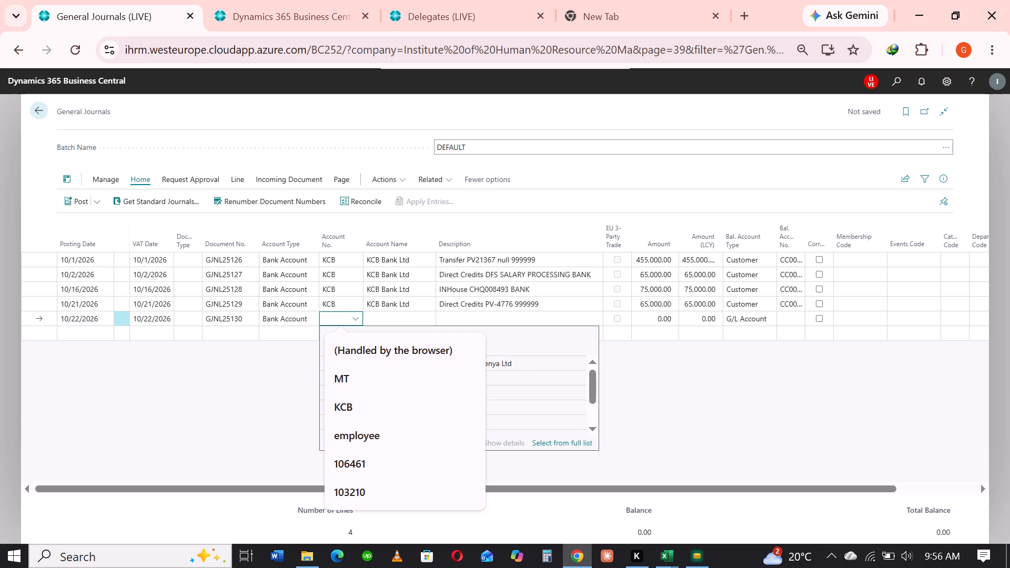
pyautogui.write('kcb')
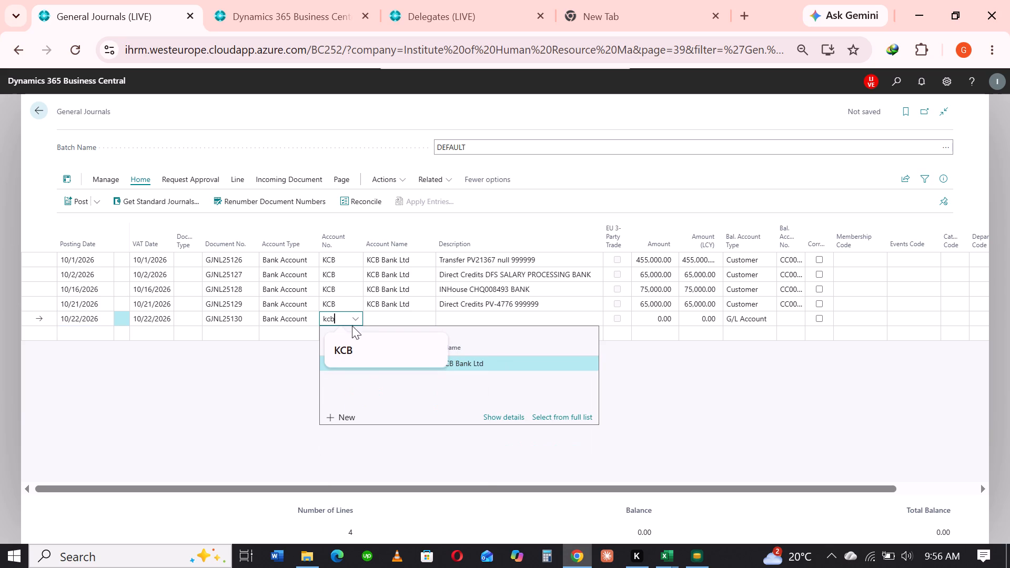
pyautogui.click(670, 412)
# Copy the 10/16/2026 line's description into the 10/22/2026 line and edit it to read "INHouse CHQ007065 BANK".
pyautogui.click(466, 318)
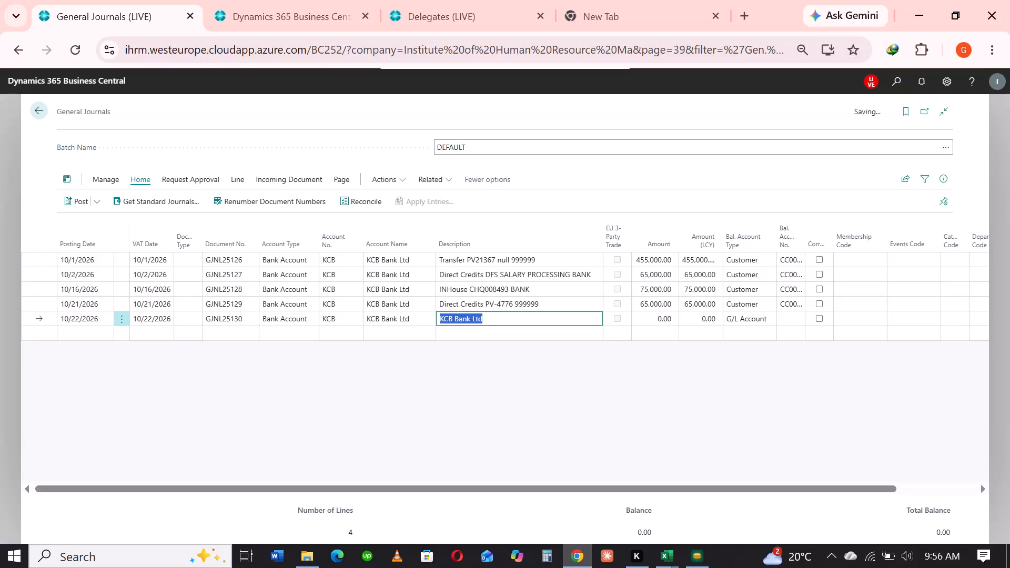
pyautogui.click(475, 286)
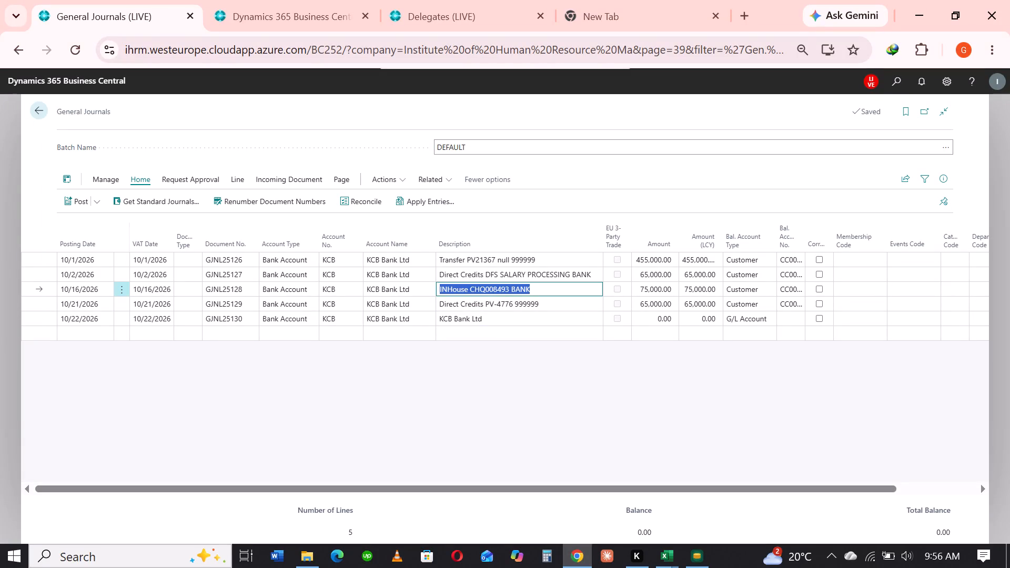
pyautogui.hotkey('ctrl', 'c')
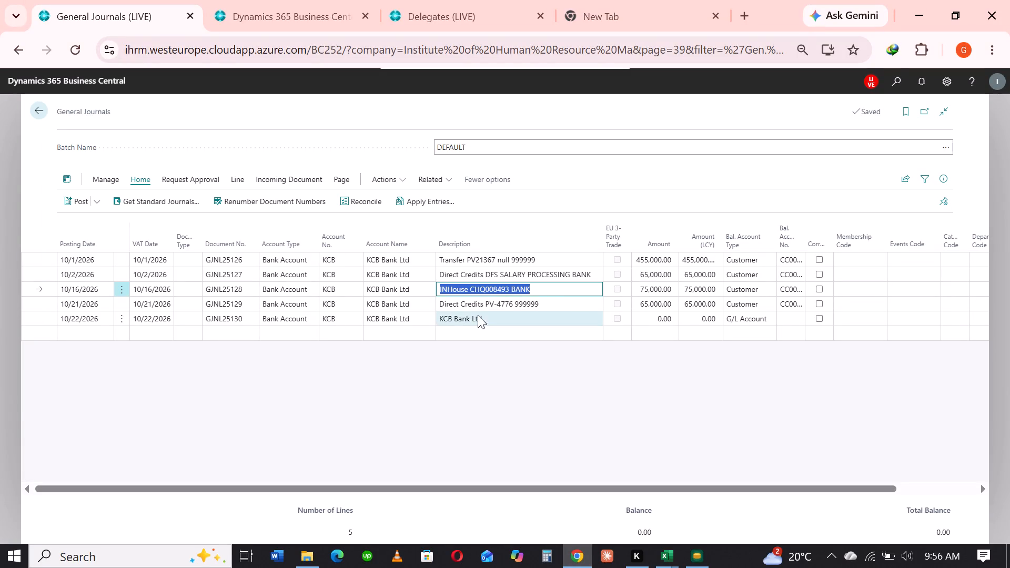
pyautogui.click(478, 315)
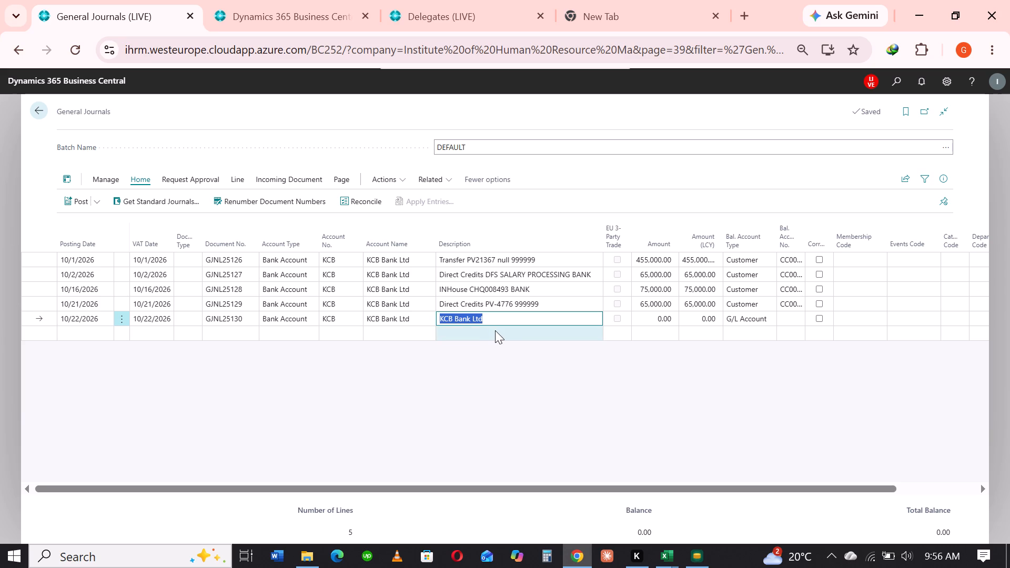
pyautogui.hotkey('ctrl', 'v')
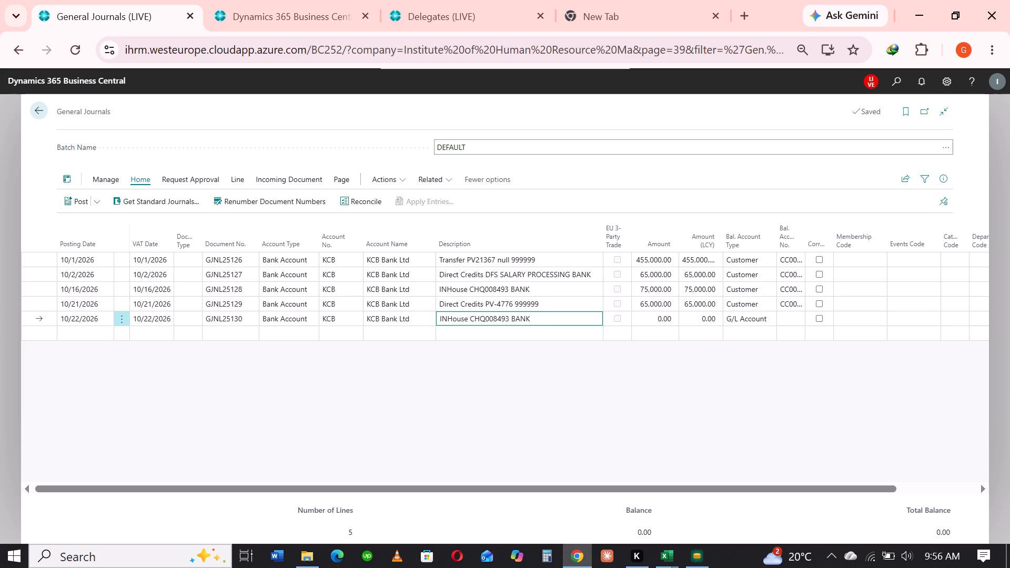
pyautogui.click(507, 319)
pyautogui.press('Delete')
pyautogui.press('BackSpace')
pyautogui.press('BackSpace')
pyautogui.press('BackSpace')
pyautogui.press('BackSpace')
pyautogui.press('BackSpace')
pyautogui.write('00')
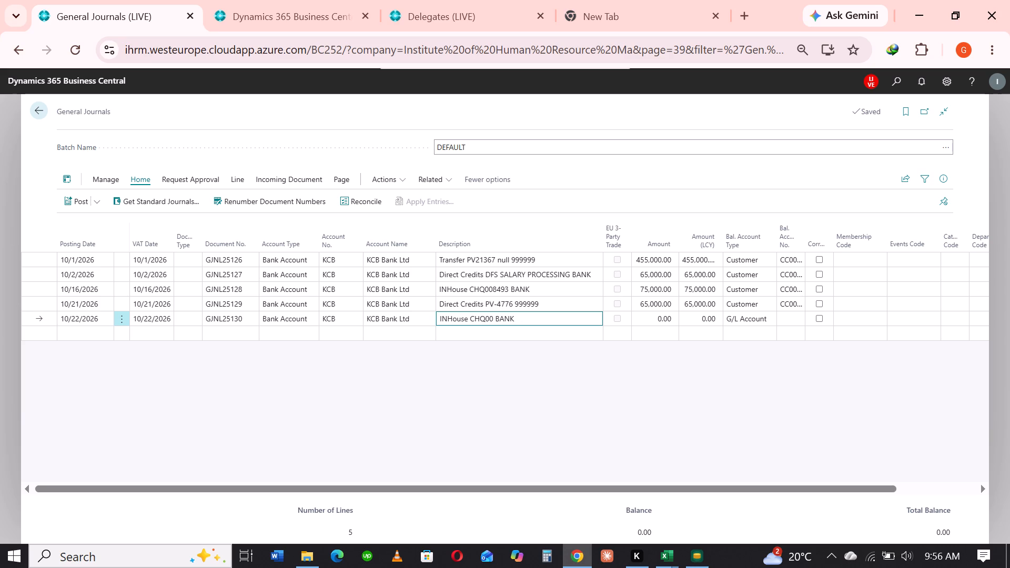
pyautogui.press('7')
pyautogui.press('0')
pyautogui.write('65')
# Set the amount of the 10/22/2026 KCB journal line to 70,474.15.
pyautogui.click(646, 318)
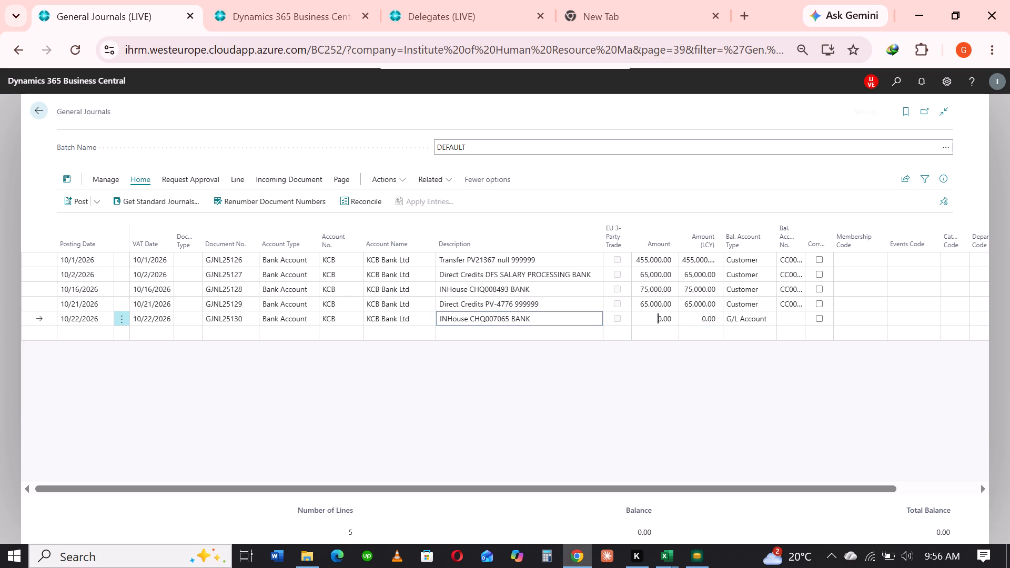
pyautogui.write('70')
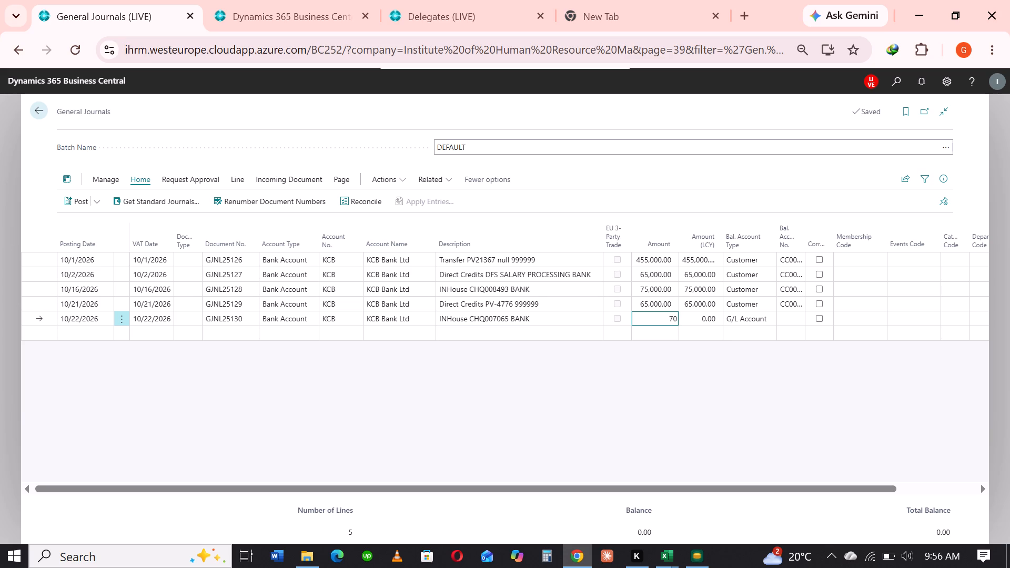
pyautogui.write('474')
pyautogui.press('.')
pyautogui.write('15')
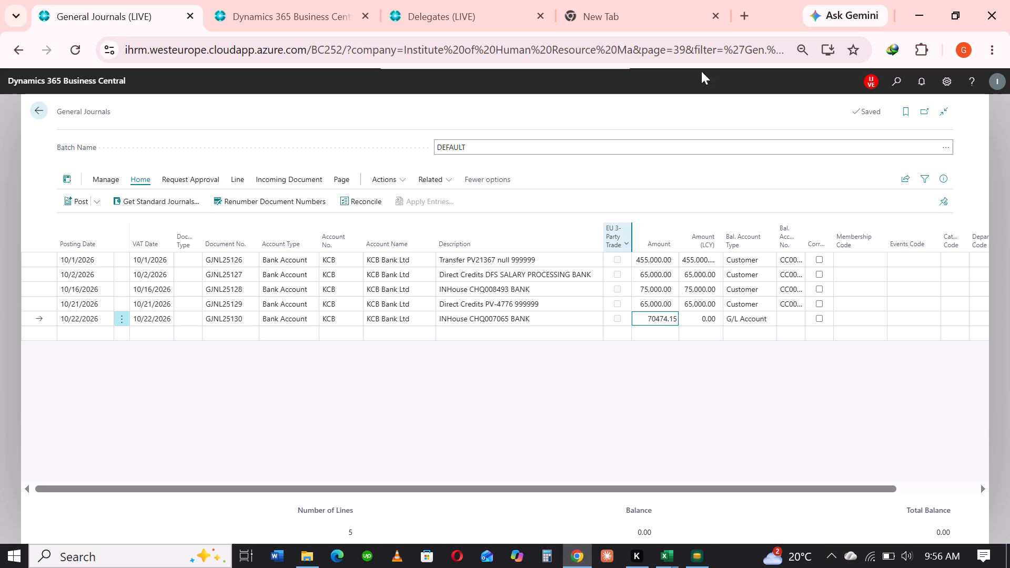
pyautogui.click(640, 402)
pyautogui.click(761, 317)
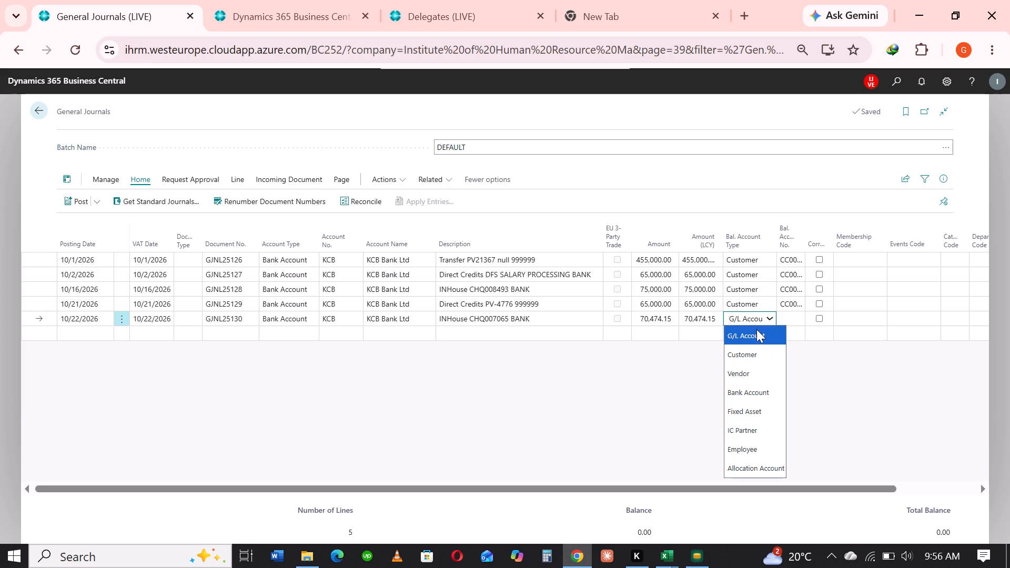
pyautogui.click(759, 352)
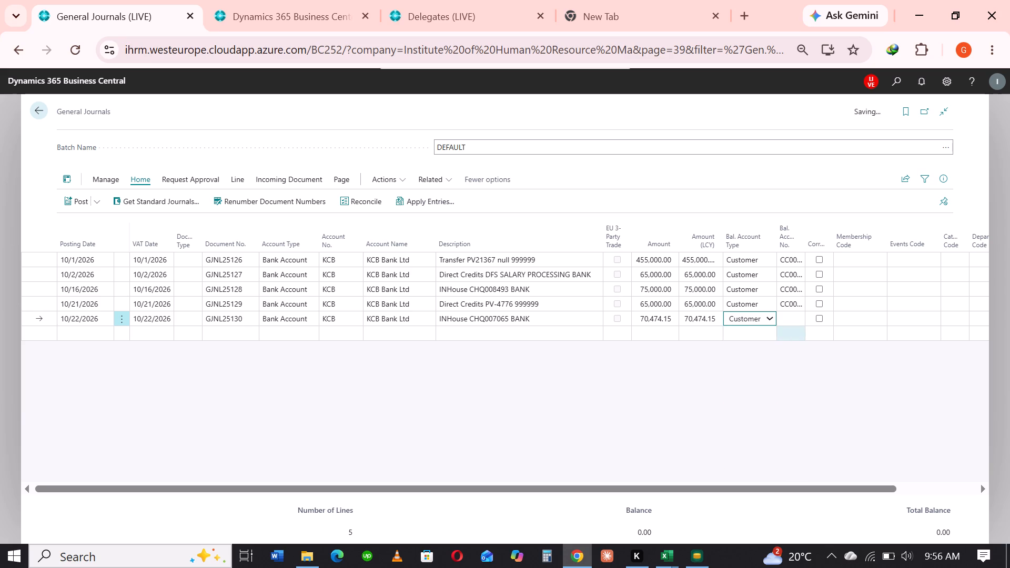
pyautogui.click(781, 320)
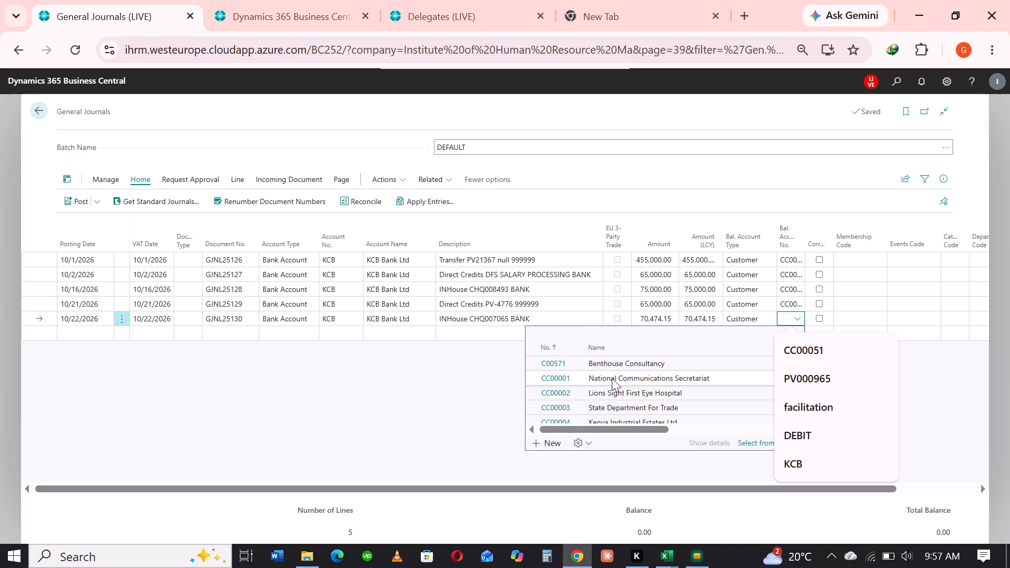
pyautogui.click(490, 392)
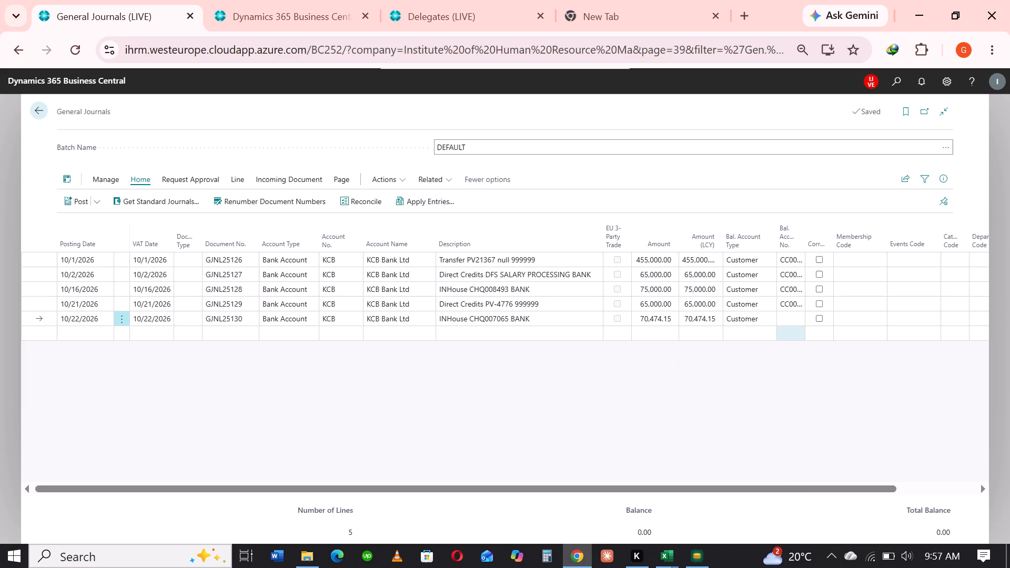
pyautogui.click(780, 322)
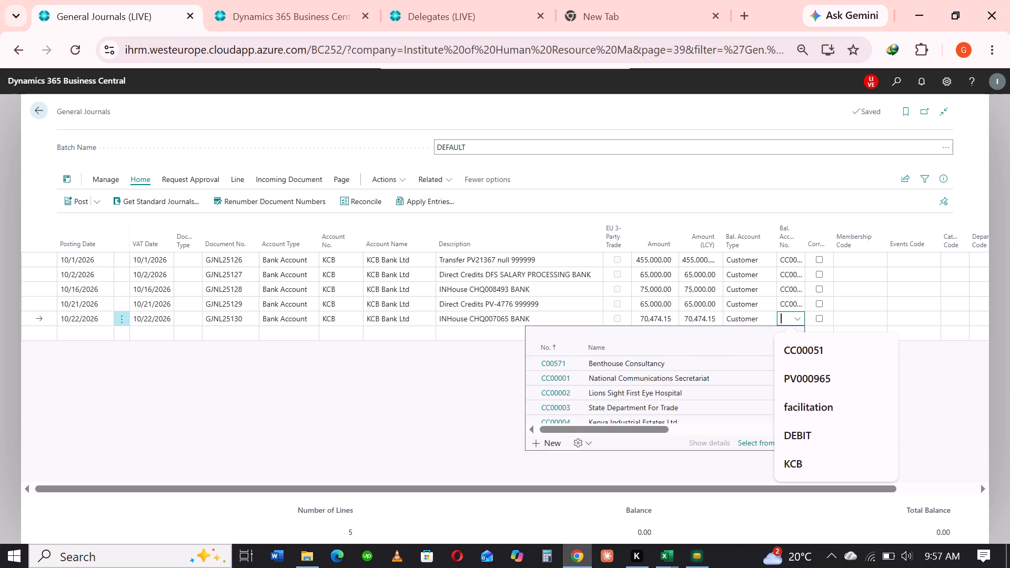
pyautogui.click(804, 351)
pyautogui.click(388, 388)
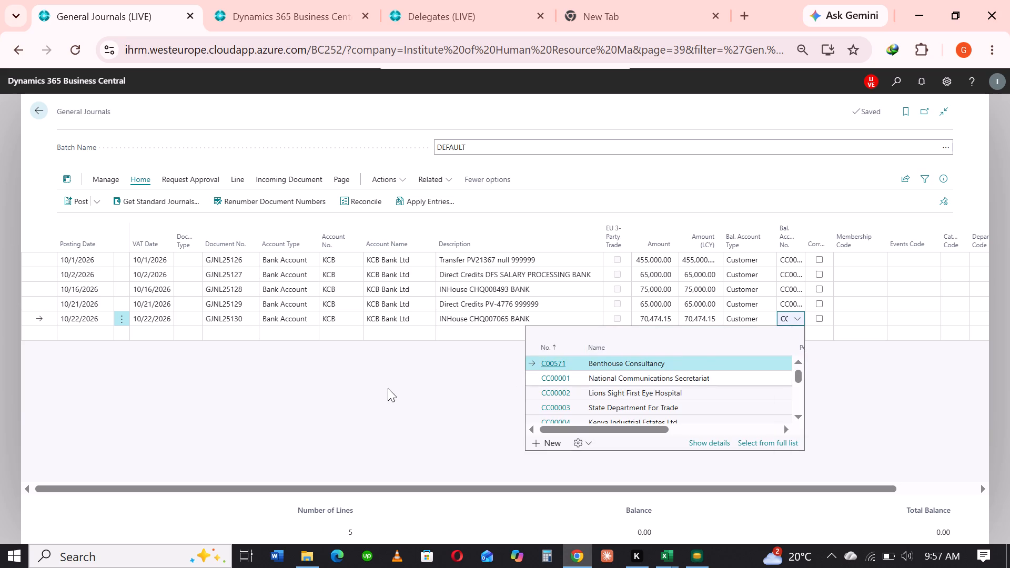
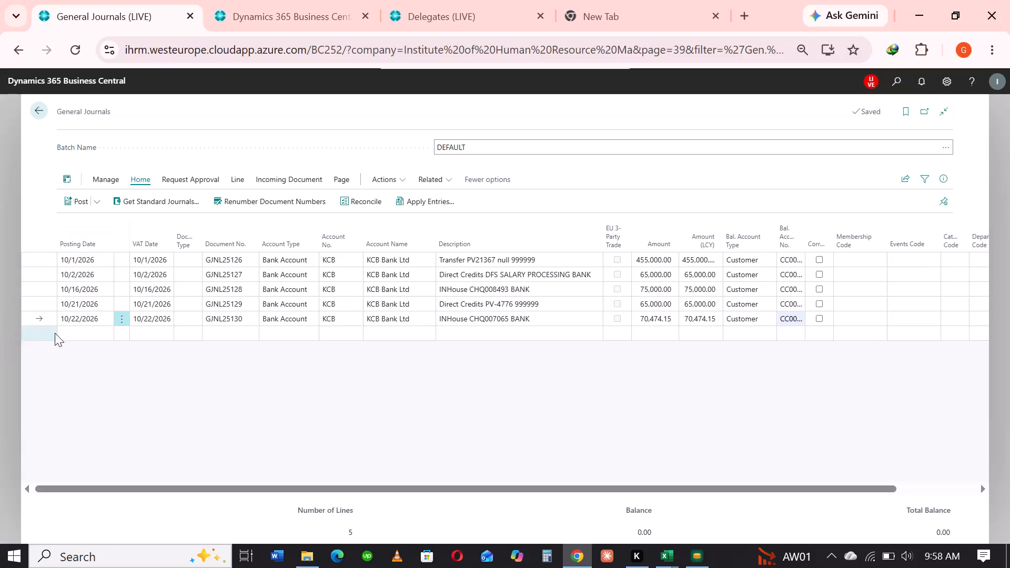
# Add a new journal line below the CHQ007065 line for bank account KCB.
pyautogui.click(73, 330)
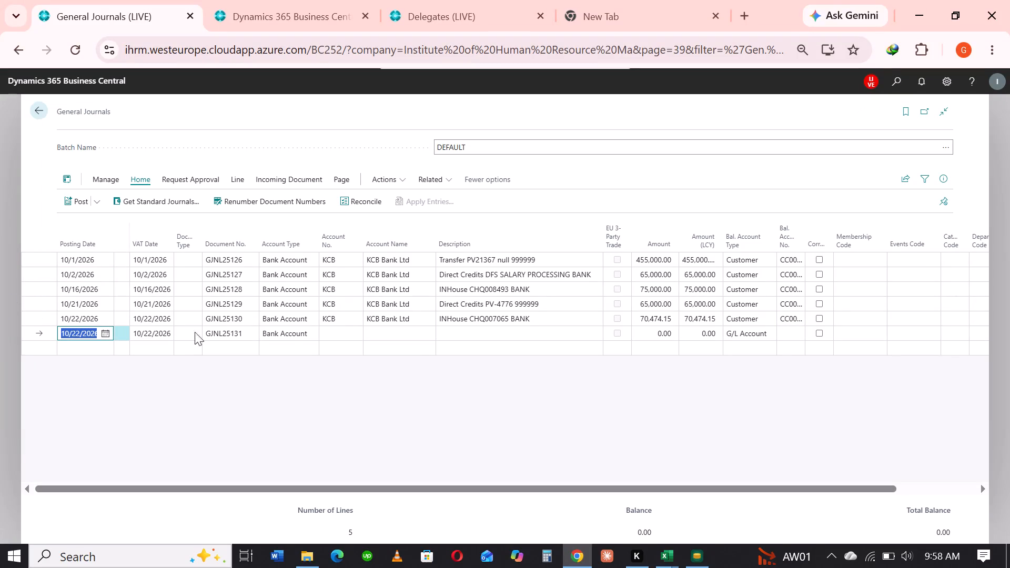
pyautogui.click(330, 331)
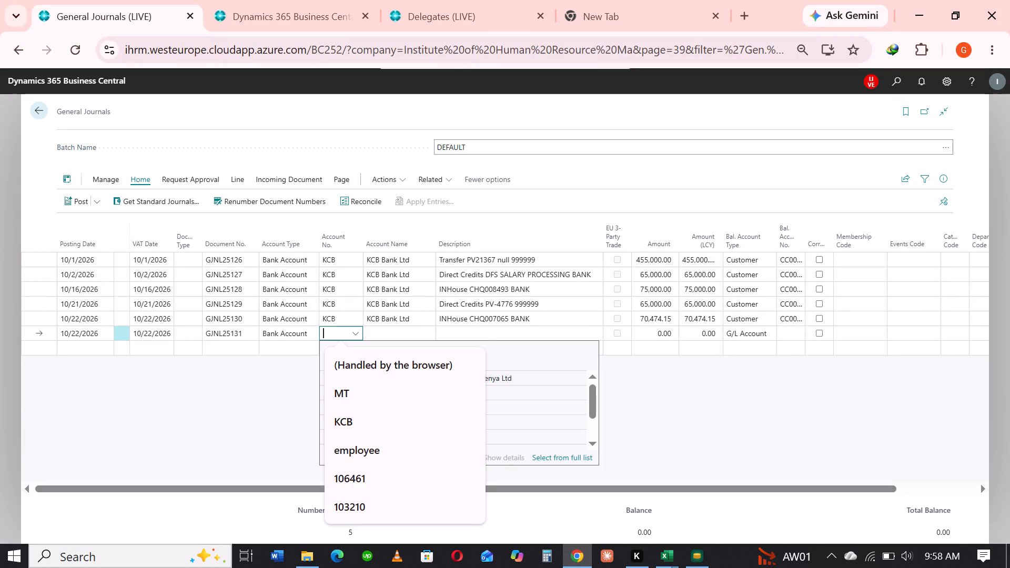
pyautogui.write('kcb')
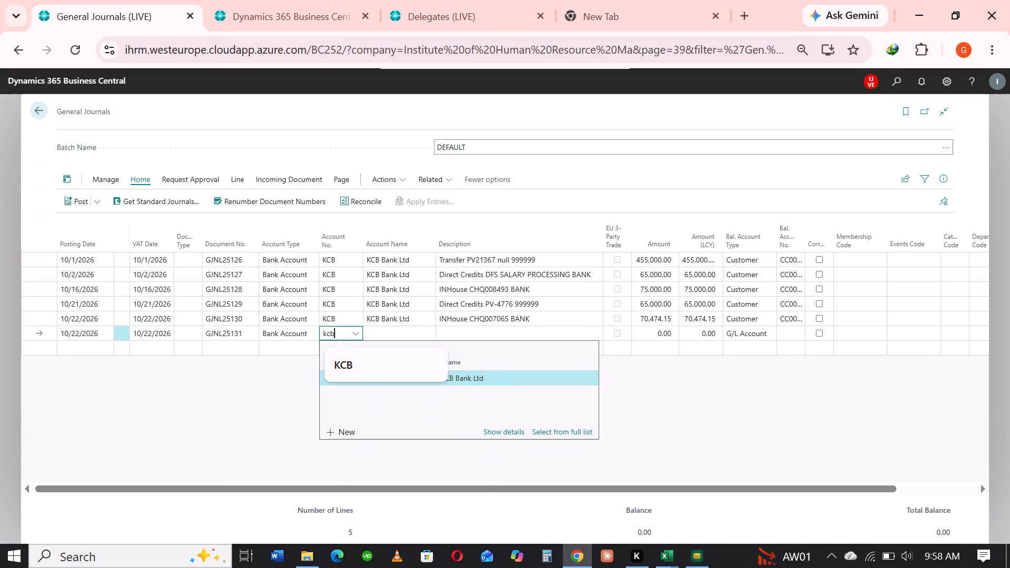
pyautogui.click(233, 375)
# Paste the copied description into the new KCB line and edit it to read "INHouse CHQ010805 BANK".
pyautogui.click(457, 332)
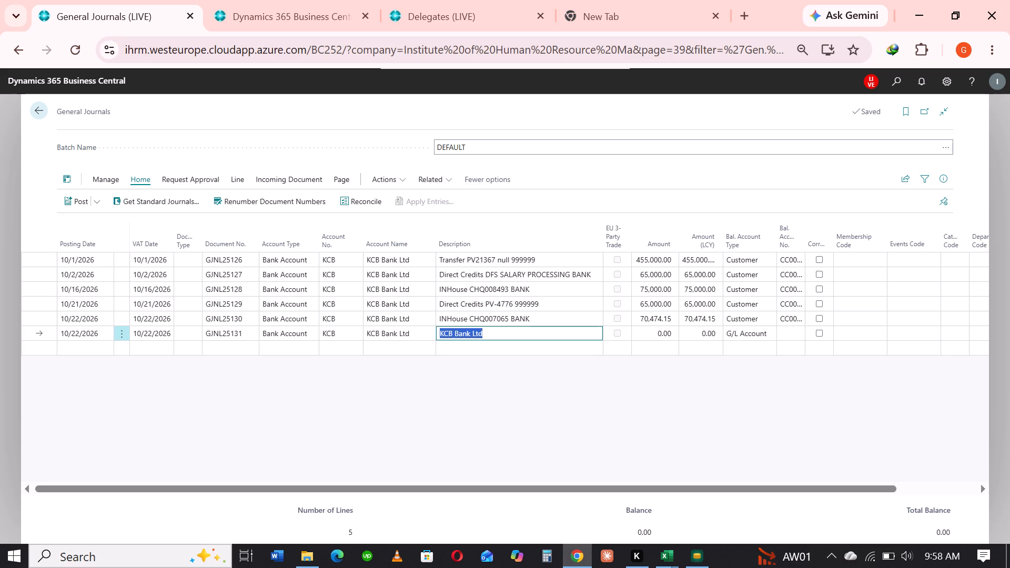
pyautogui.hotkey('ctrl', 'v')
pyautogui.moveTo(507, 332); pyautogui.dragTo(486, 329)
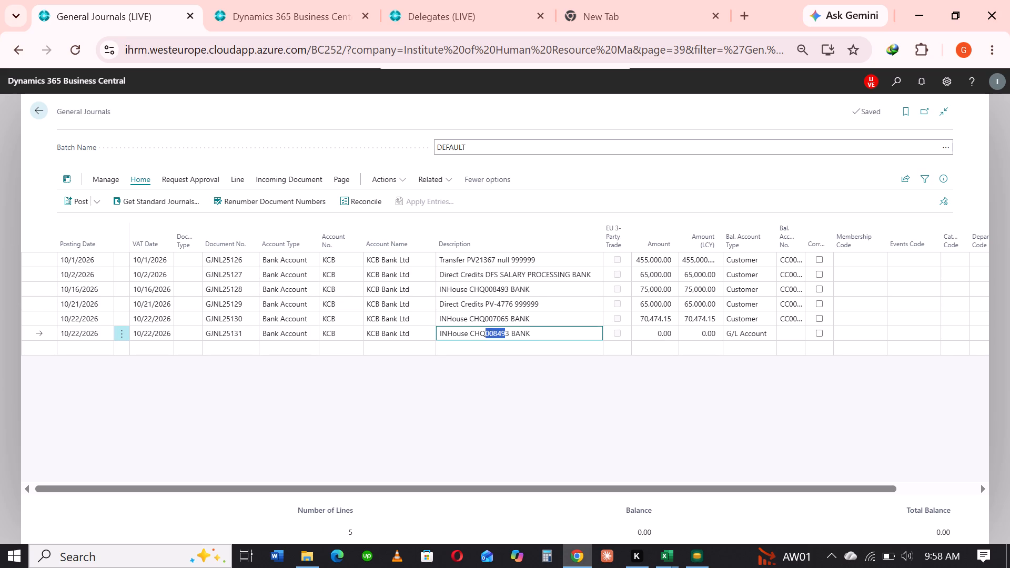
pyautogui.press('BackSpace')
pyautogui.press('Delete')
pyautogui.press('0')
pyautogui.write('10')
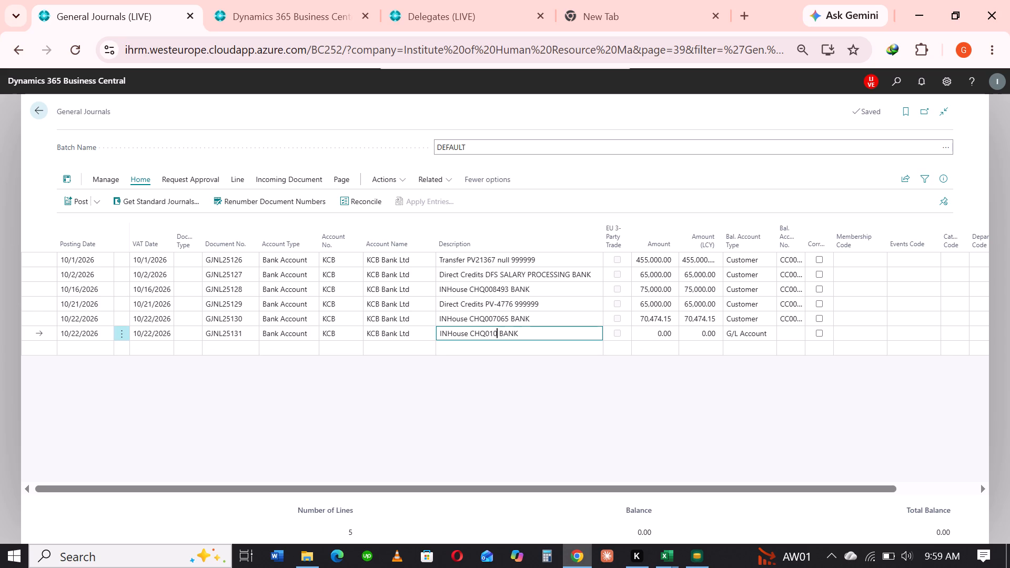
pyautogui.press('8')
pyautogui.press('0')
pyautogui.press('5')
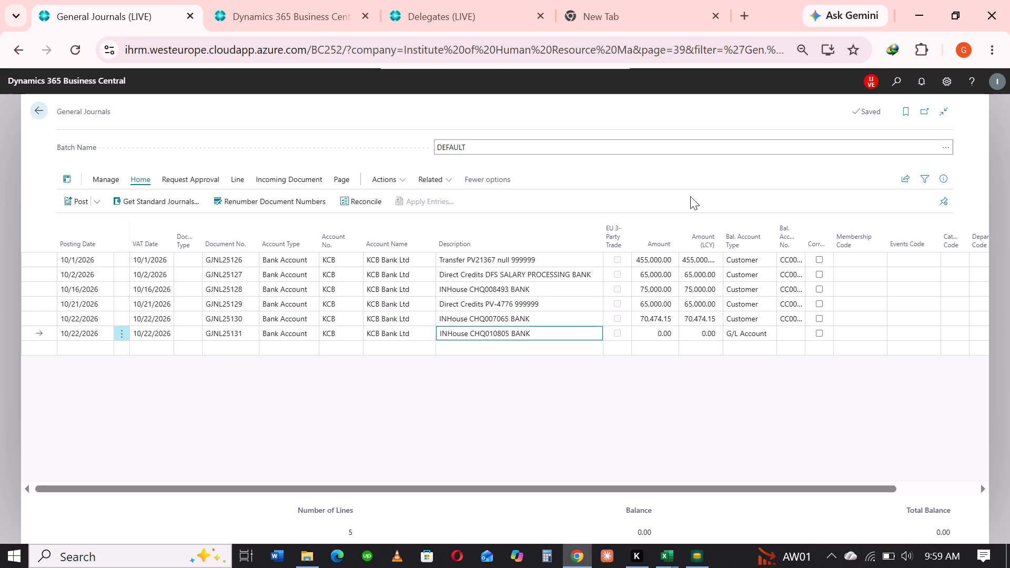
# Set the amount of the CHQ010805 journal line to 75,000.
pyautogui.click(646, 322)
pyautogui.click(520, 439)
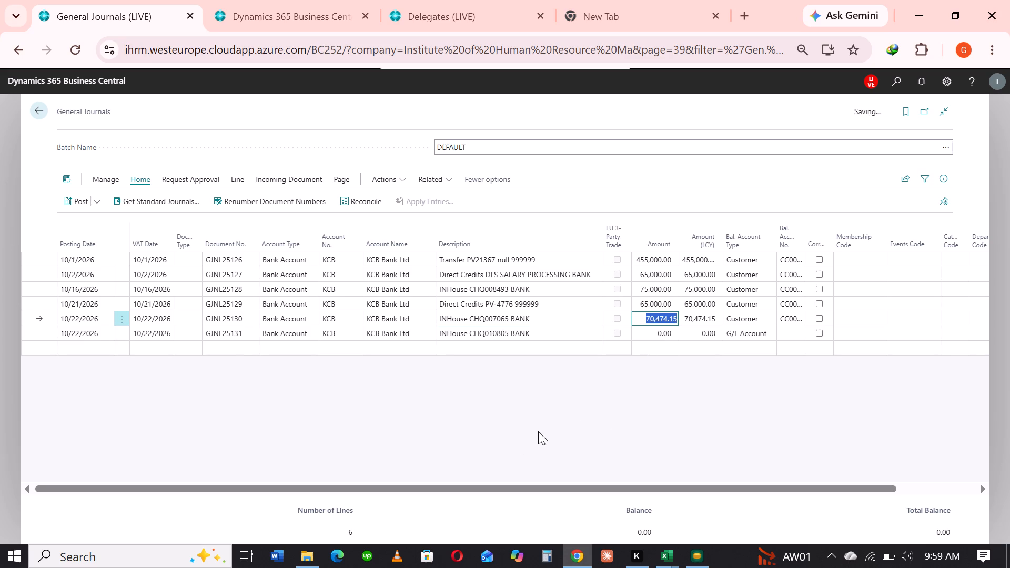
pyautogui.click(651, 335)
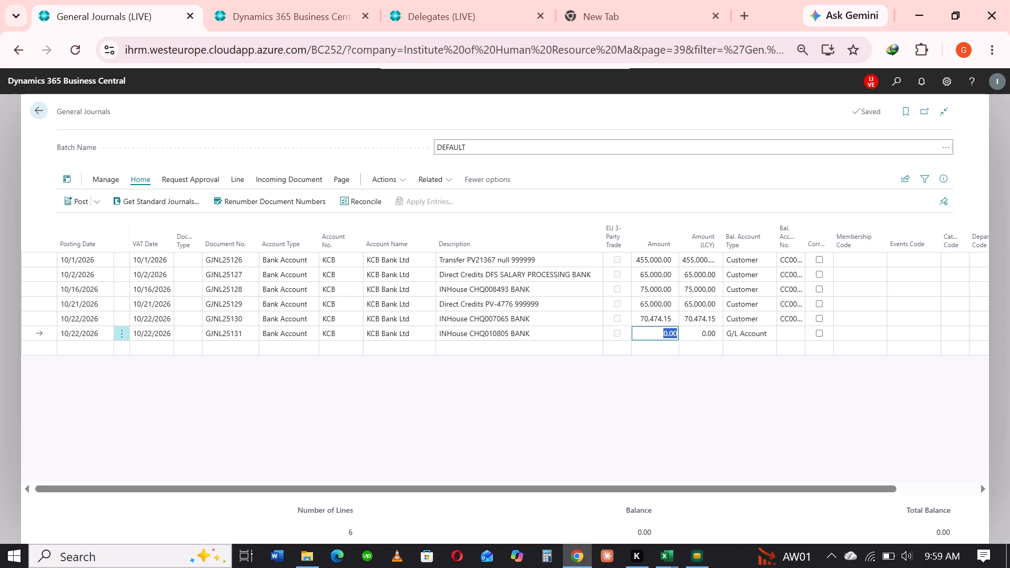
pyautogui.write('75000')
pyautogui.click(671, 406)
pyautogui.click(760, 328)
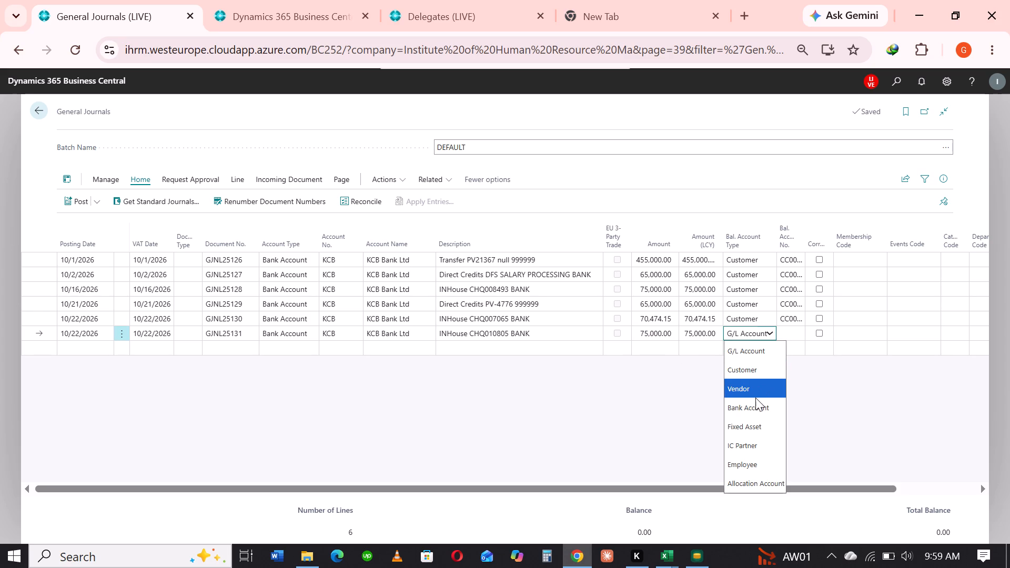
pyautogui.click(754, 361)
pyautogui.click(791, 328)
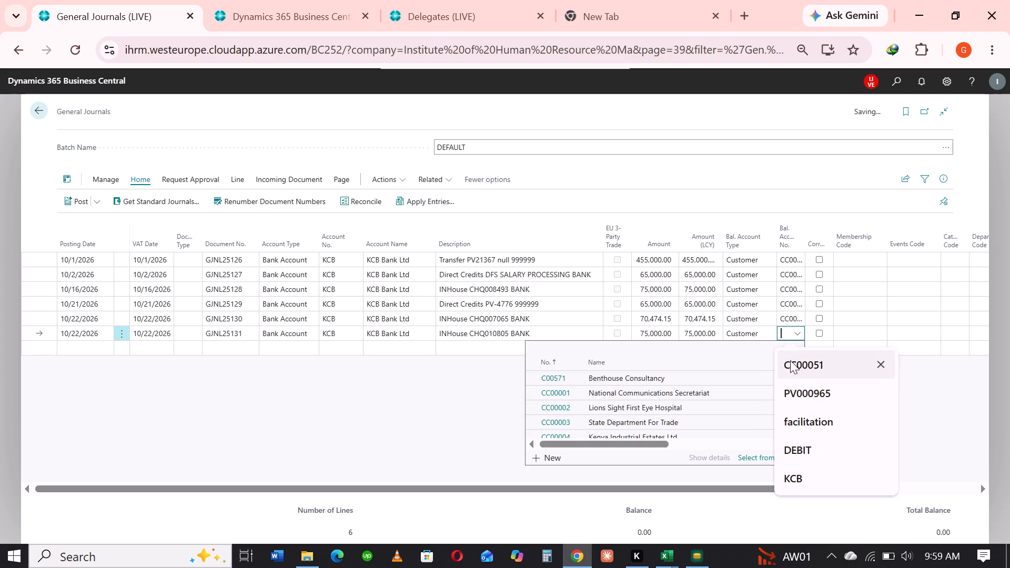
pyautogui.click(790, 360)
pyautogui.click(445, 405)
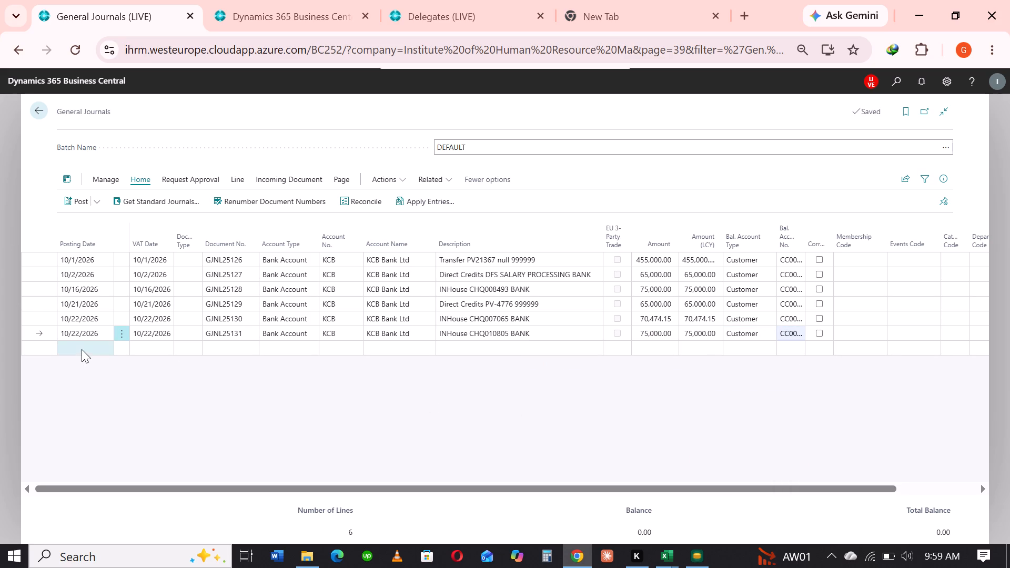
# Set the posting date of the CHQ010805 journal line to 10/24/2026.
pyautogui.click(85, 333)
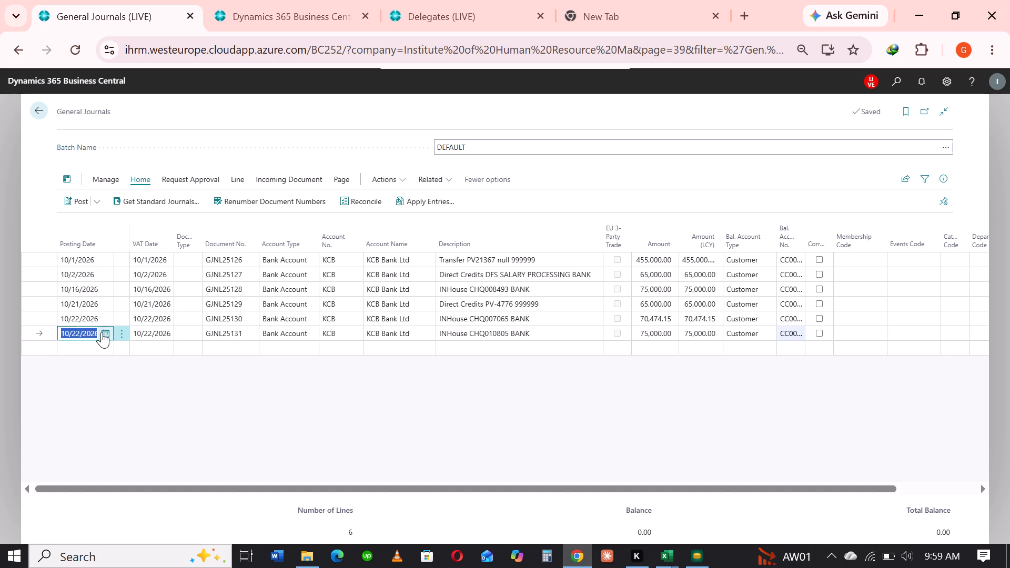
pyautogui.click(102, 332)
pyautogui.click(155, 432)
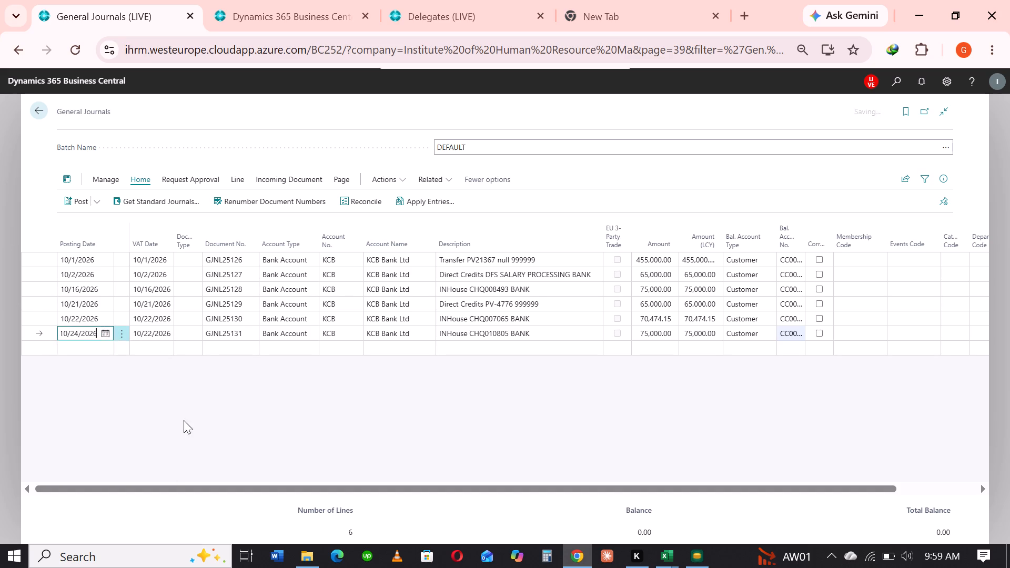
pyautogui.click(225, 408)
# Add a new journal line below the CHQ010805 line for bank account KCB.
pyautogui.click(95, 349)
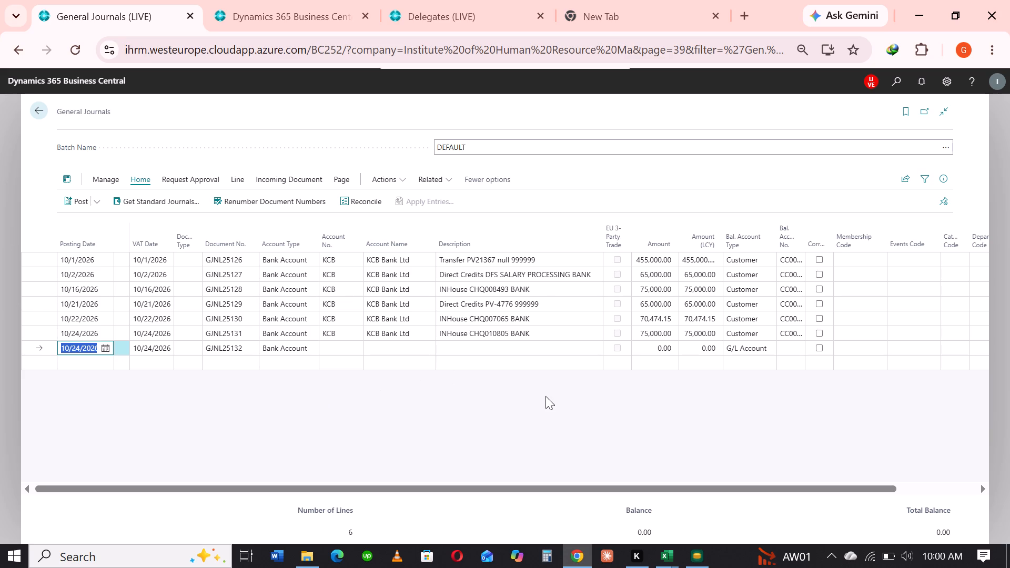
pyautogui.click(327, 347)
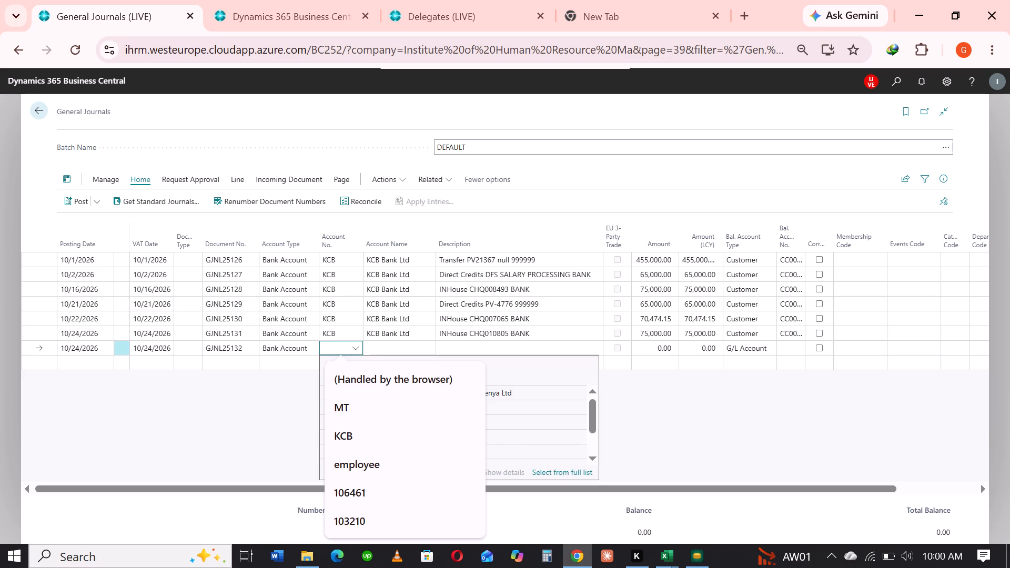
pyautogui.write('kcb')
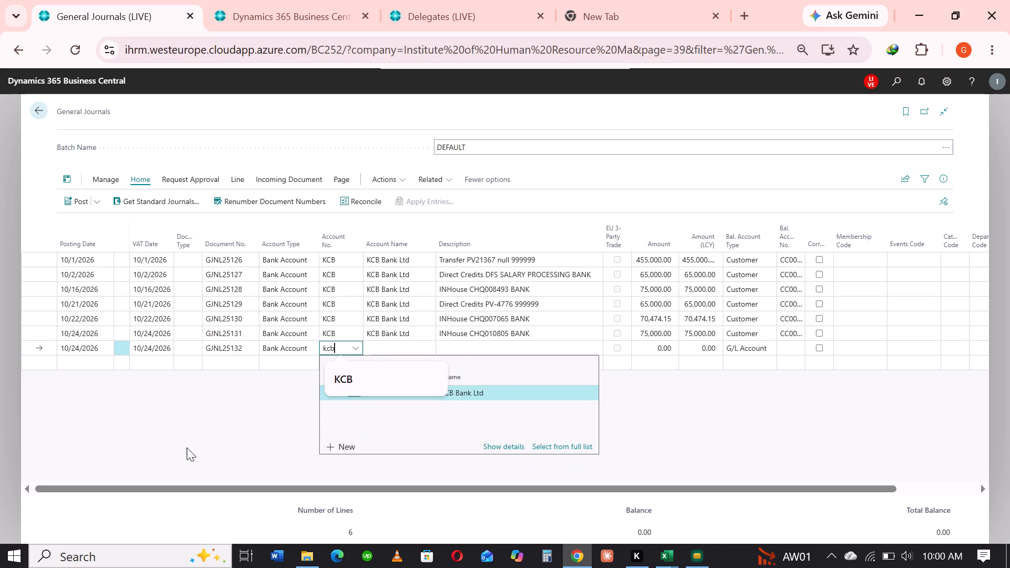
pyautogui.click(187, 448)
pyautogui.click(440, 343)
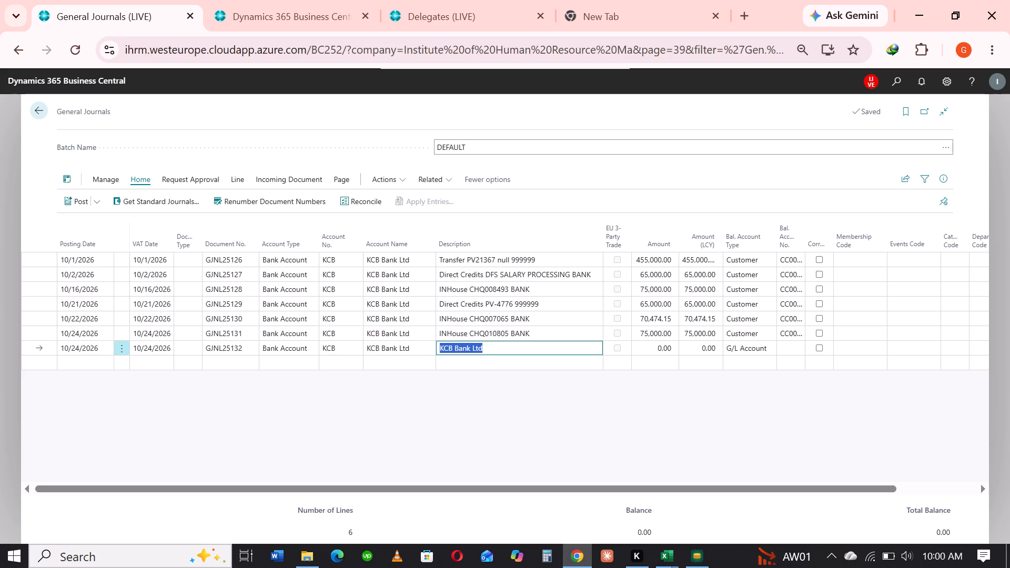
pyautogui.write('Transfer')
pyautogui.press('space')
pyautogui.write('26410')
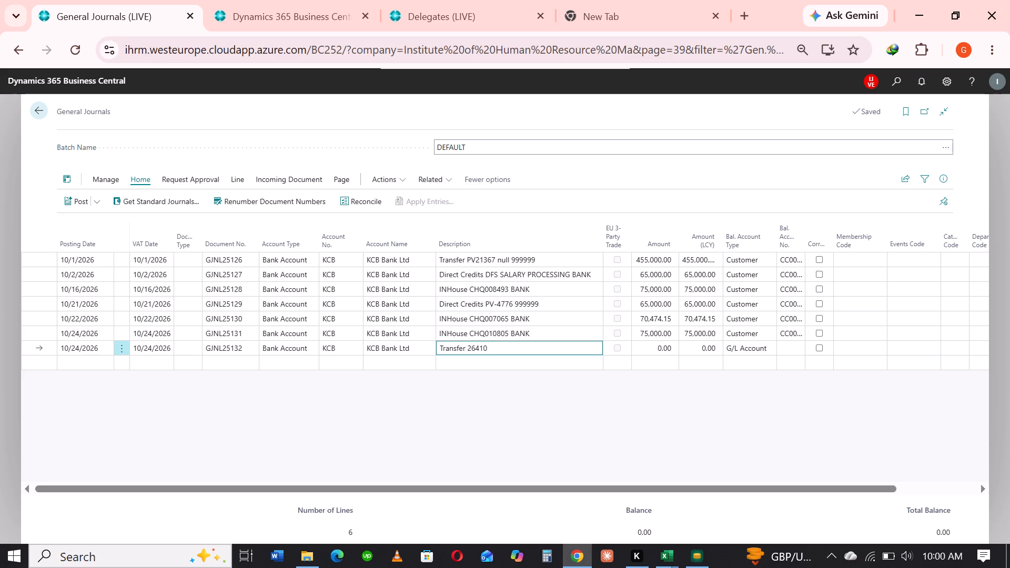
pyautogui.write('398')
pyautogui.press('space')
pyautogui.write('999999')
# Set the amount of the Transfer 26410398 journal line to 4,000.
pyautogui.click(660, 345)
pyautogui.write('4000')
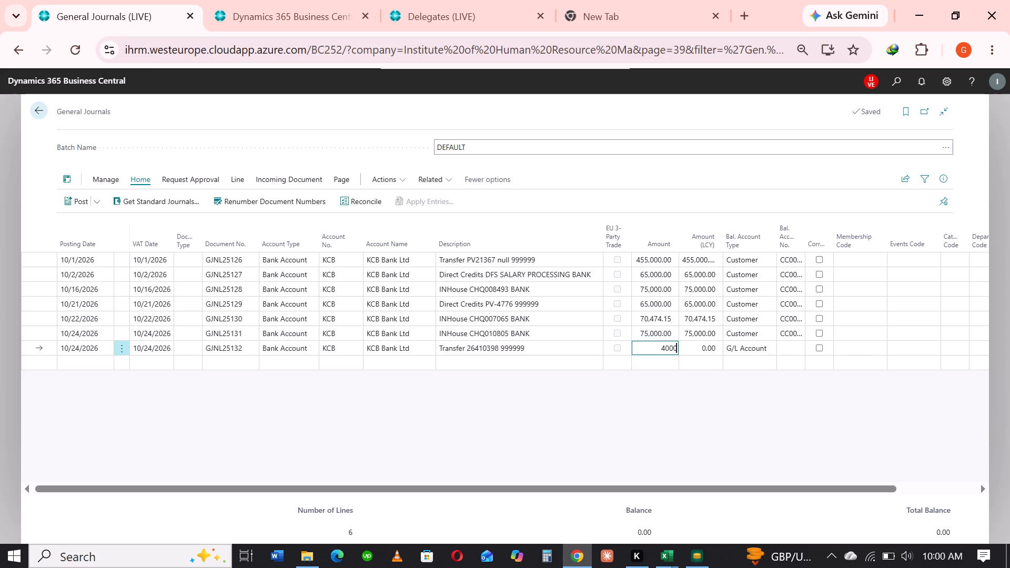
pyautogui.click(796, 433)
pyautogui.click(756, 341)
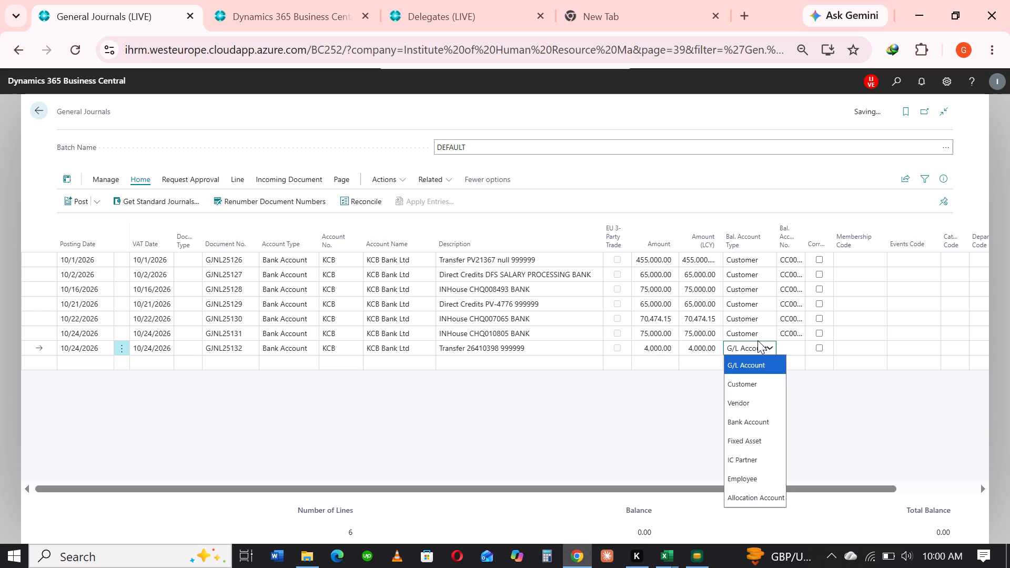
pyautogui.click(769, 384)
pyautogui.click(794, 347)
pyautogui.click(799, 378)
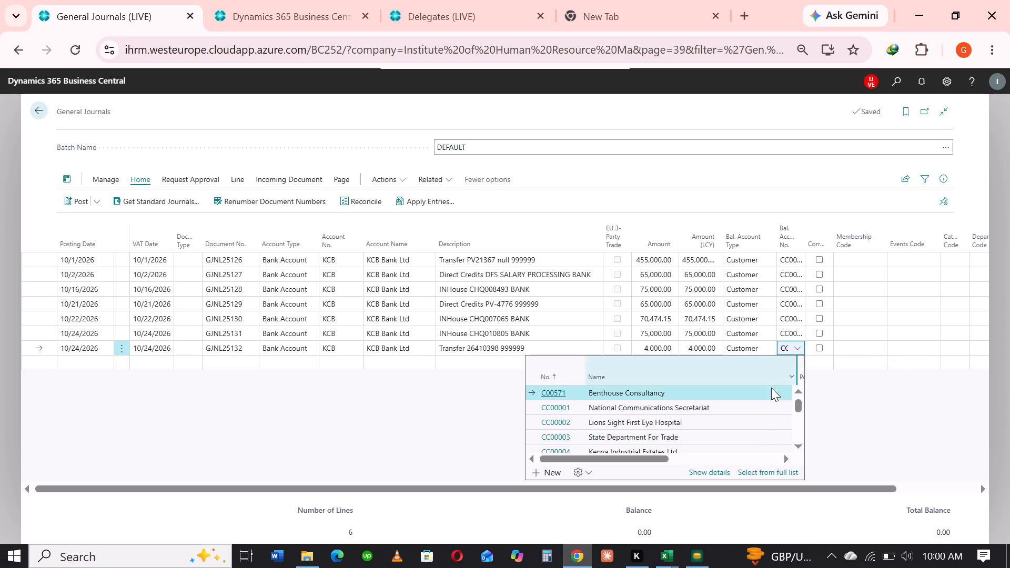
pyautogui.click(415, 408)
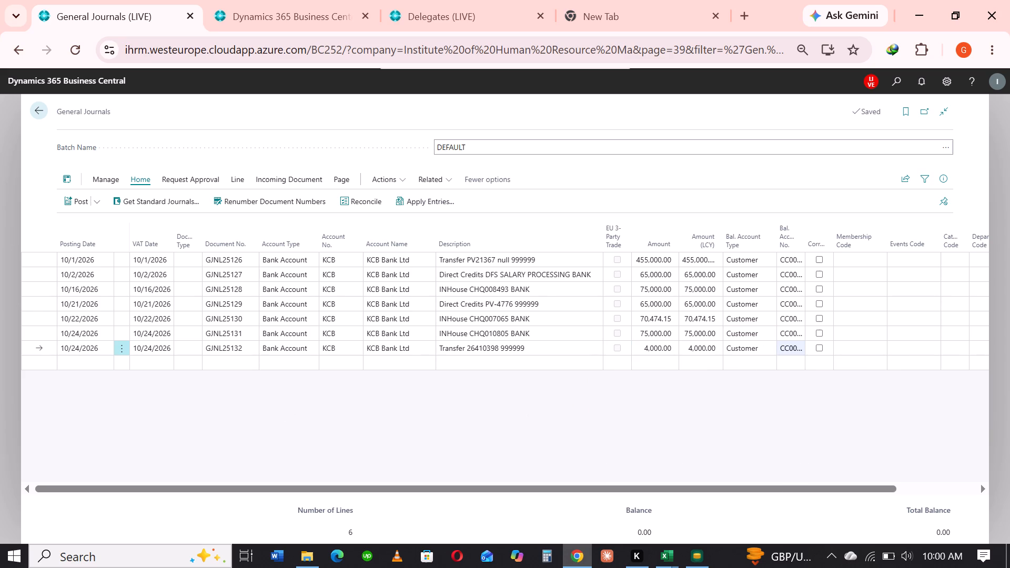
# Set the posting date of the Transfer 26410398 journal line to 10/26/2026.
pyautogui.click(80, 346)
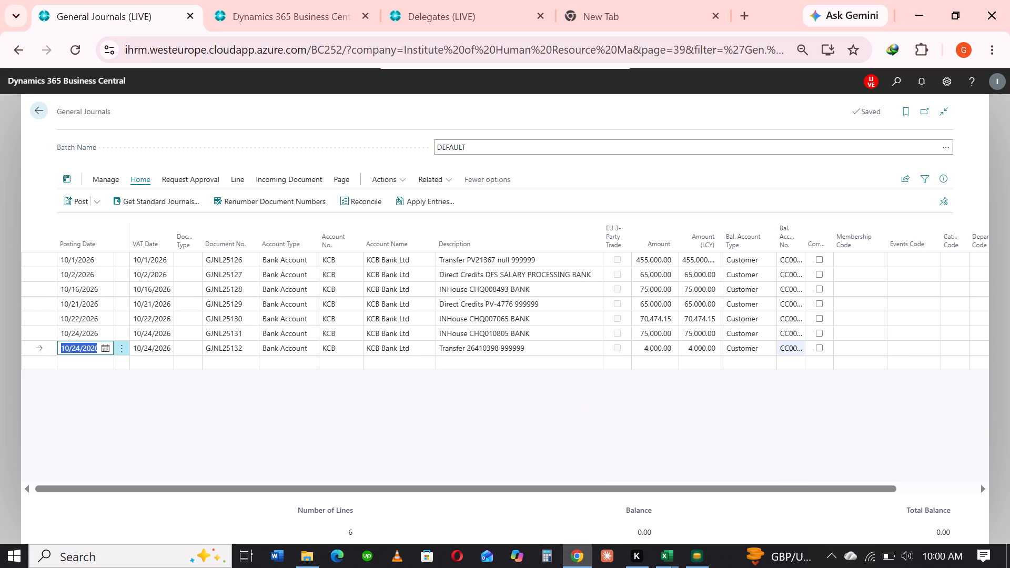
pyautogui.click(100, 347)
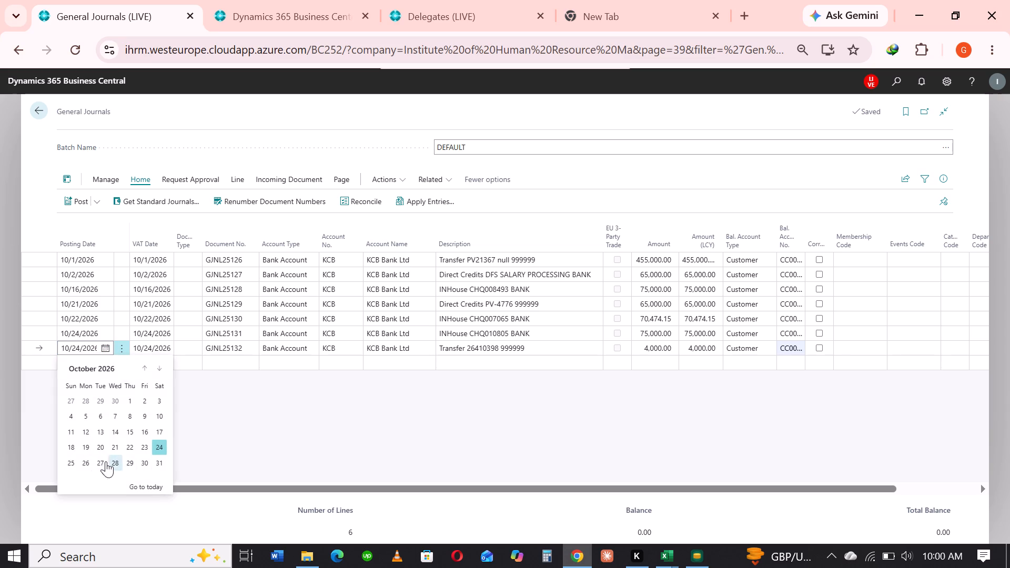
pyautogui.click(90, 464)
pyautogui.click(227, 417)
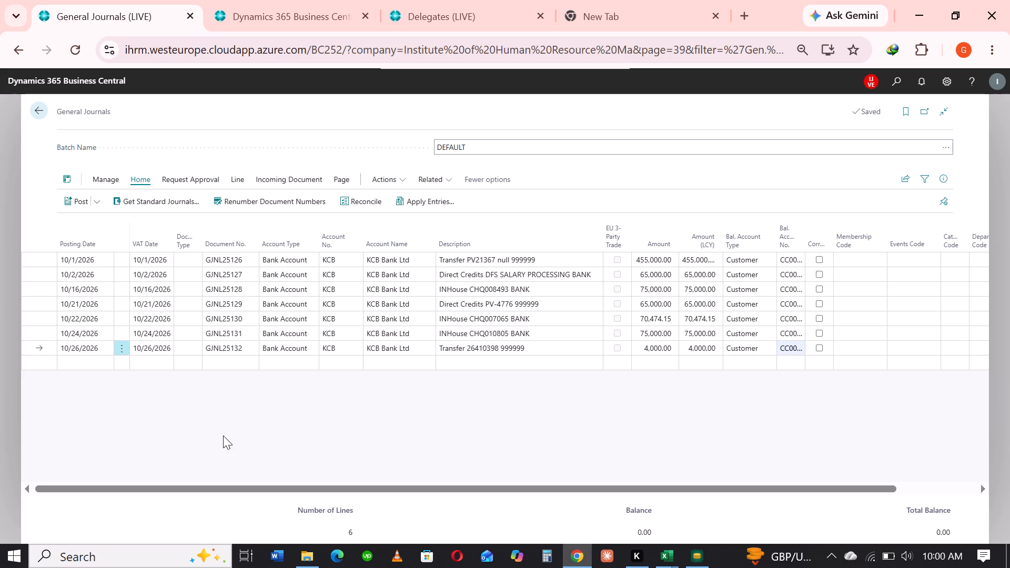
# Add a journal line dated 10/26/2026 for bank account KCB below the Transfer 26410398 line.
pyautogui.click(98, 366)
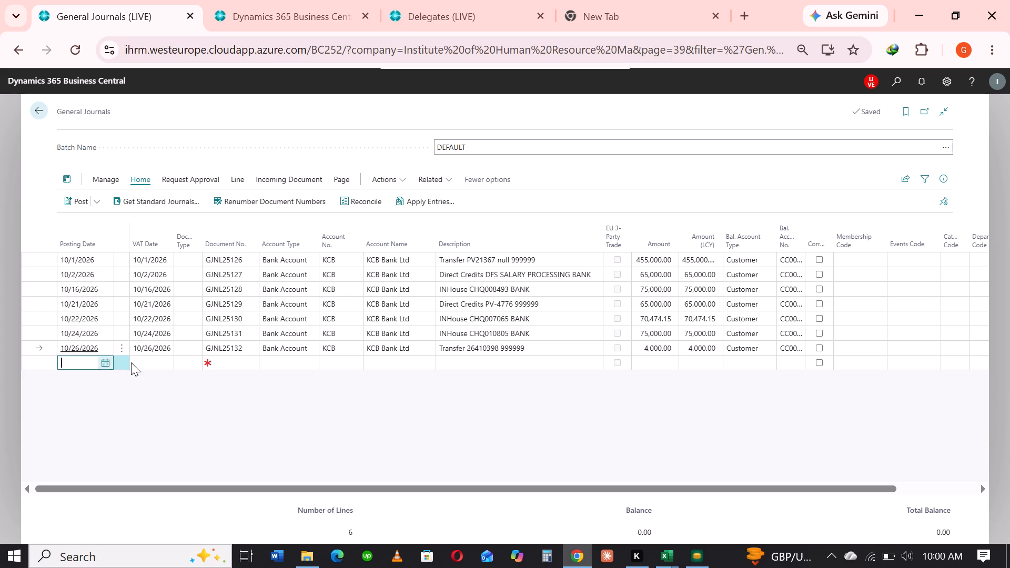
pyautogui.click(349, 362)
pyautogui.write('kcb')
pyautogui.click(246, 420)
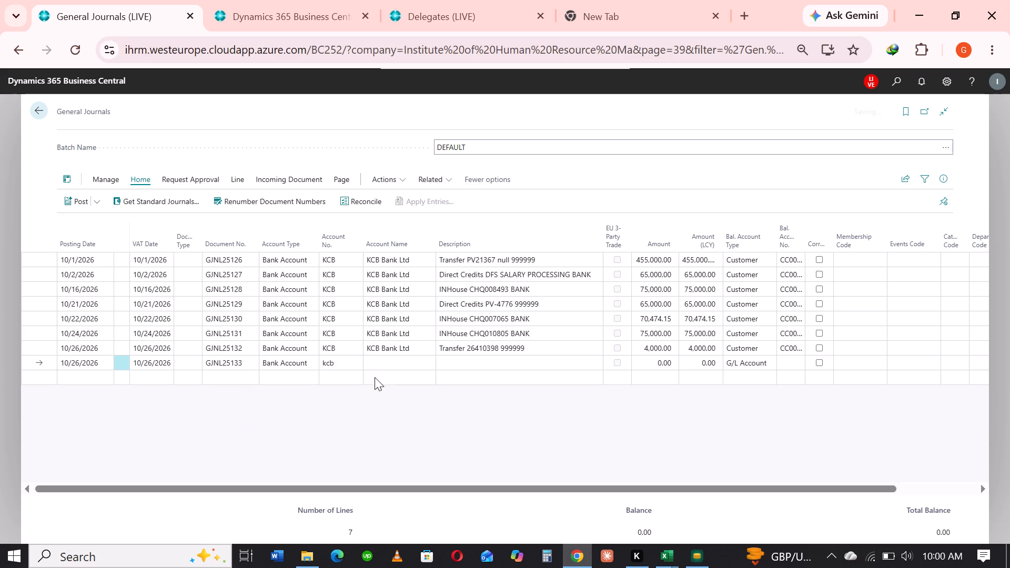
# Set the new KCB line's description to "Transfer INSTITUTE OF HUM INSTITUTE OF HUMAN RESOURCE MANAGE 999999".
pyautogui.click(478, 361)
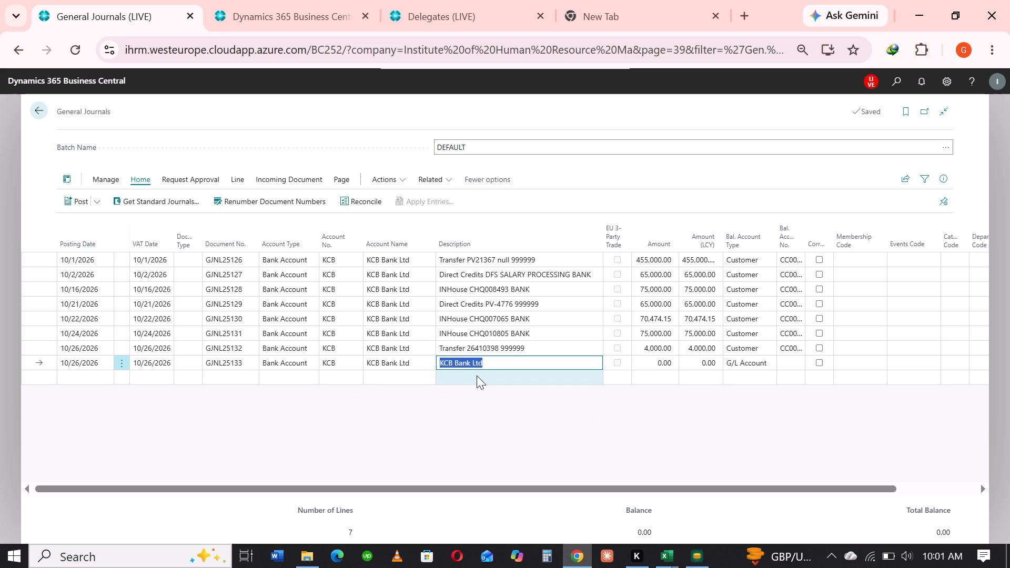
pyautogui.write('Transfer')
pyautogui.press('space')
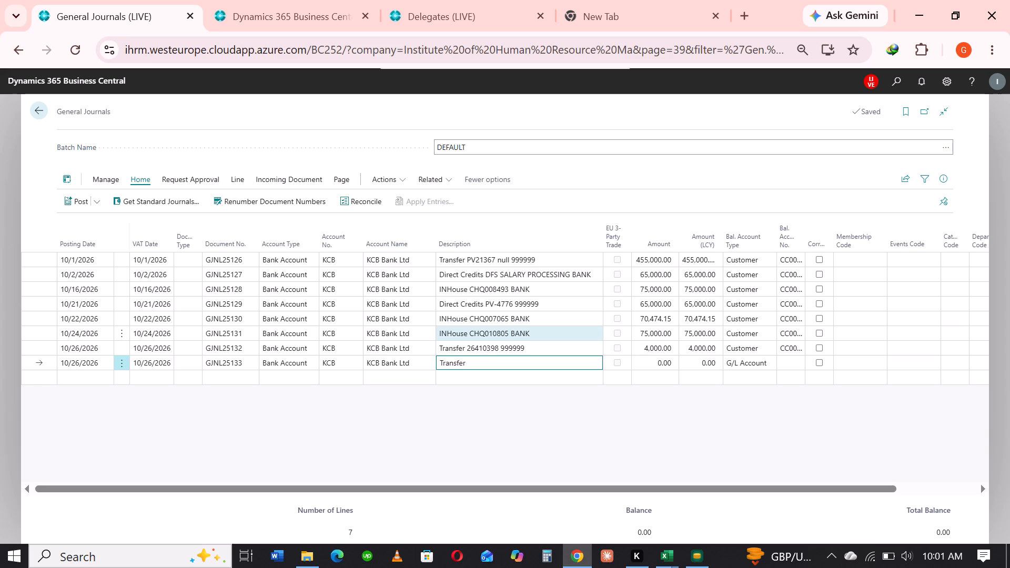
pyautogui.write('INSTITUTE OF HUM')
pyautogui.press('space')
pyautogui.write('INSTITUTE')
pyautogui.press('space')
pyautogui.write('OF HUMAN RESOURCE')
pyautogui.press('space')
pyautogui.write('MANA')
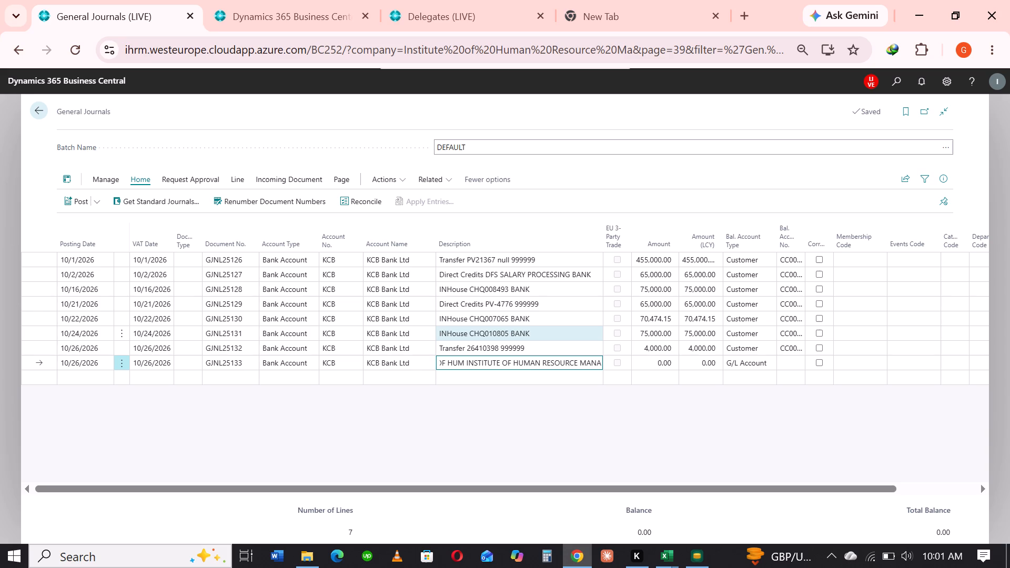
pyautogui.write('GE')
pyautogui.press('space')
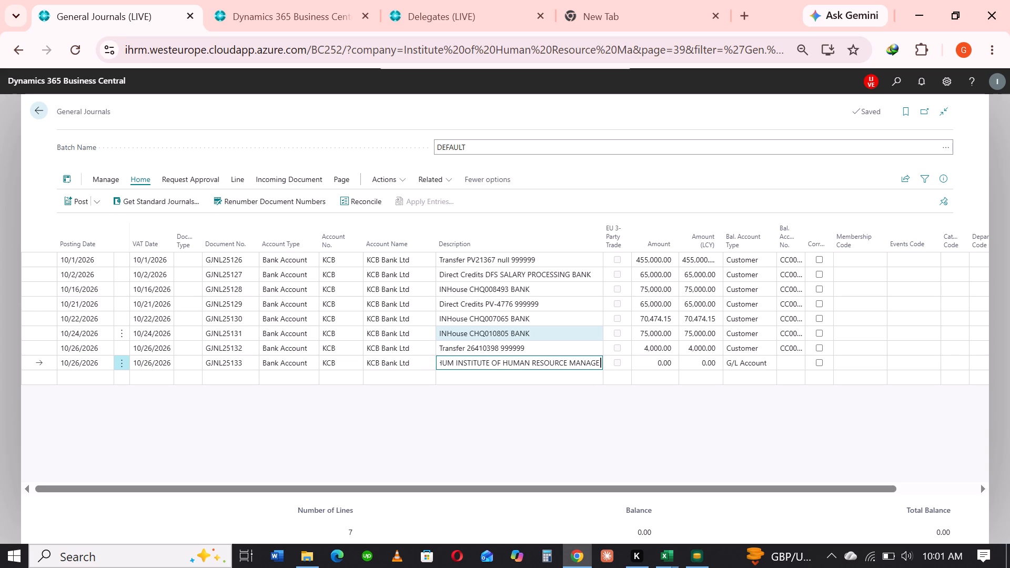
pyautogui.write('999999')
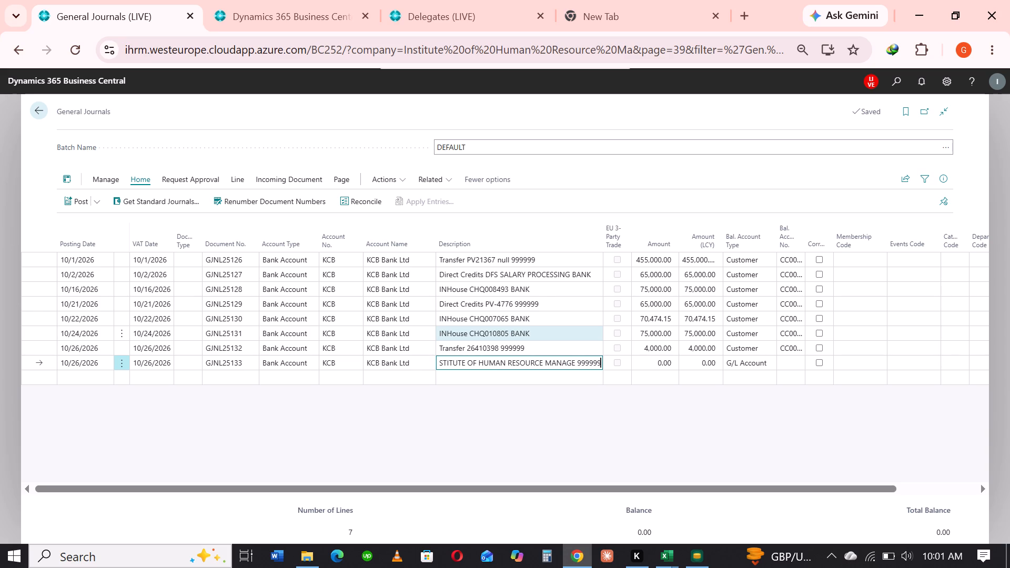
pyautogui.click(684, 458)
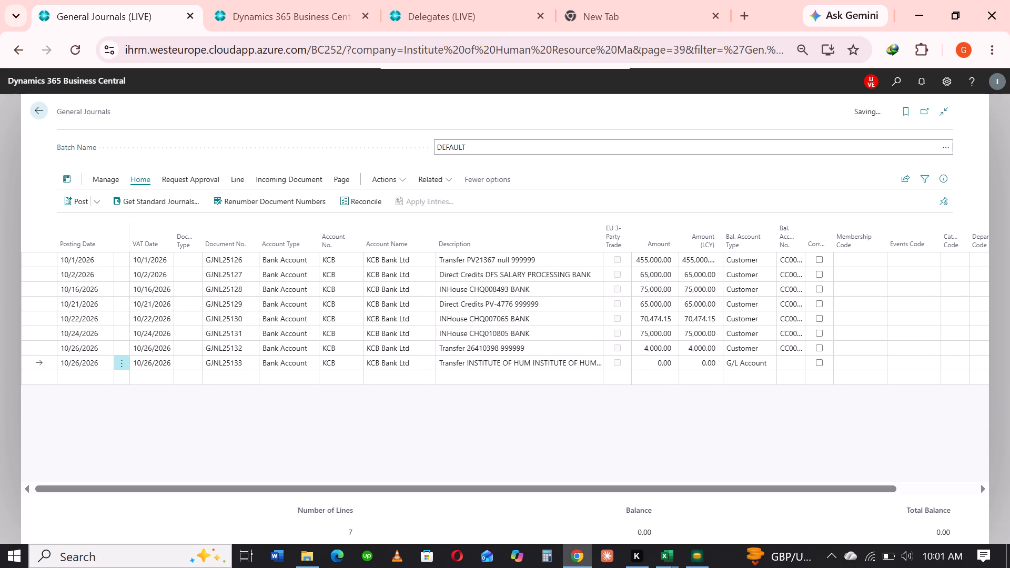
# Set the amount of the Transfer INSTITUTE OF HUM journal line to 150,000.
pyautogui.click(652, 365)
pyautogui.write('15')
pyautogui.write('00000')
pyautogui.click(676, 438)
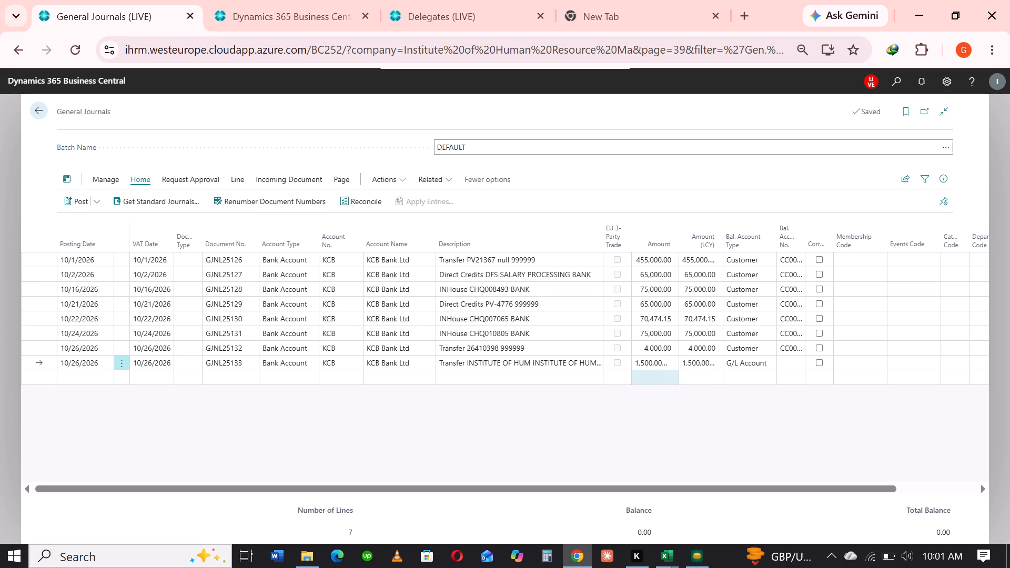
pyautogui.click(663, 366)
pyautogui.click(664, 362)
pyautogui.press('BackSpace')
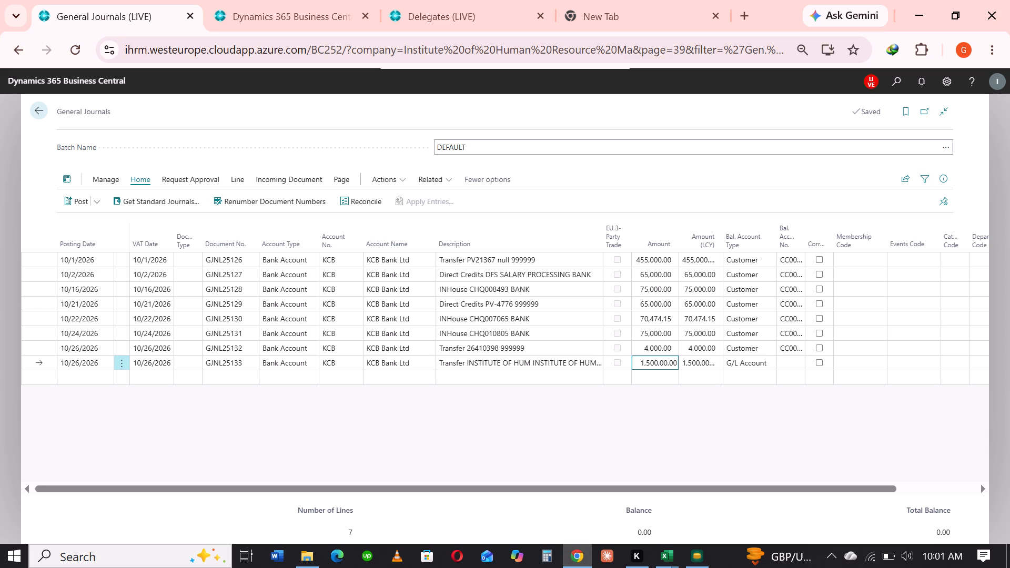
pyautogui.click(715, 418)
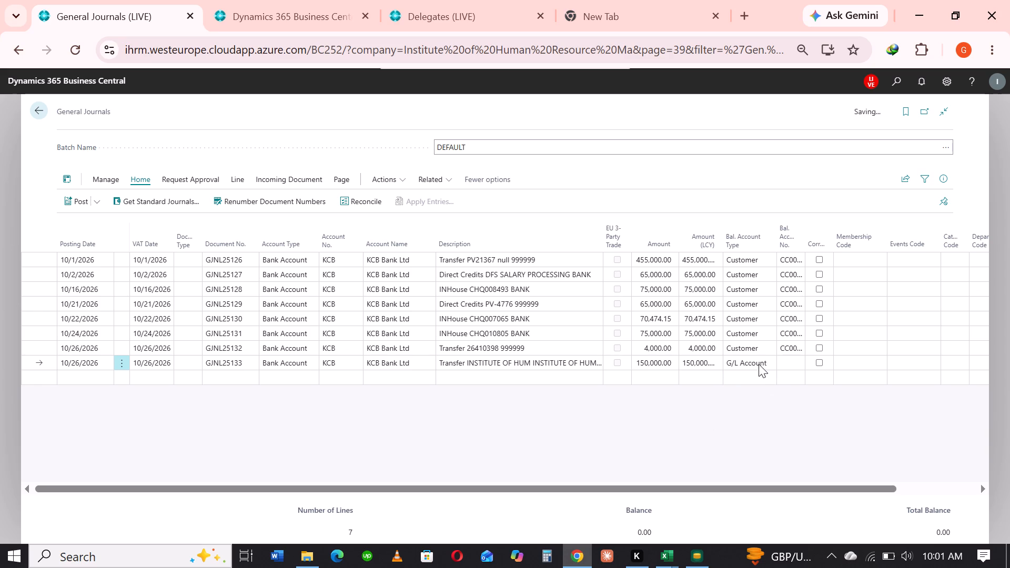
pyautogui.click(759, 364)
pyautogui.click(764, 398)
pyautogui.click(799, 361)
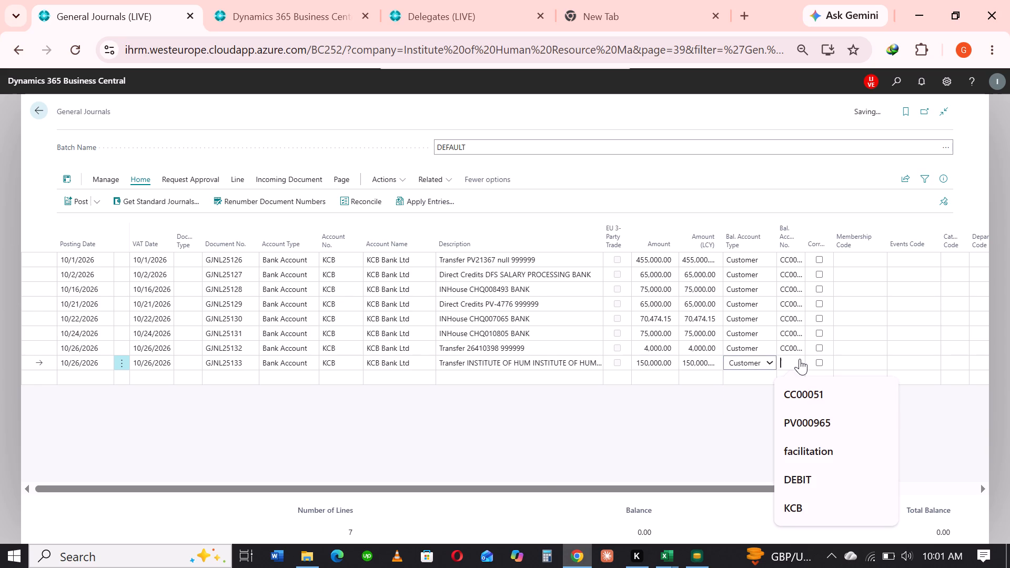
pyautogui.click(808, 390)
pyautogui.click(254, 433)
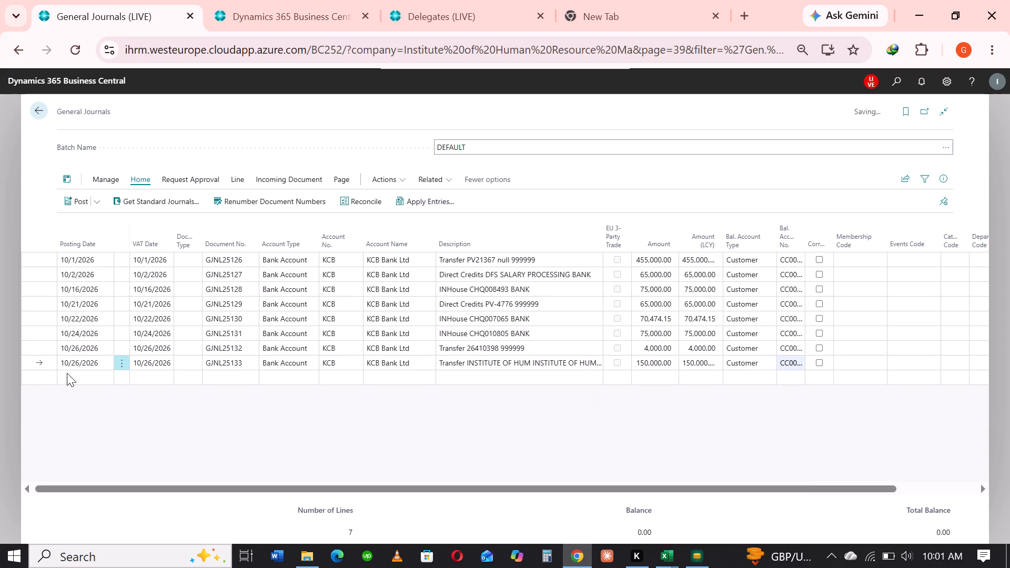
# Add another journal line dated 10/26/2026 for bank account KCB below the Transfer INSTITUTE OF HUM line.
pyautogui.click(71, 372)
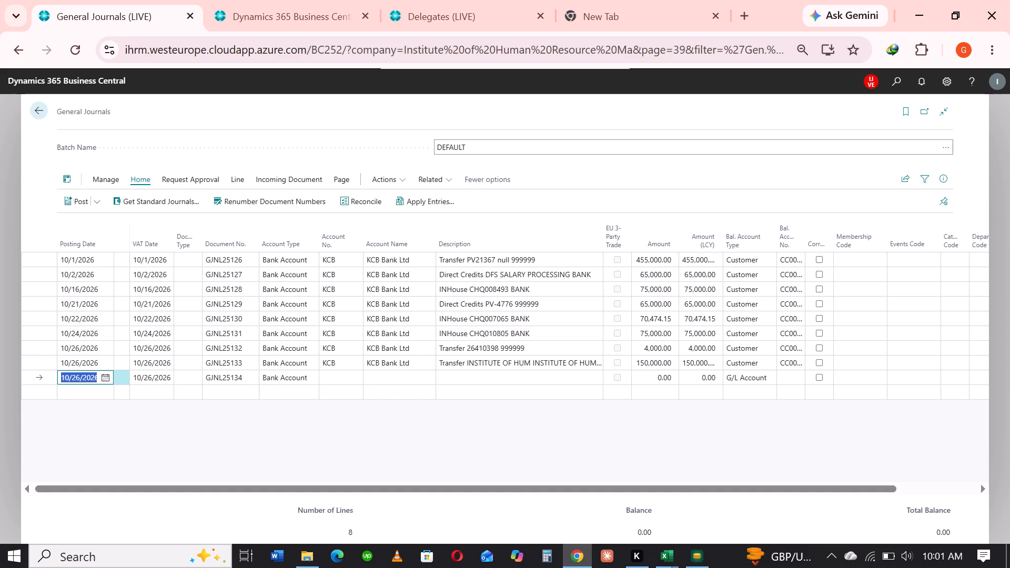
pyautogui.click(353, 374)
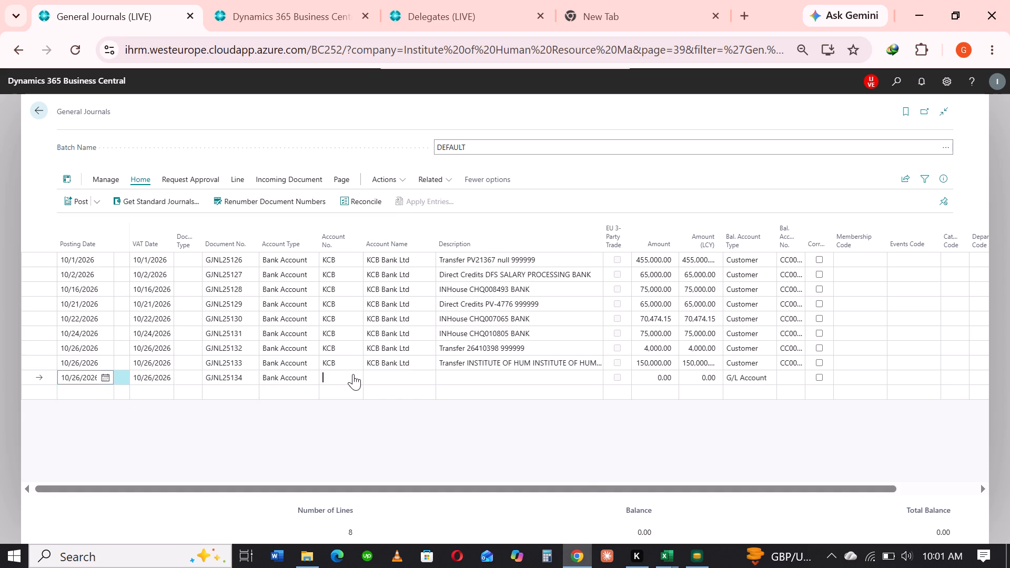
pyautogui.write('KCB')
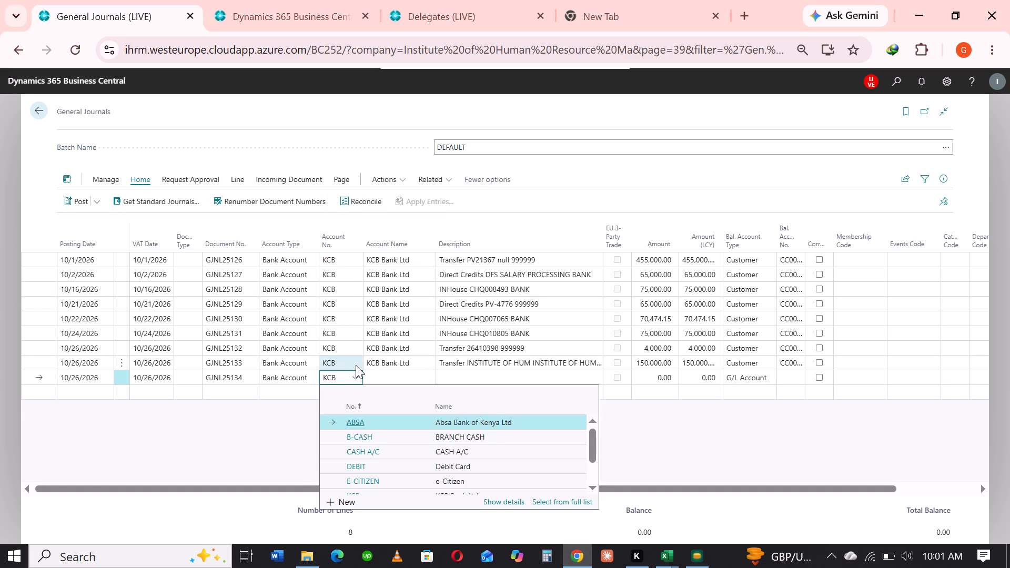
pyautogui.click(221, 425)
# Set the new KCB line's description to "INHouse CHQ024708 BANK", reusing the copied cheque description with its cheque number replaced.
pyautogui.click(512, 377)
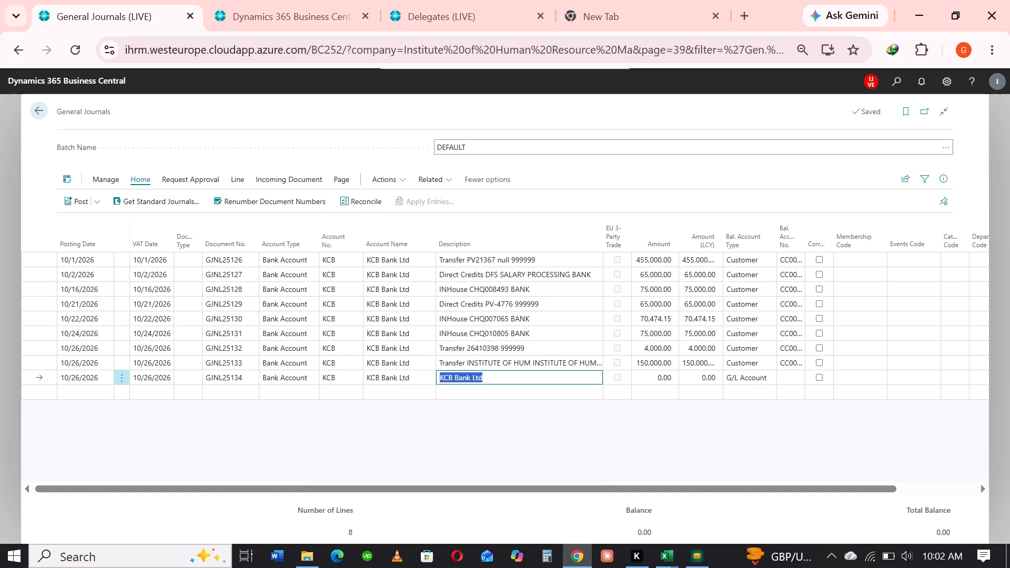
pyautogui.hotkey('ctrl', 'v')
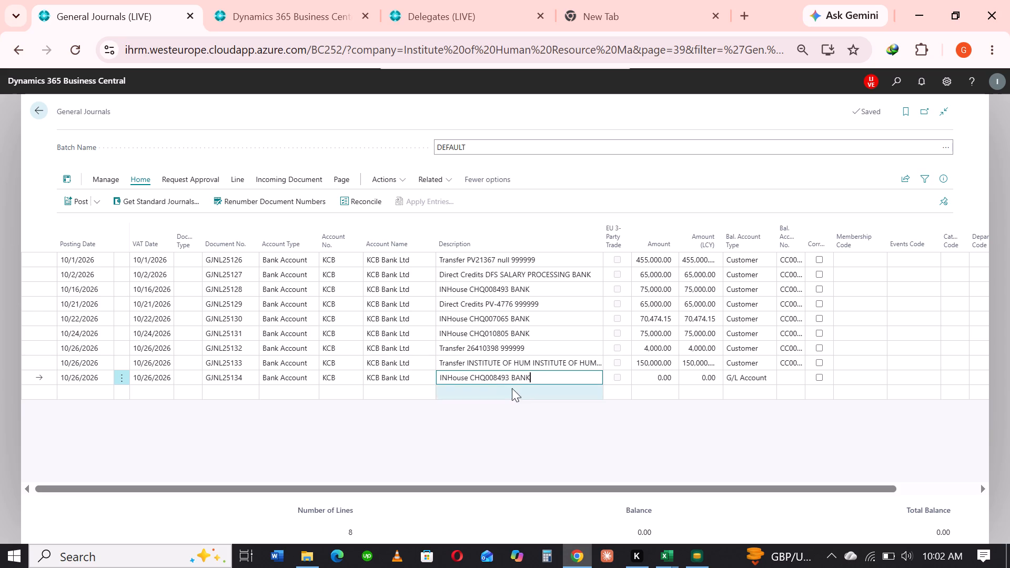
pyautogui.moveTo(508, 373); pyautogui.dragTo(491, 374)
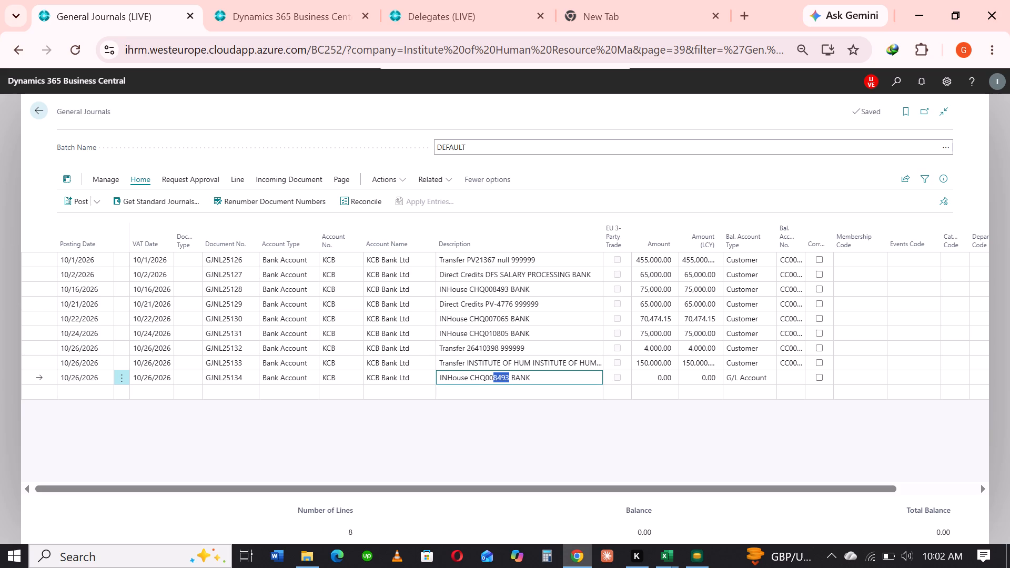
pyautogui.moveTo(491, 374); pyautogui.dragTo(487, 376)
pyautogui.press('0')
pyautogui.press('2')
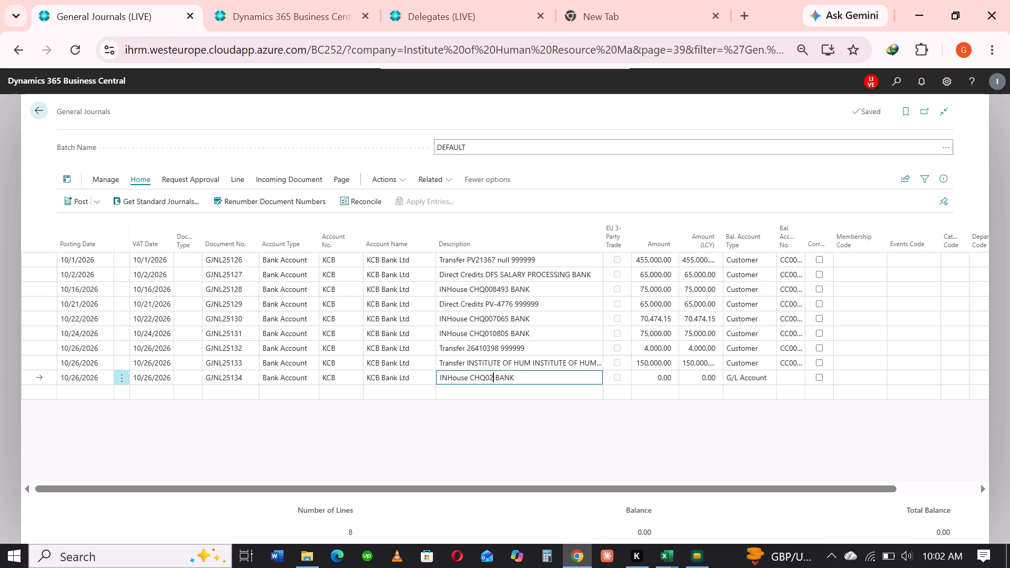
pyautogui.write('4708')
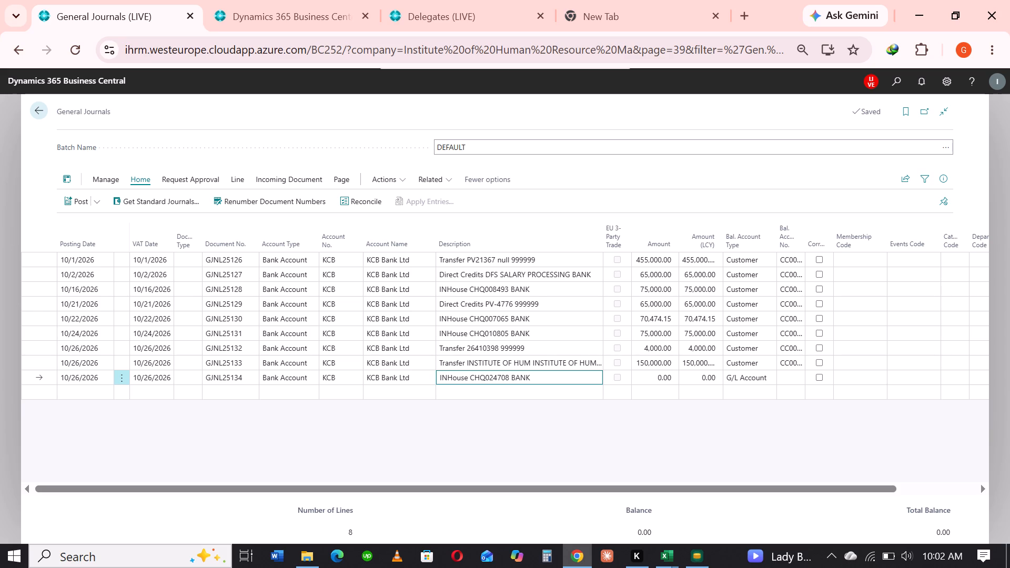
# Set the amount of the INHouse CHQ024708 journal line to 68,793.
pyautogui.click(650, 374)
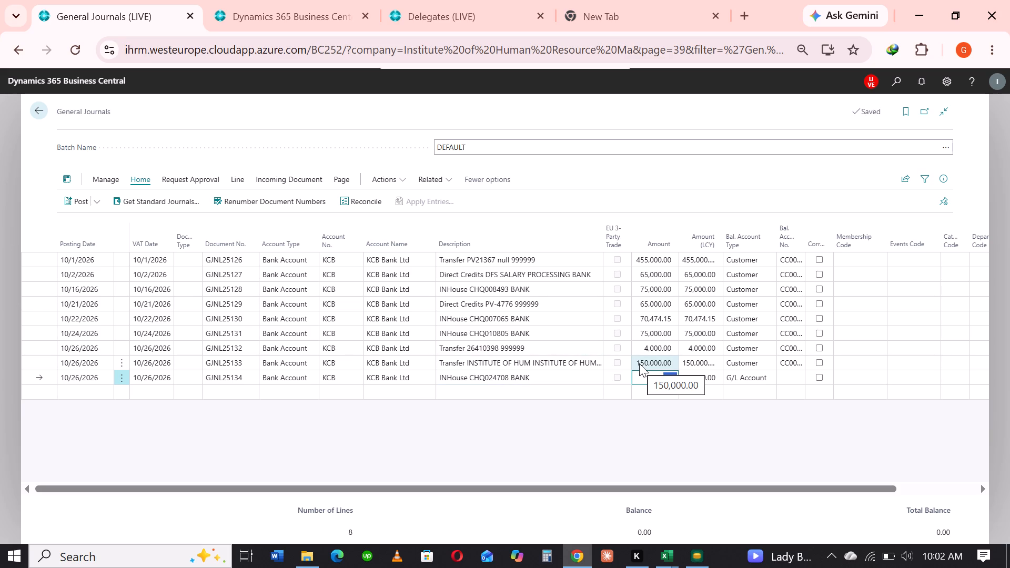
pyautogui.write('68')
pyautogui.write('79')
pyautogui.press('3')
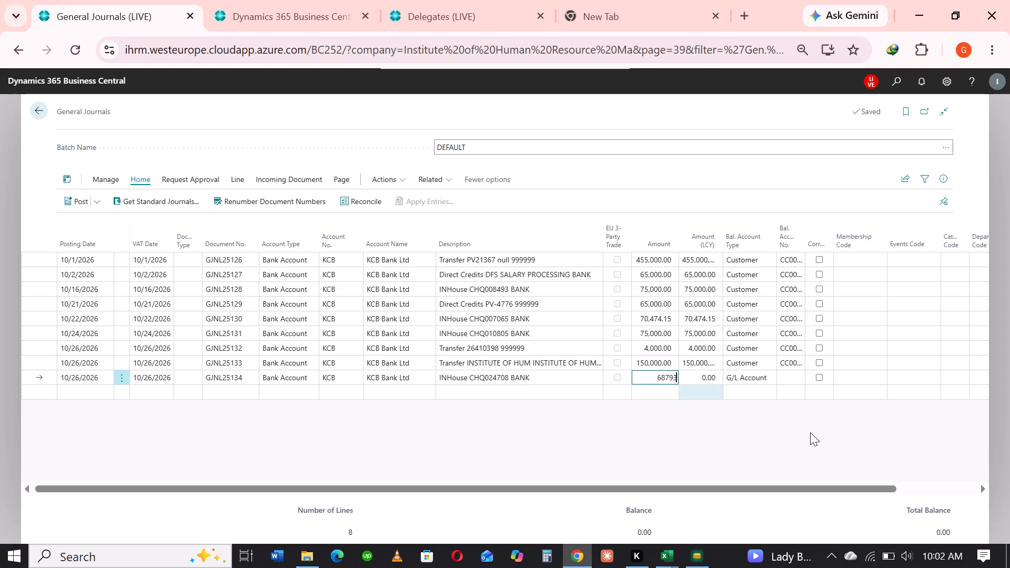
pyautogui.click(701, 443)
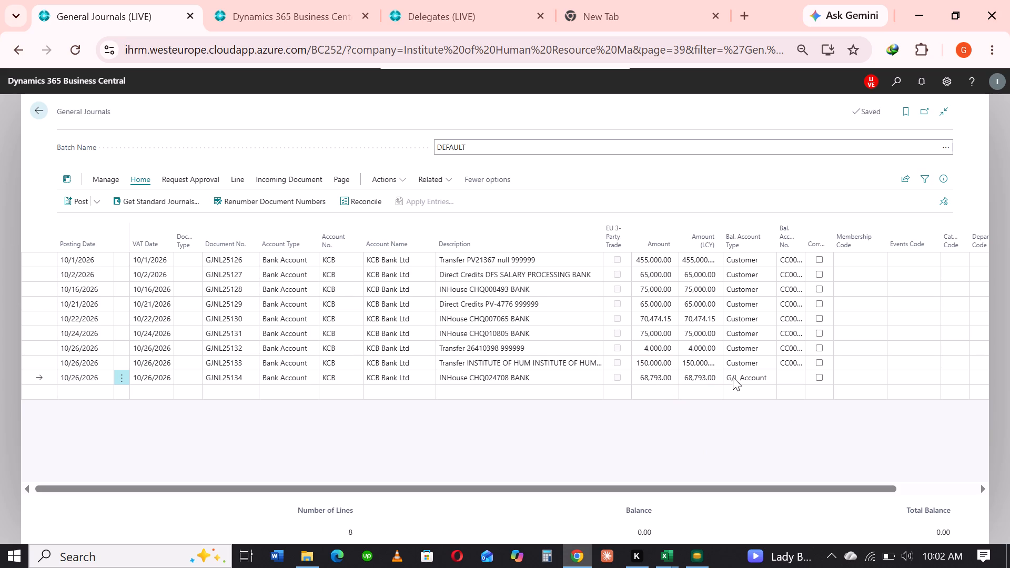
pyautogui.click(733, 377)
pyautogui.click(743, 416)
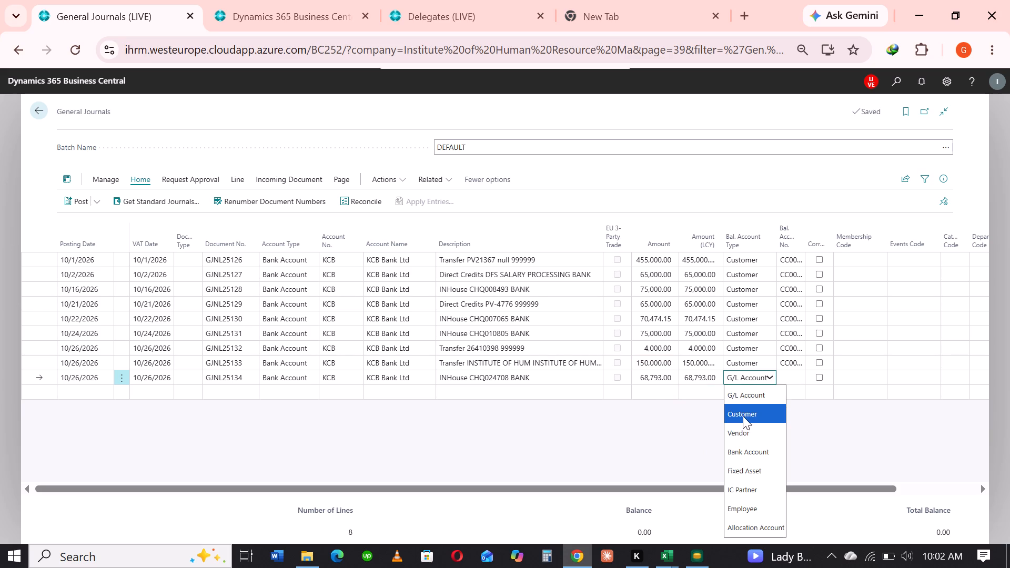
pyautogui.click(721, 414)
pyautogui.click(783, 378)
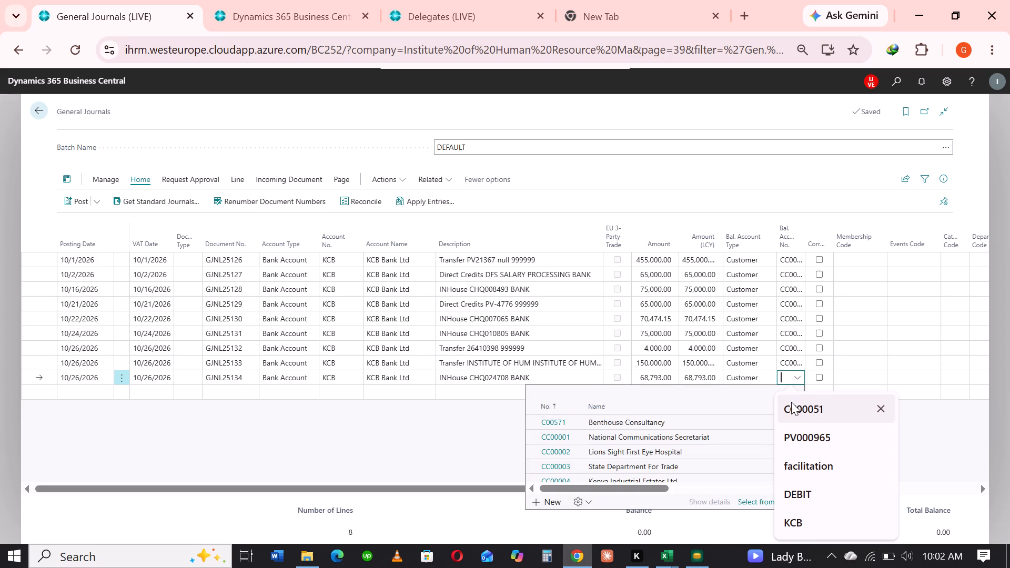
pyautogui.click(793, 406)
pyautogui.moveTo(345, 435); pyautogui.dragTo(339, 435)
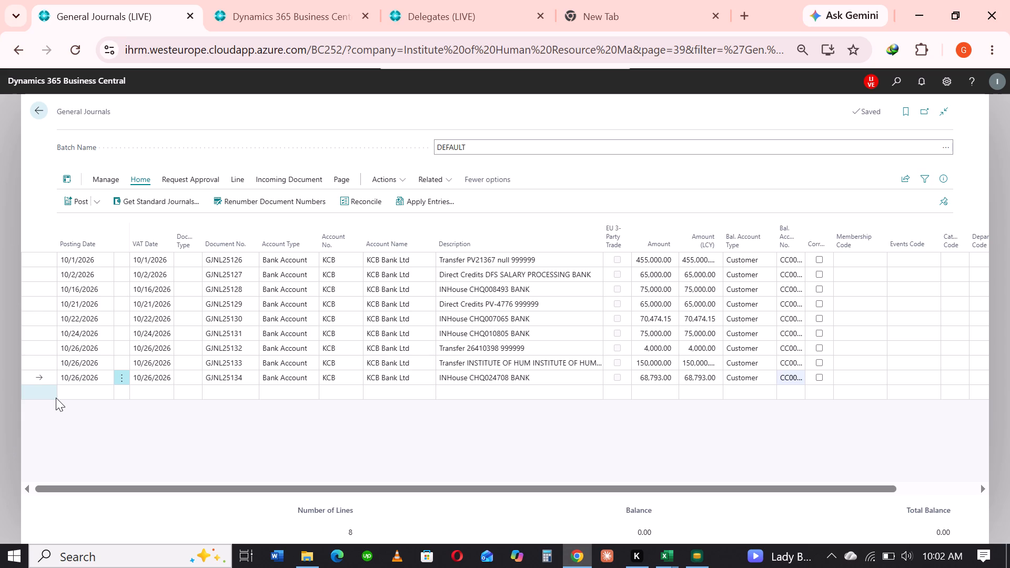
# Add a journal line dated 10/26/2026 for bank account KCB below the INHouse CHQ024708 line.
pyautogui.click(80, 390)
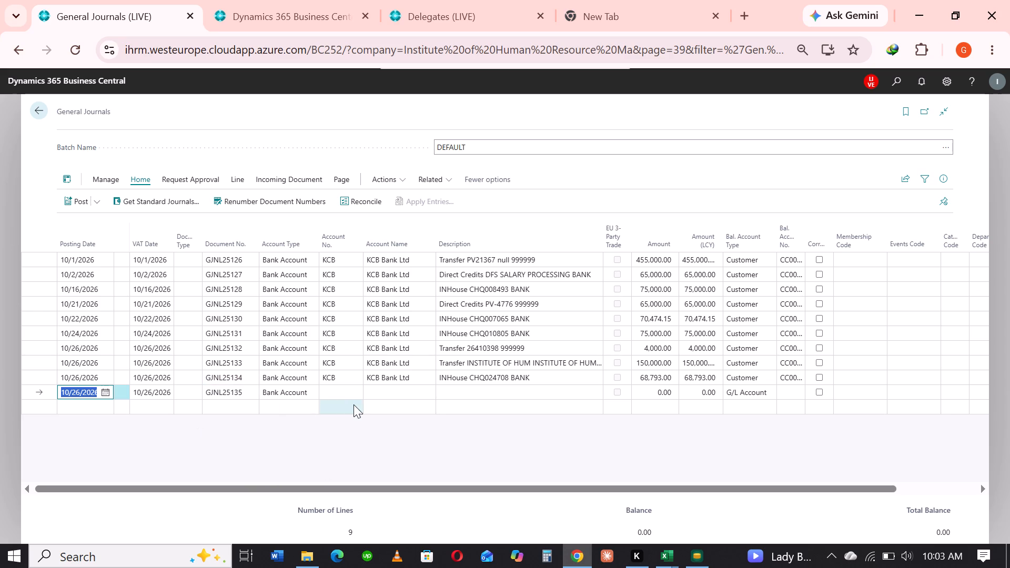
pyautogui.click(338, 389)
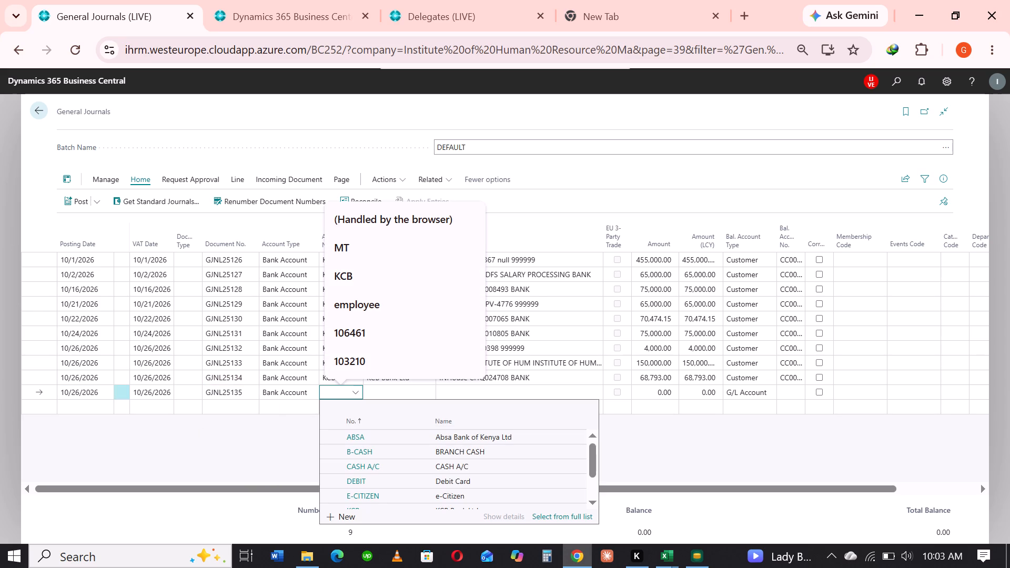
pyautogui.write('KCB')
pyautogui.click(215, 500)
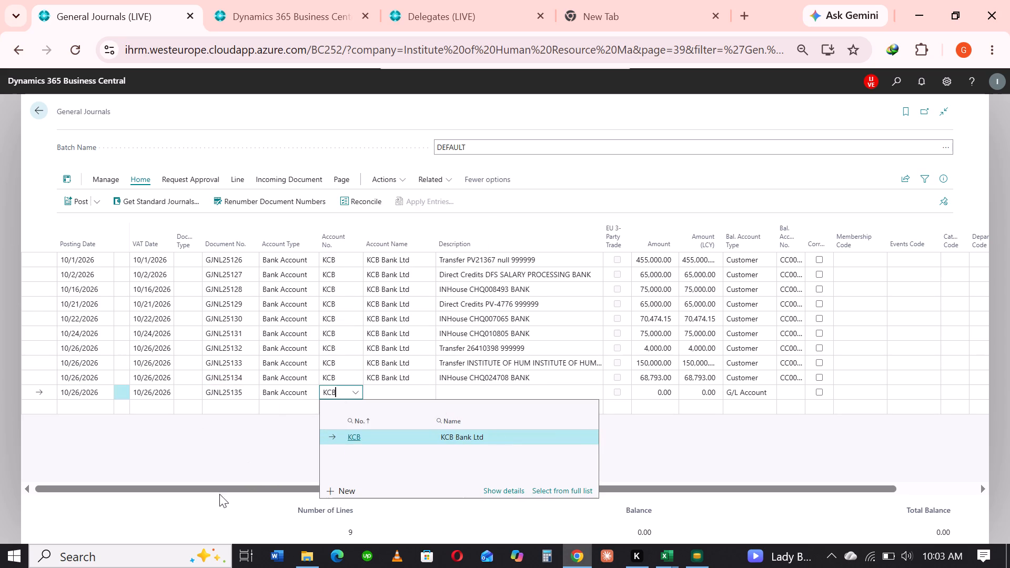
# Open the new KCB line's description for editing.
pyautogui.click(461, 389)
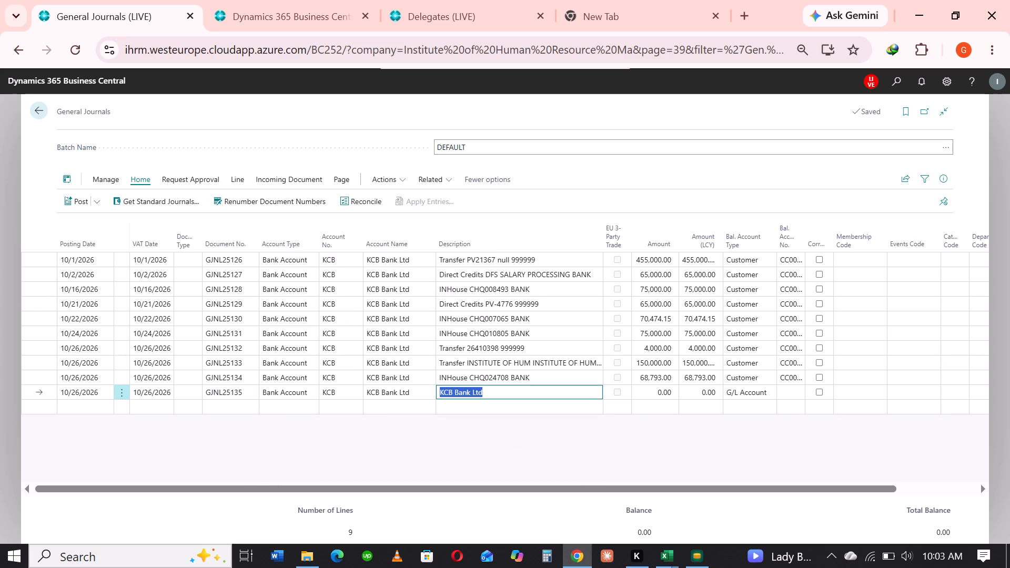
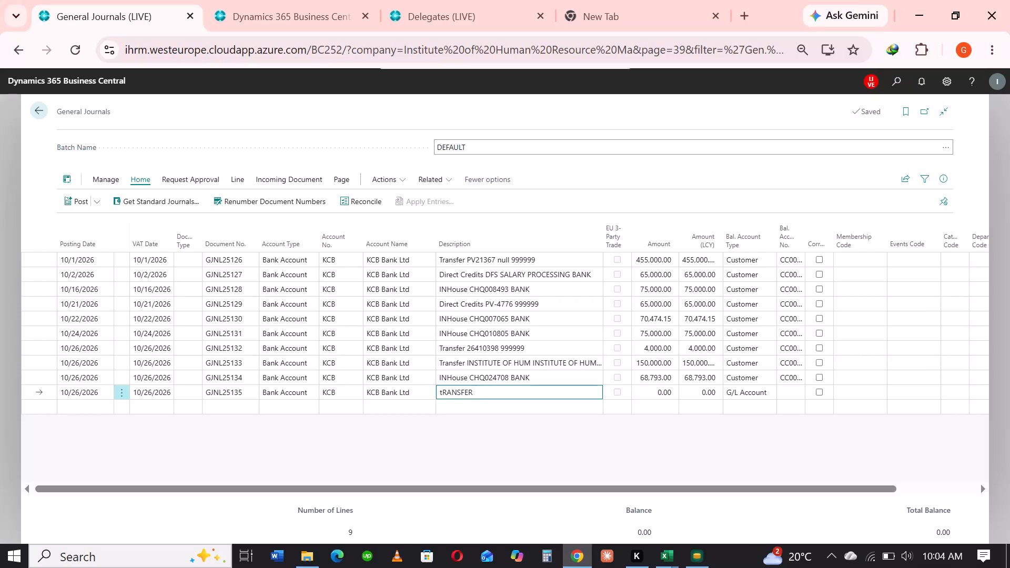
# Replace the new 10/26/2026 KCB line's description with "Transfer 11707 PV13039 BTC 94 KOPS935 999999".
pyautogui.press('BackSpace')
pyautogui.press('BackSpace')
pyautogui.press('BackSpace')
pyautogui.press('BackSpace')
pyautogui.press('BackSpace')
pyautogui.press('BackSpace')
pyautogui.press('BackSpace')
pyautogui.press('BackSpace')
pyautogui.press('BackSpace')
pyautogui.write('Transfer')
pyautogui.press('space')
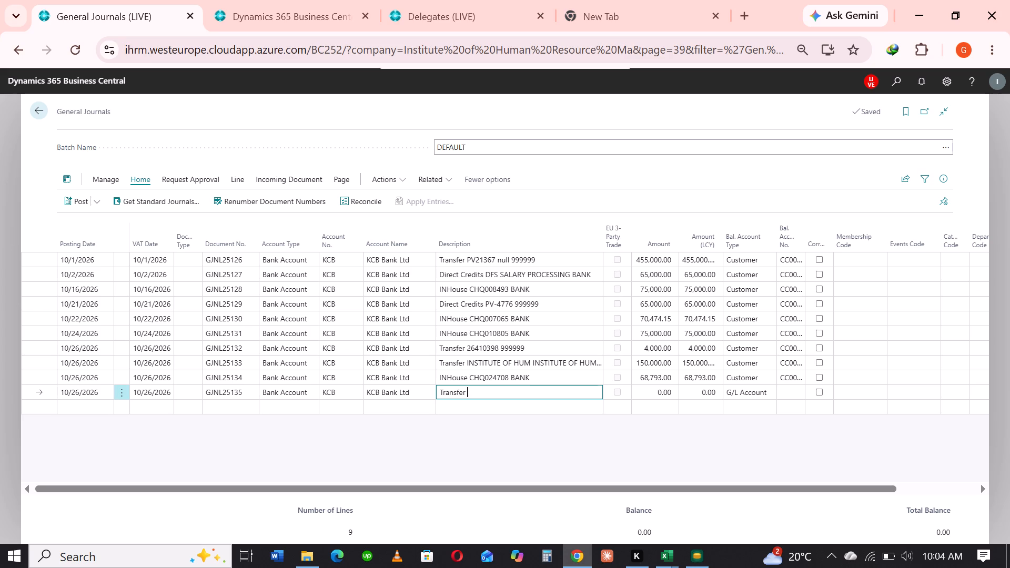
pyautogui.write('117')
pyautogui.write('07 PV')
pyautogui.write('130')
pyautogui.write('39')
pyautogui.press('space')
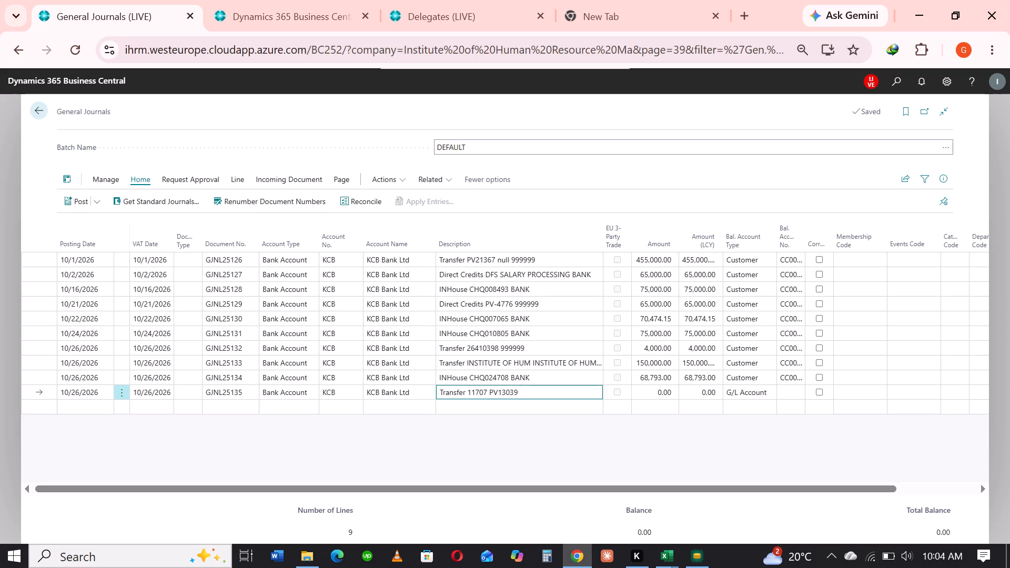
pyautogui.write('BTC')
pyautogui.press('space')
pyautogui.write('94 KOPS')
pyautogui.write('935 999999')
# Set the amount of the Transfer 11707 PV13039 journal line to 75,000.
pyautogui.click(656, 391)
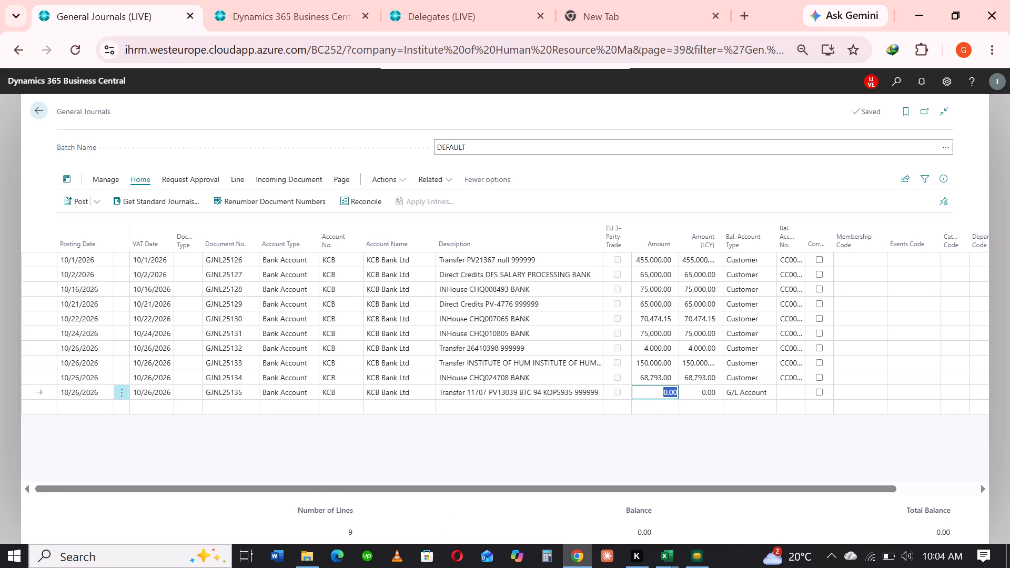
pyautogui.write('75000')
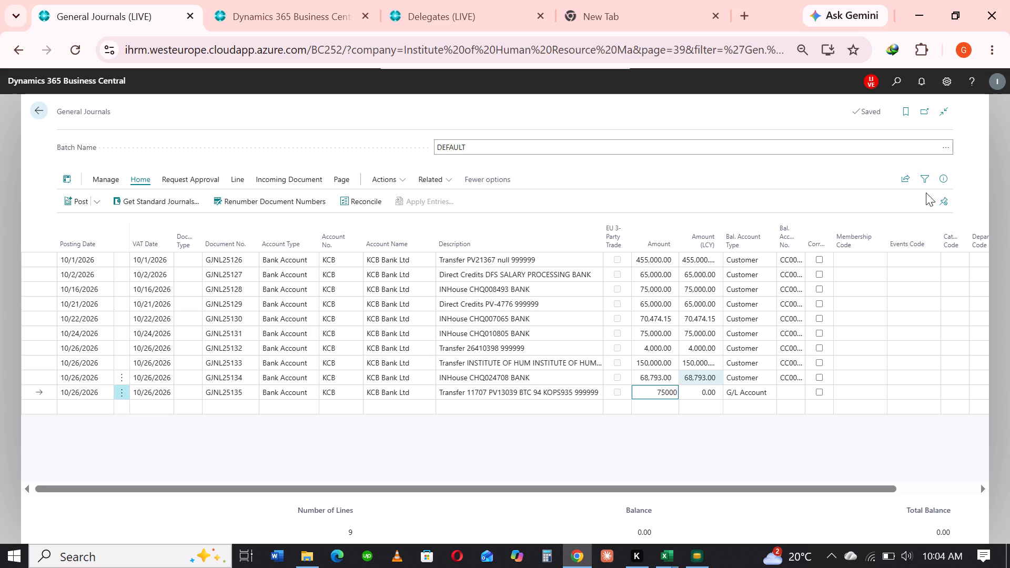
pyautogui.click(745, 460)
pyautogui.click(748, 394)
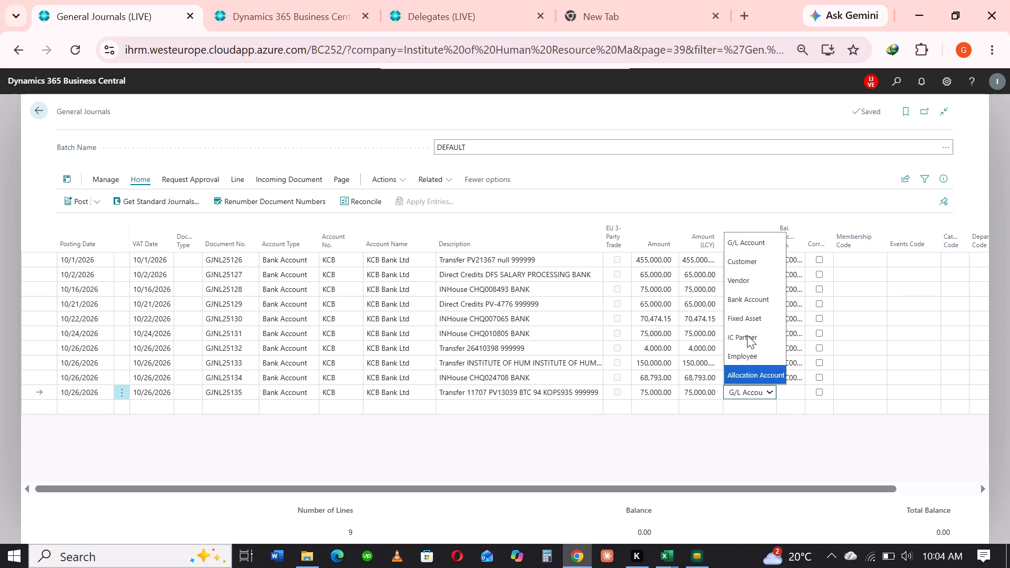
pyautogui.click(747, 263)
pyautogui.click(793, 394)
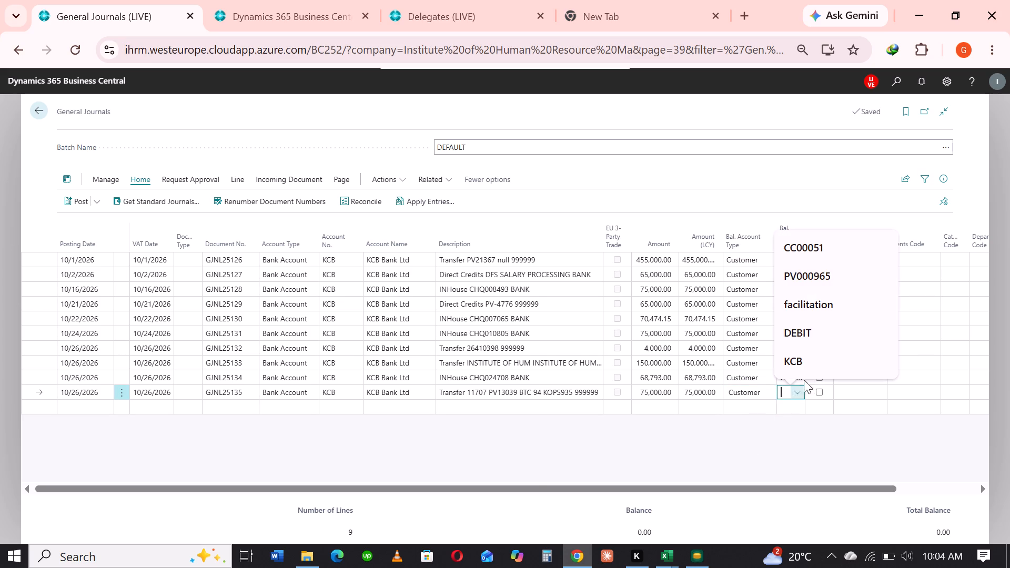
pyautogui.click(816, 251)
pyautogui.click(380, 449)
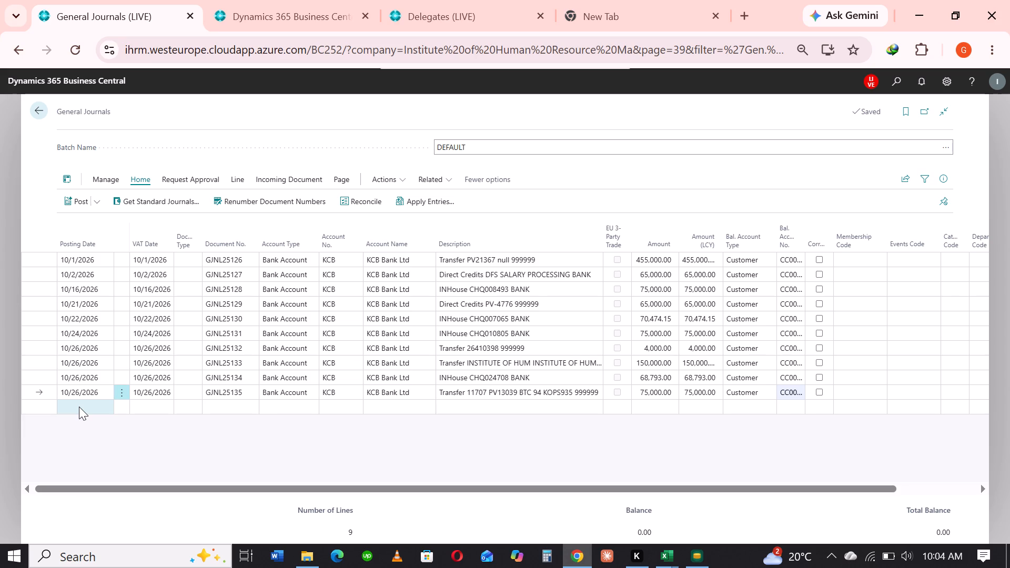
# Rewrite the description of the last 75,000 KCB journal line, beginning with "Transfer".
pyautogui.click(464, 401)
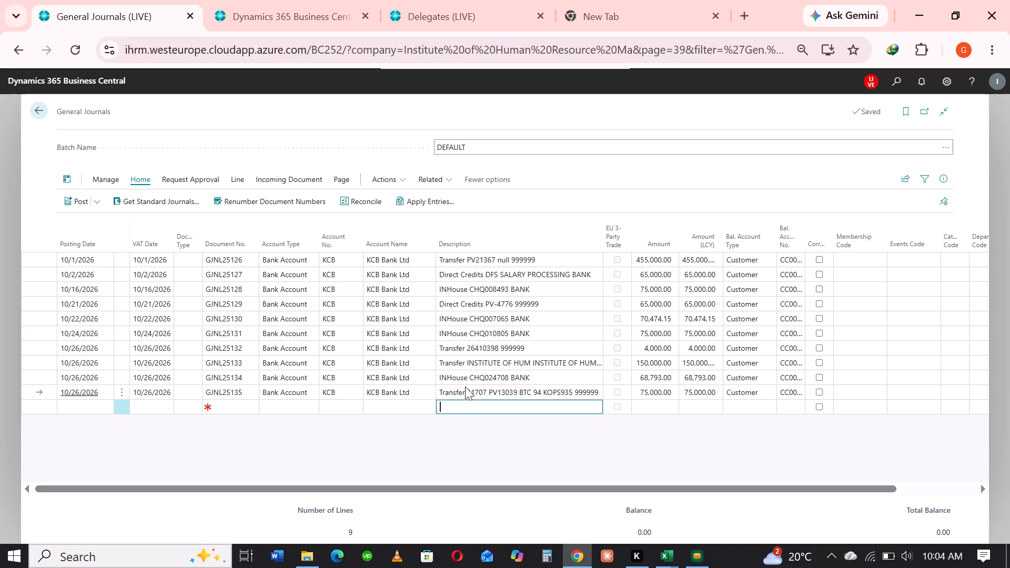
pyautogui.click(467, 386)
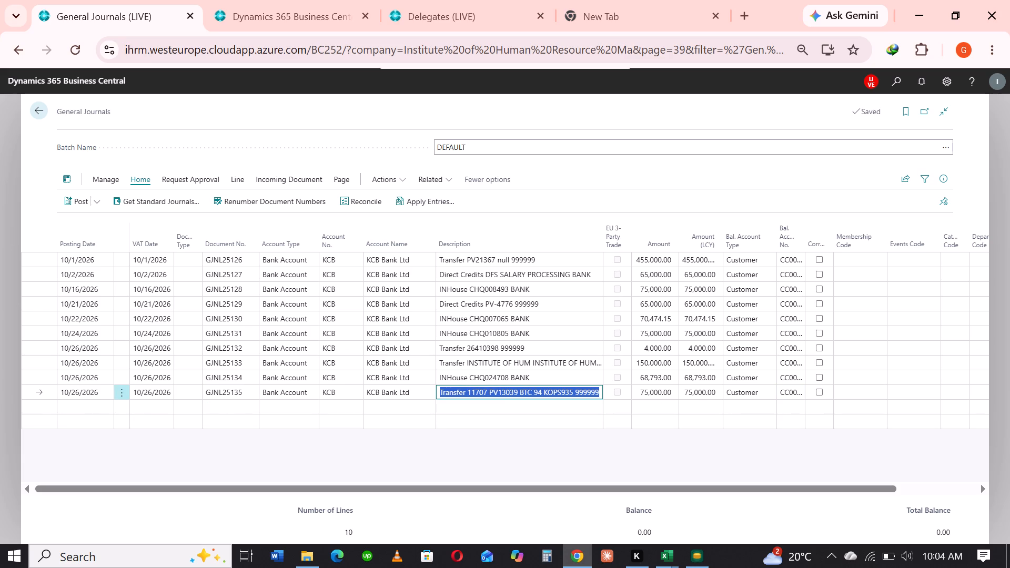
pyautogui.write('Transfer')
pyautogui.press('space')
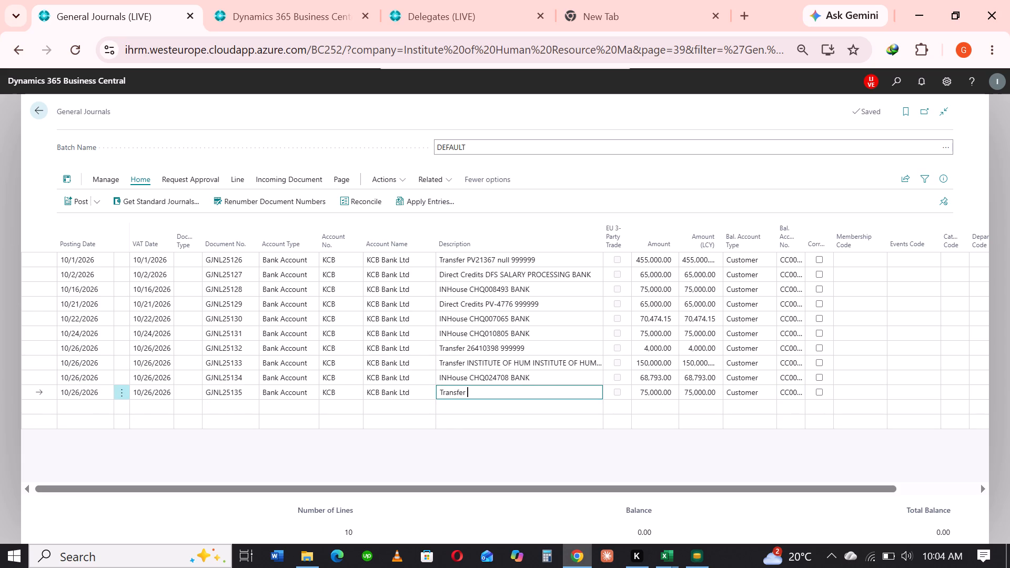
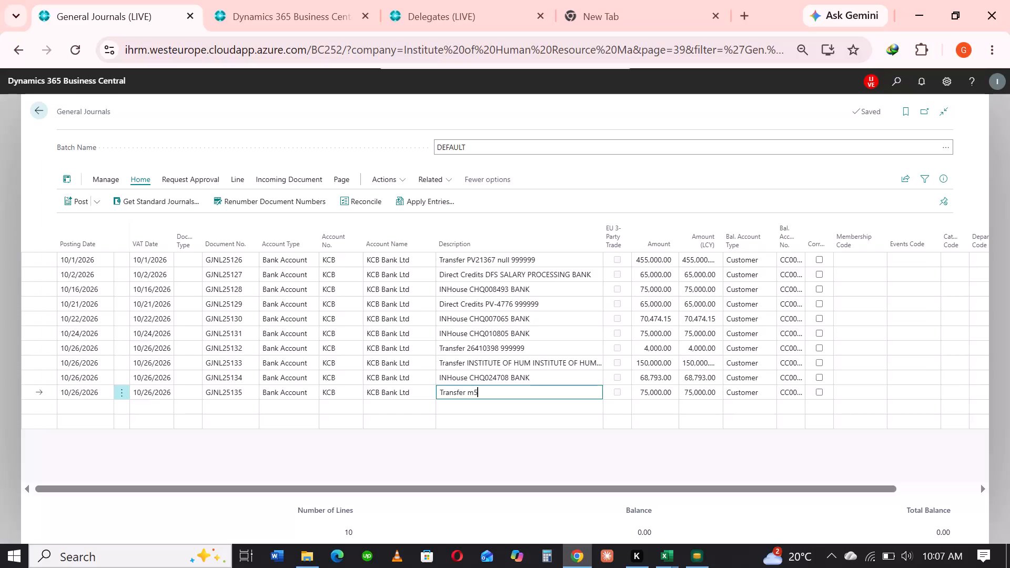
# Complete the last 75,000 KCB line's description as "Transfer m5328 TECHN &amp; VOC EDUC TRAINING AUTHORITY".
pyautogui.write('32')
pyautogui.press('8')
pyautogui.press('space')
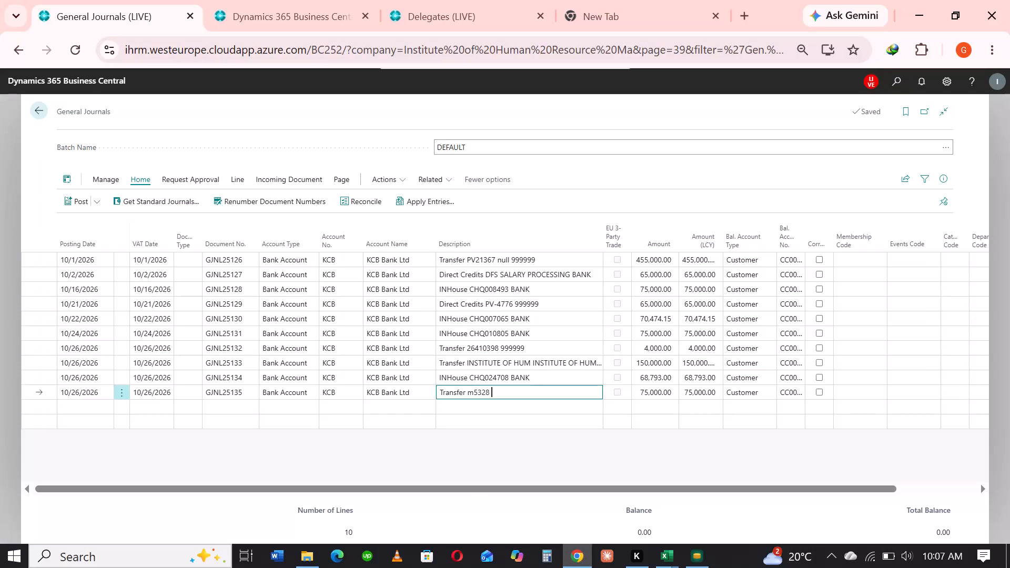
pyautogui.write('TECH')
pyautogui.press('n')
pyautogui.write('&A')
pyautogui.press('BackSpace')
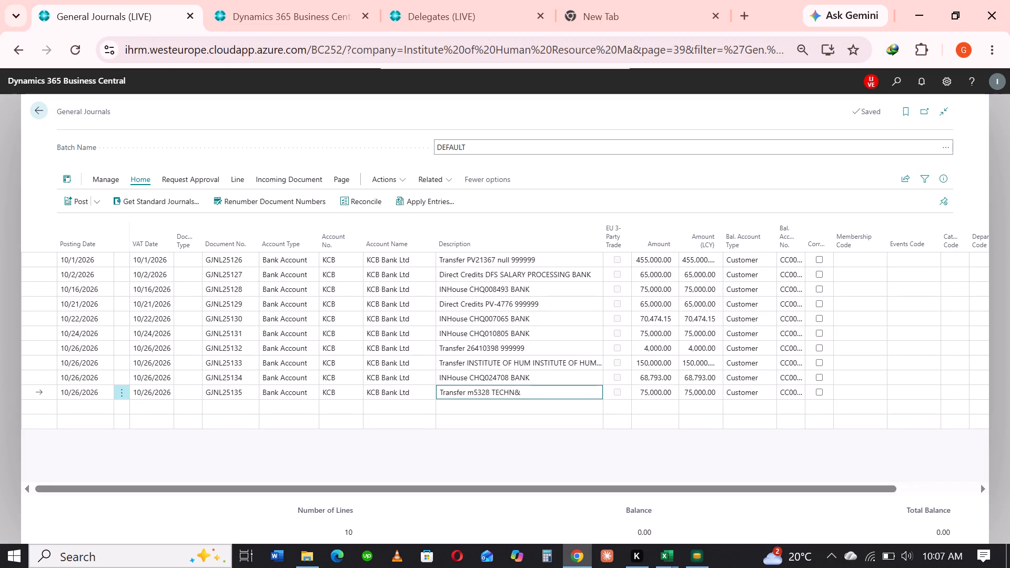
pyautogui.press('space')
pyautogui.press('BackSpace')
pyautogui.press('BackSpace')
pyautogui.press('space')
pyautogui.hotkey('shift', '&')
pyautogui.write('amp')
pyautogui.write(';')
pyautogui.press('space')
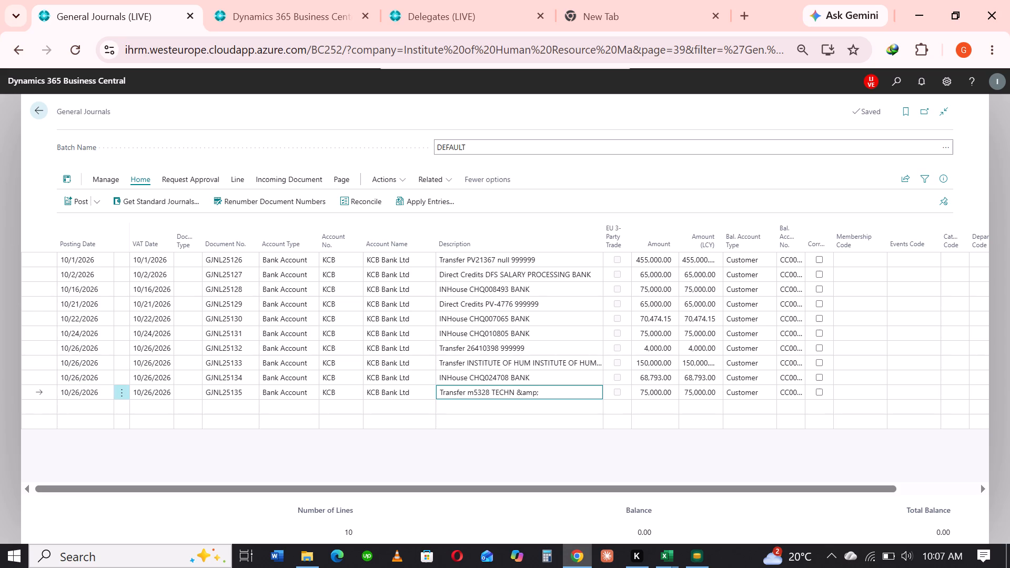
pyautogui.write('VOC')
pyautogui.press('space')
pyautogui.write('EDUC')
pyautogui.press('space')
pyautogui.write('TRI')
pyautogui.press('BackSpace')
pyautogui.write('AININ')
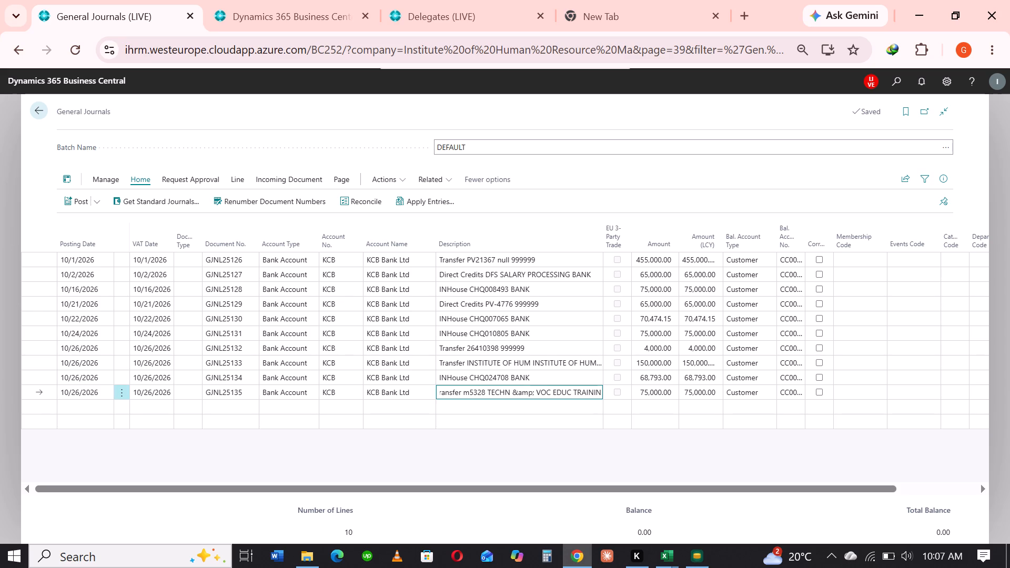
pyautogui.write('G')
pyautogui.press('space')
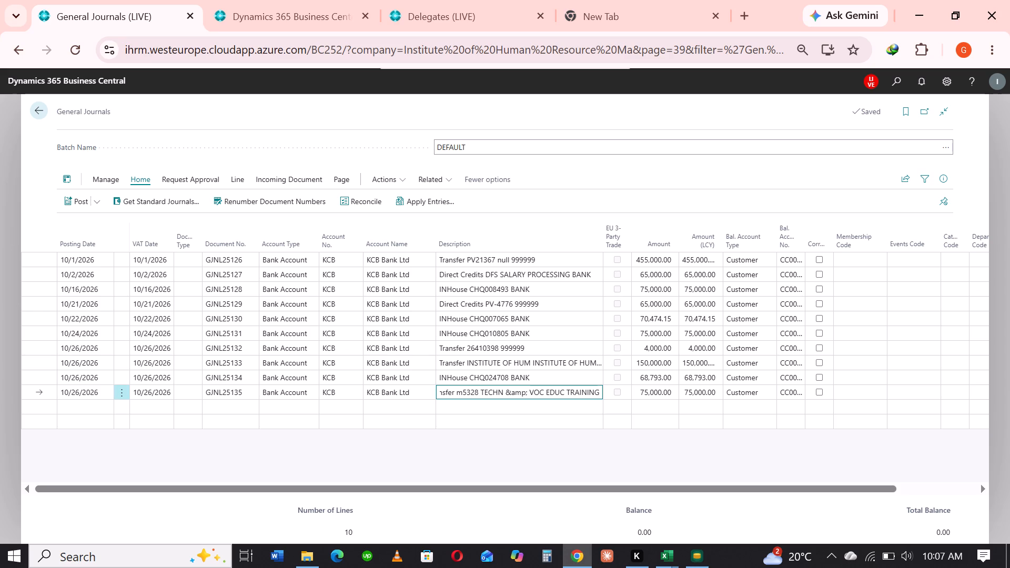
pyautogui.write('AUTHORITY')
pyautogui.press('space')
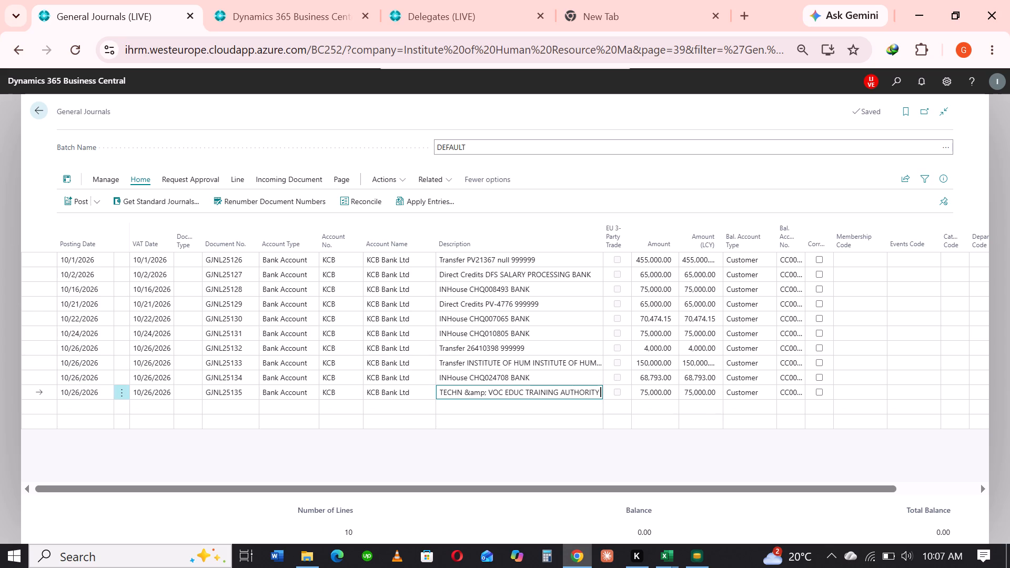
# Start a new journal line below the TECHN line and set its bank account number to KCB.
pyautogui.click(92, 405)
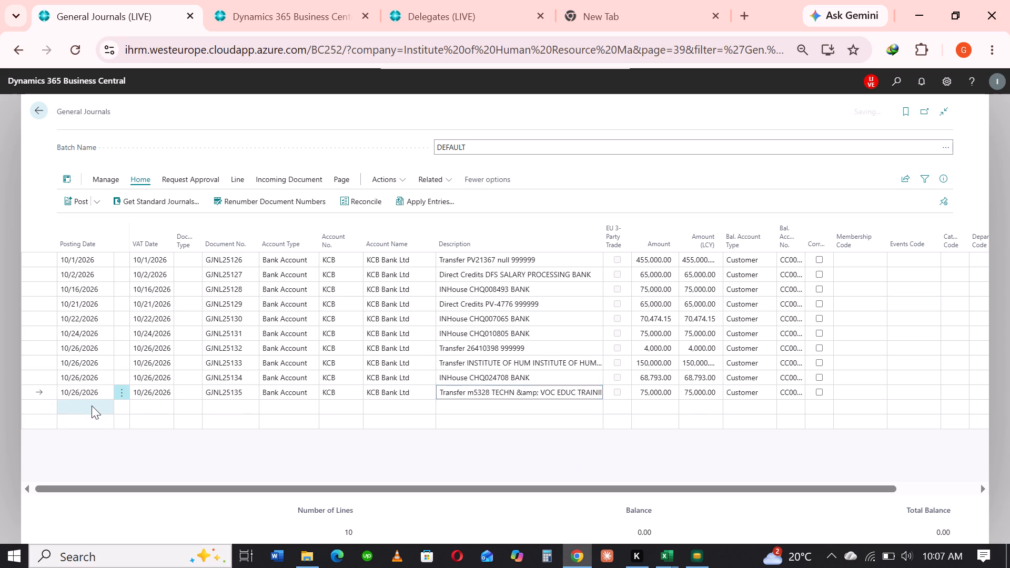
pyautogui.click(323, 405)
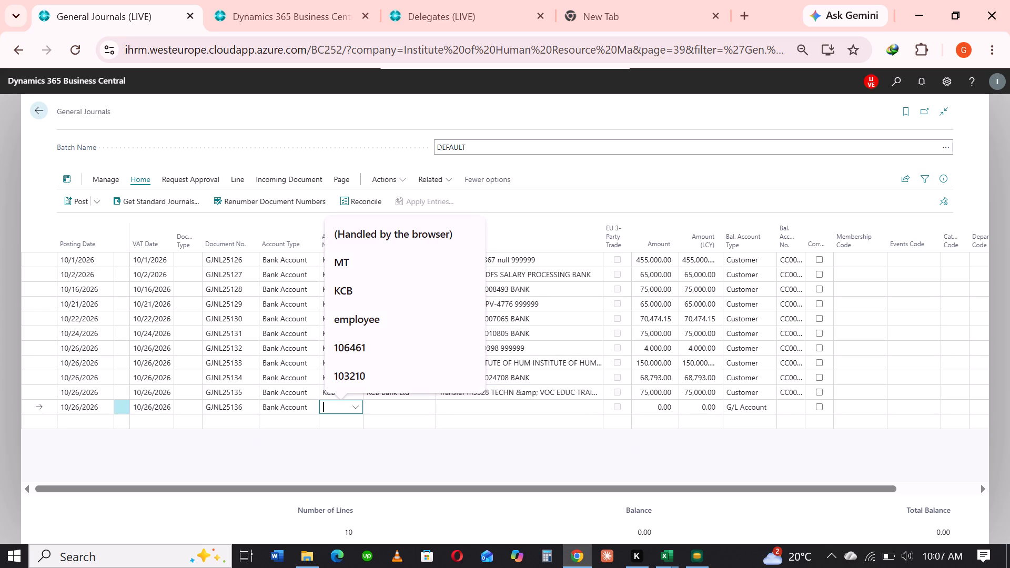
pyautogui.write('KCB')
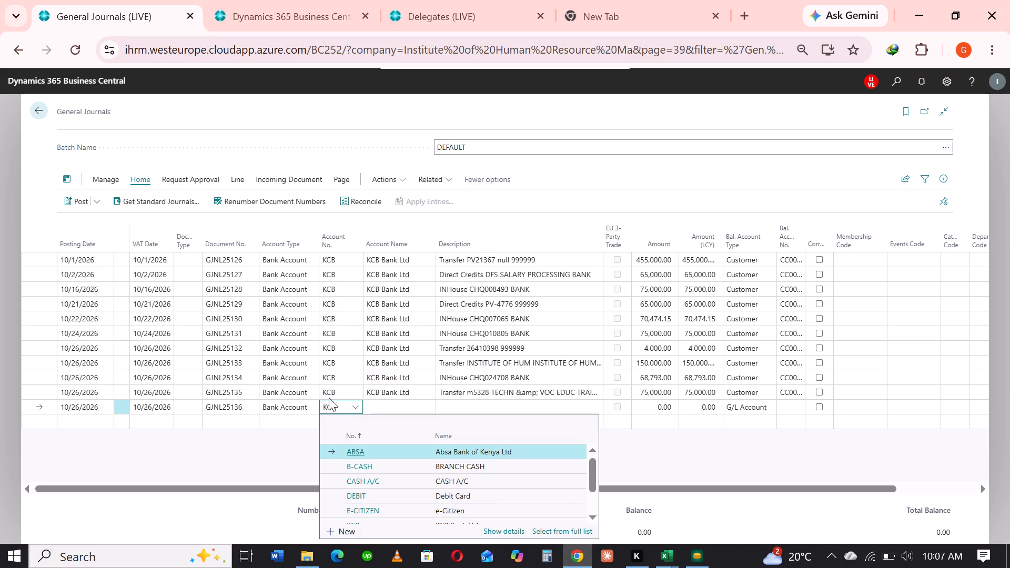
pyautogui.click(568, 166)
# Replace the new KCB line's description with "Transfer ihrm annual conference fee 999999".
pyautogui.click(479, 407)
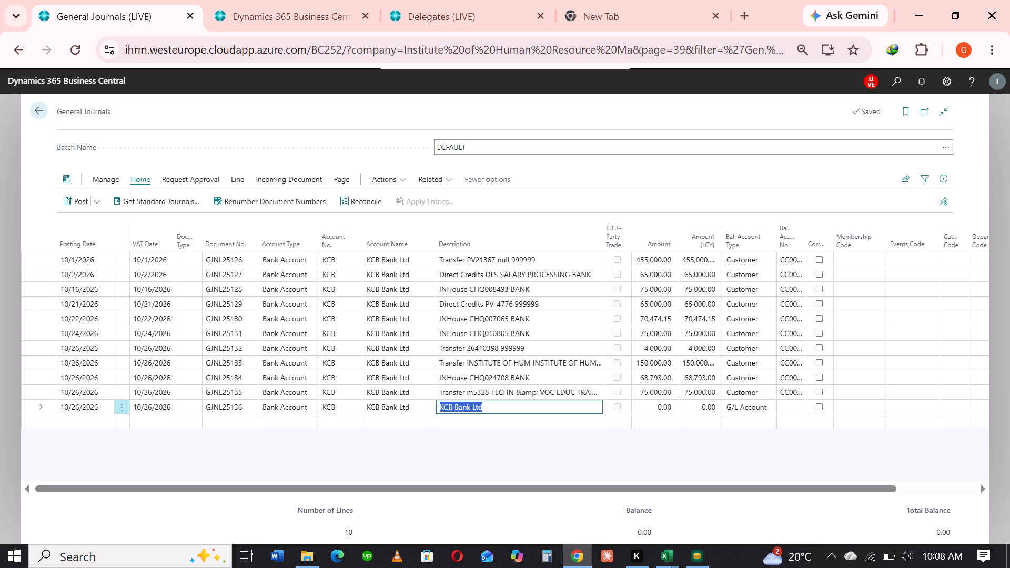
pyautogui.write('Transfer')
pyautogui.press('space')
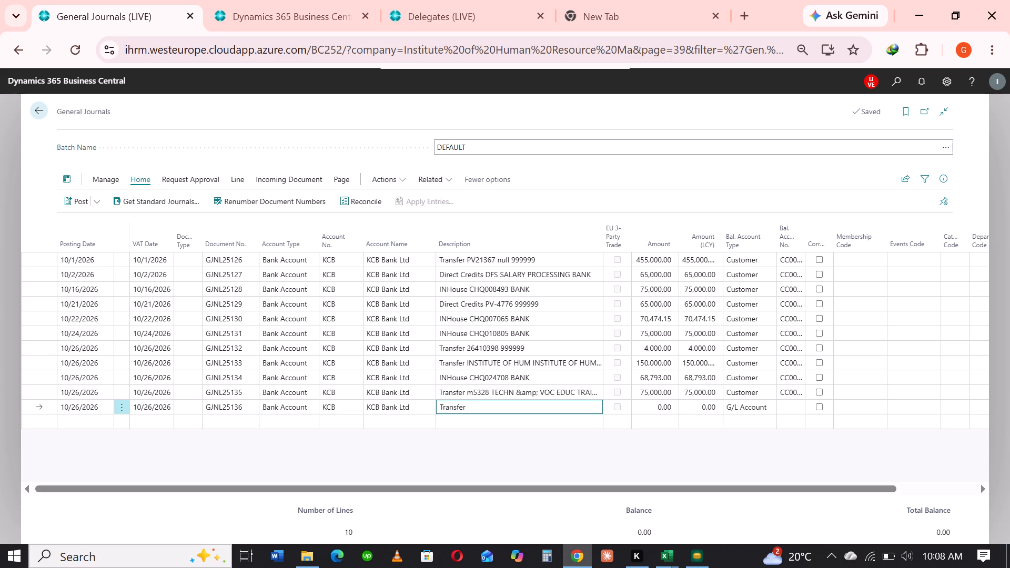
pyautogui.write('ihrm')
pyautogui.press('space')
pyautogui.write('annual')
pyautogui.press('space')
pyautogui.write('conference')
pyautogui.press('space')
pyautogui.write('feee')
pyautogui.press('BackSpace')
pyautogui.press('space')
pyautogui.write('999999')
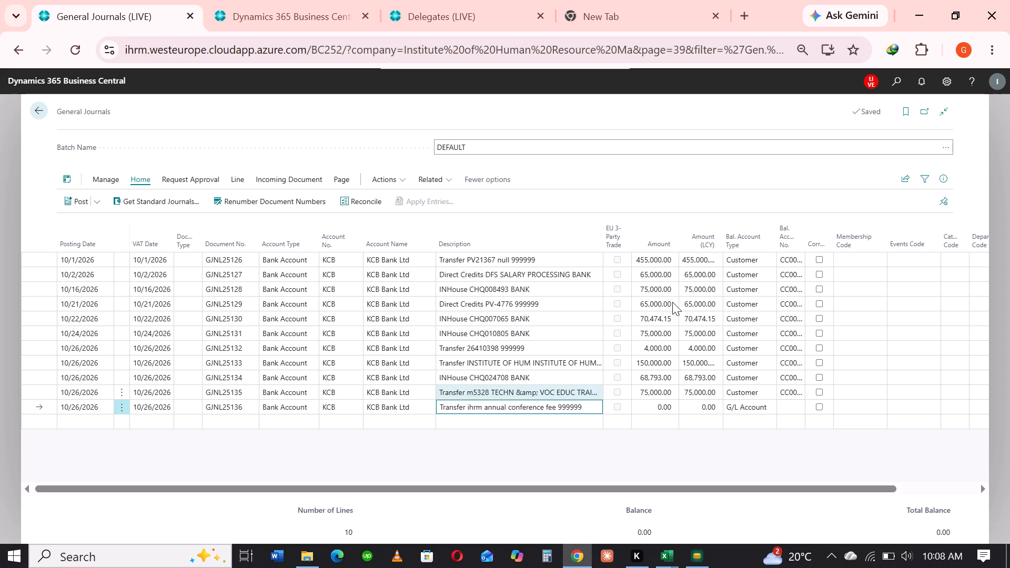
# Set the amount of the annual conference fee journal line to 75,000.
pyautogui.click(647, 409)
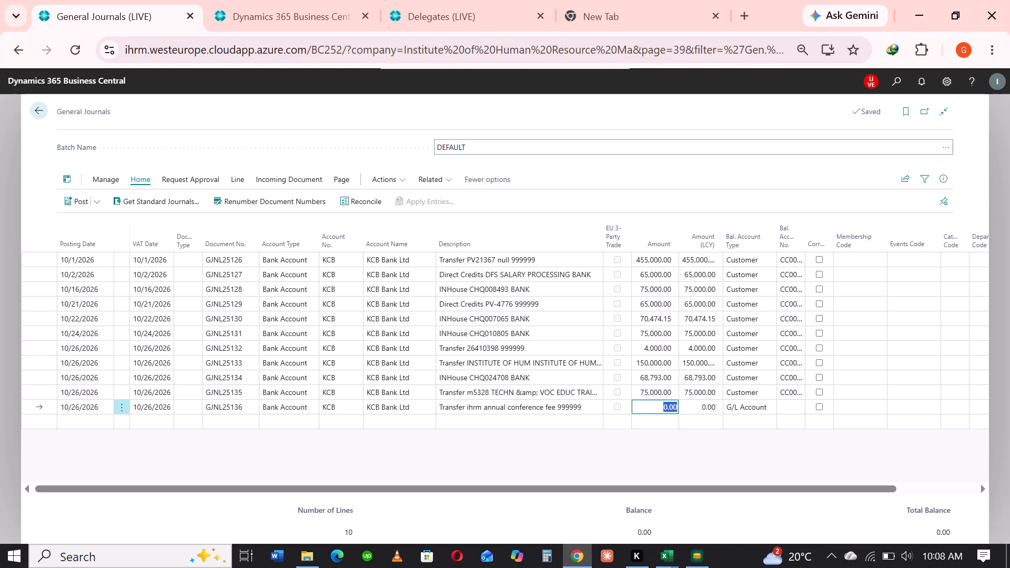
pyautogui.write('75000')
pyautogui.click(738, 454)
pyautogui.click(758, 409)
pyautogui.click(751, 282)
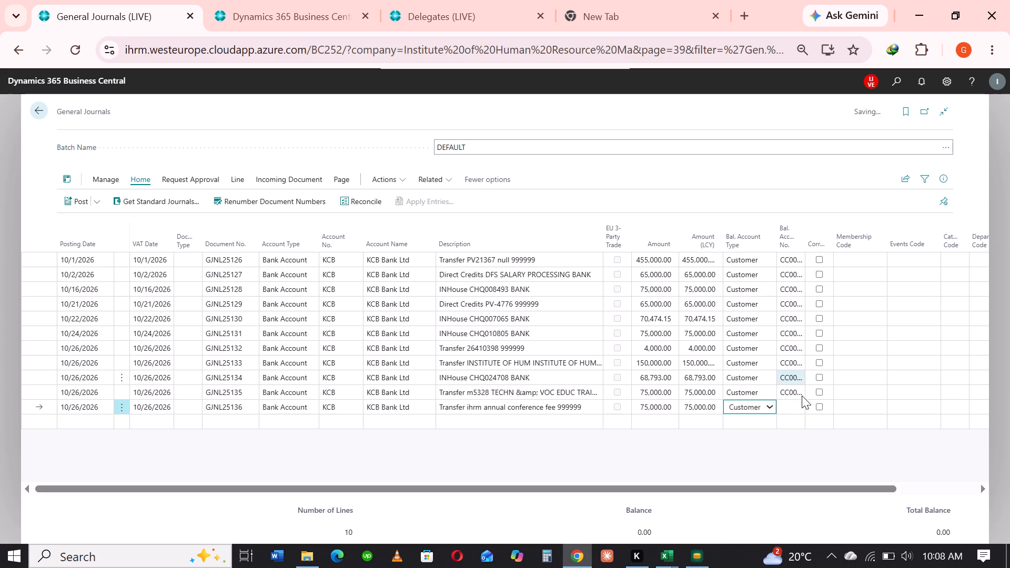
pyautogui.click(801, 397)
pyautogui.click(791, 405)
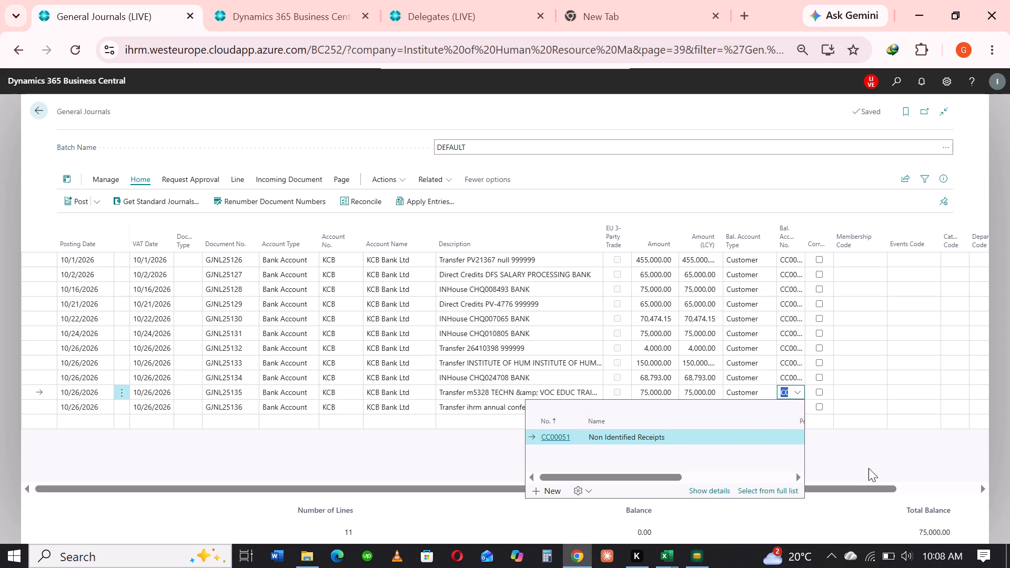
pyautogui.click(871, 462)
pyautogui.click(781, 399)
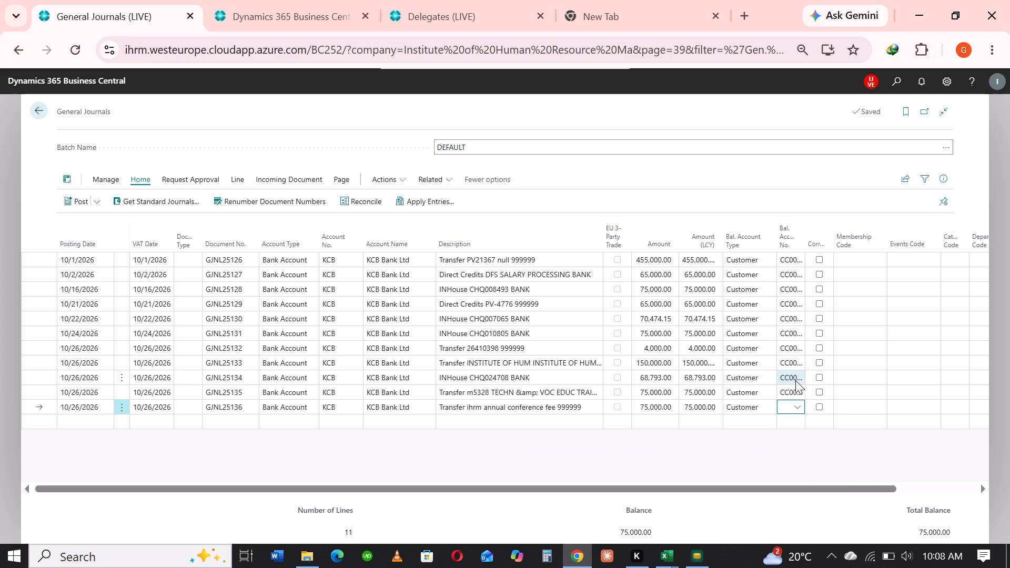
pyautogui.click(796, 407)
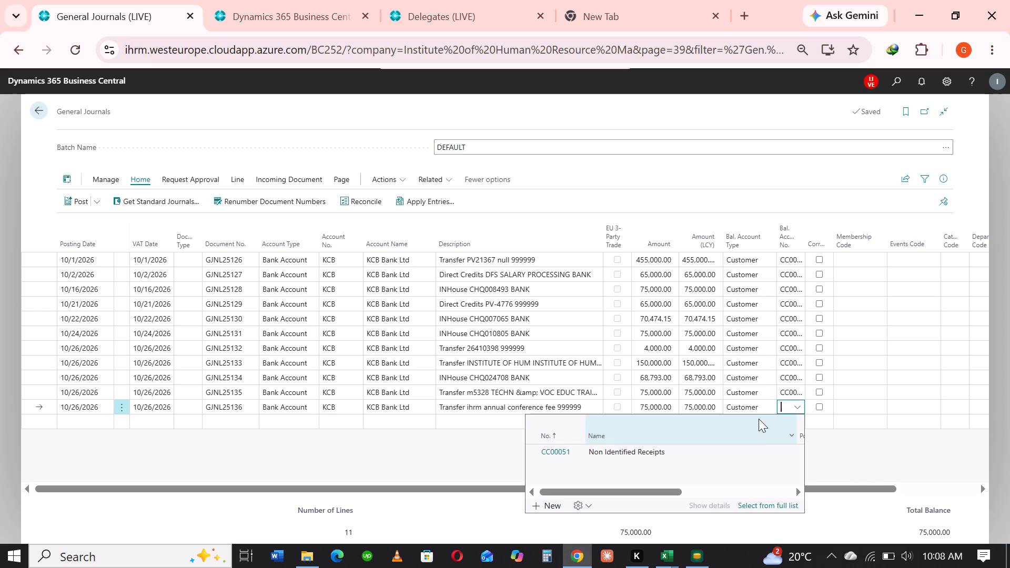
pyautogui.click(692, 444)
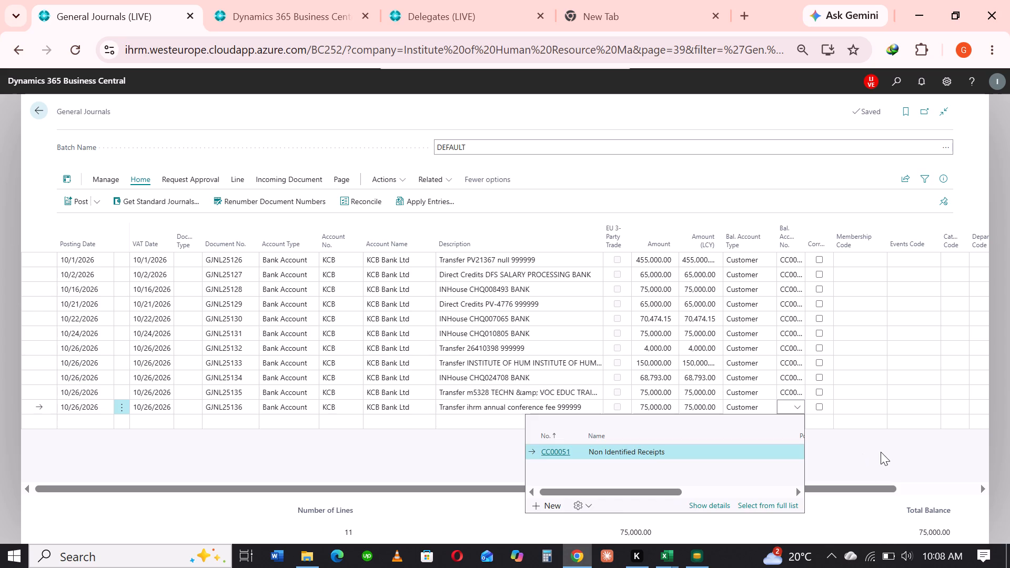
pyautogui.click(881, 452)
pyautogui.click(790, 409)
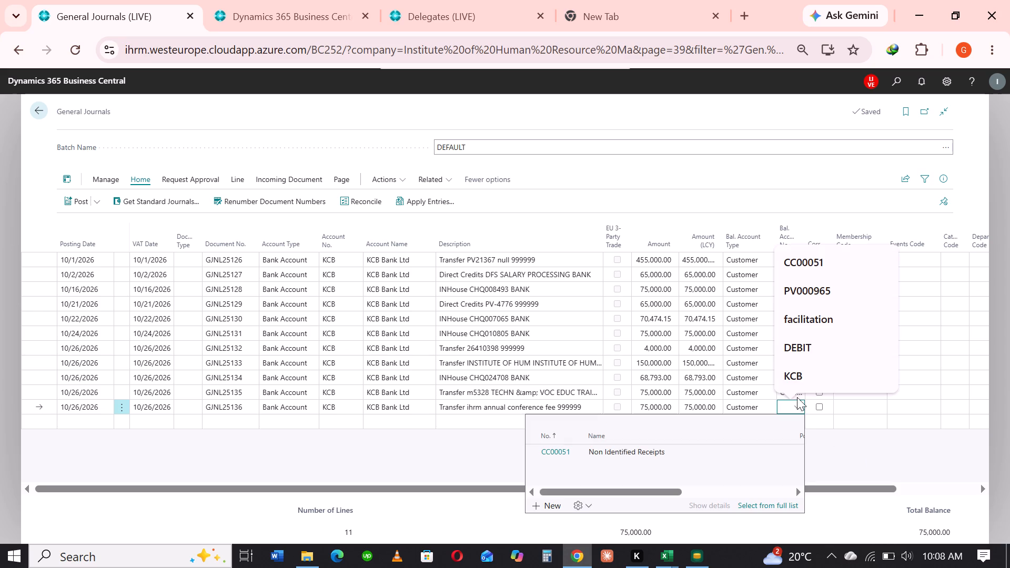
pyautogui.click(819, 260)
pyautogui.click(452, 454)
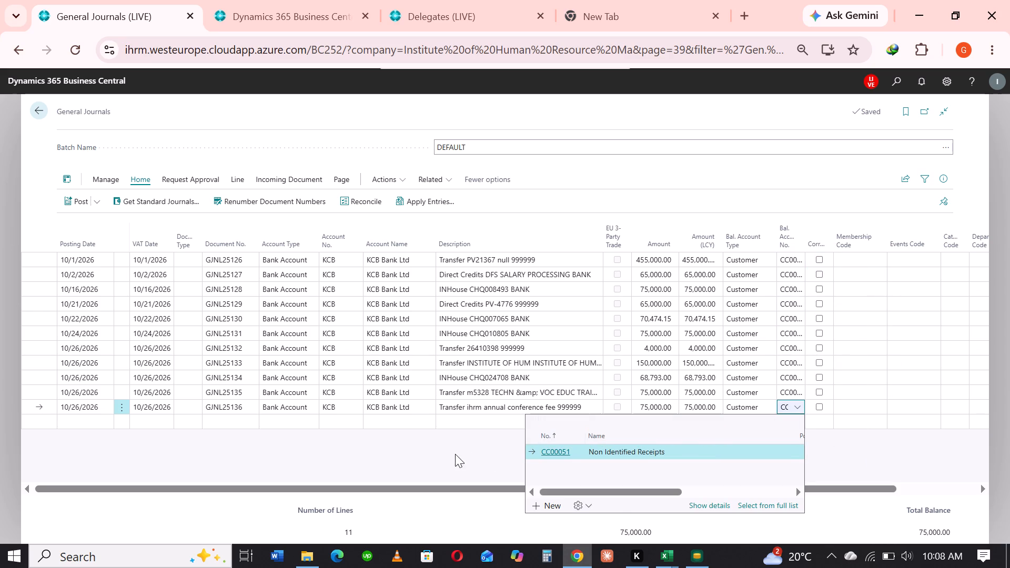
pyautogui.click(696, 488)
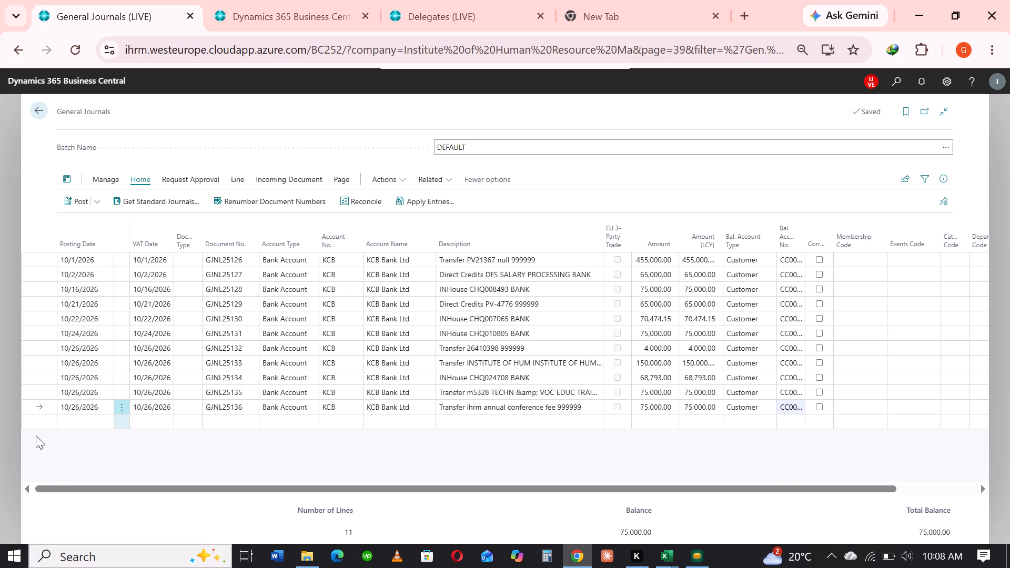
# Change the posting date of the annual conference fee journal line to 10/27/2026.
pyautogui.click(73, 399)
pyautogui.click(103, 405)
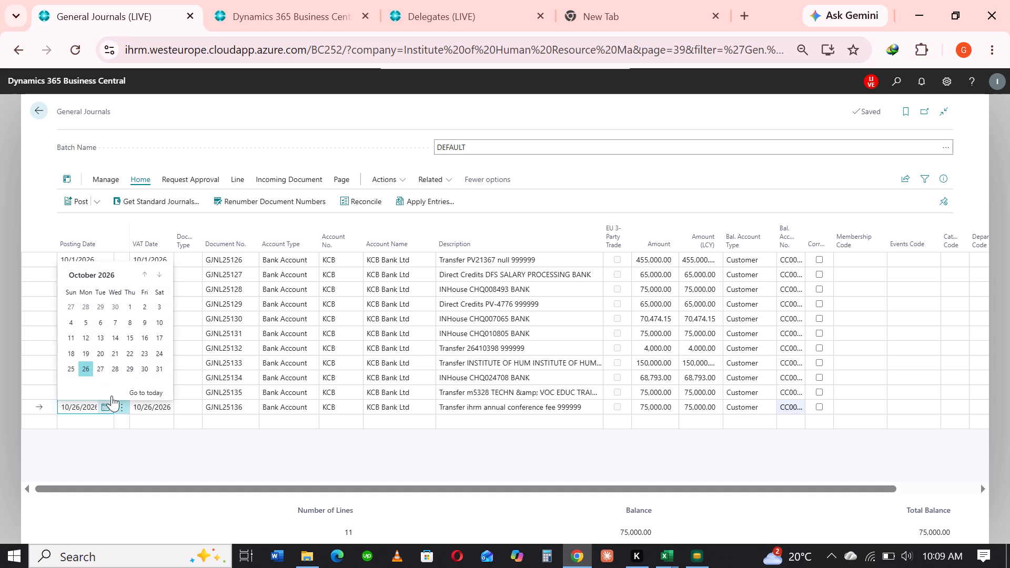
pyautogui.click(99, 369)
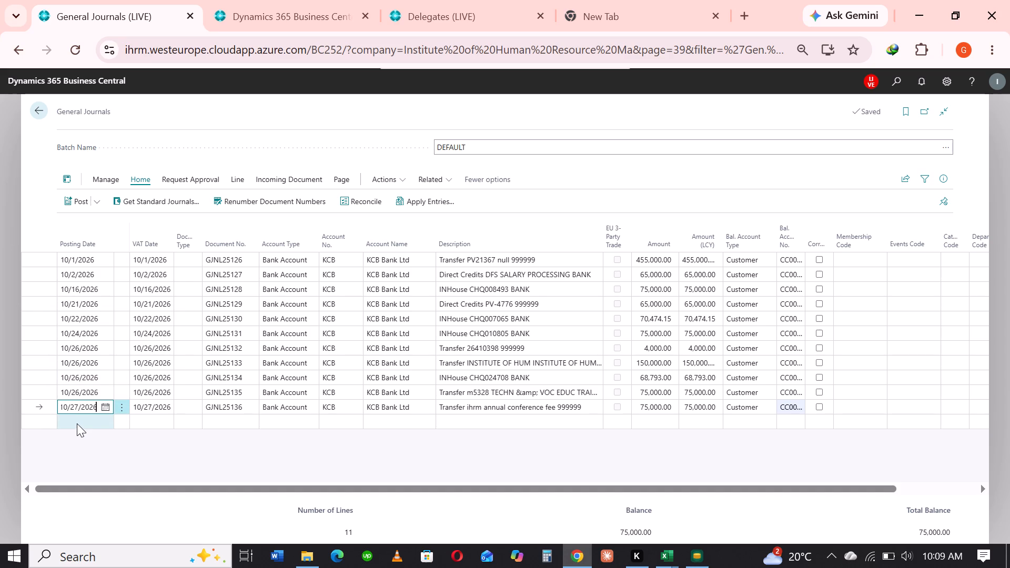
# Add a new journal line for bank account KCB below the annual conference fee line.
pyautogui.click(77, 423)
pyautogui.click(344, 418)
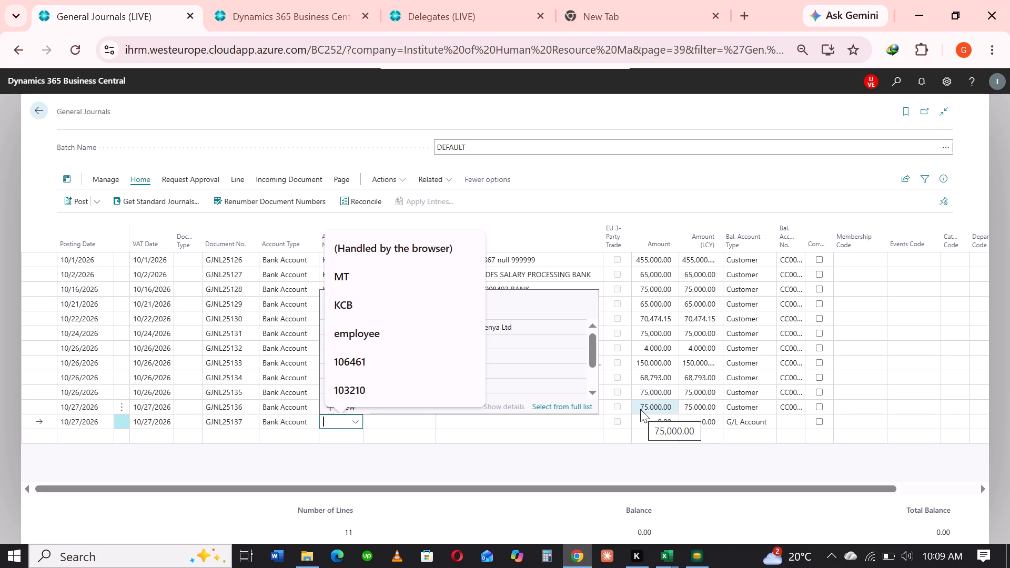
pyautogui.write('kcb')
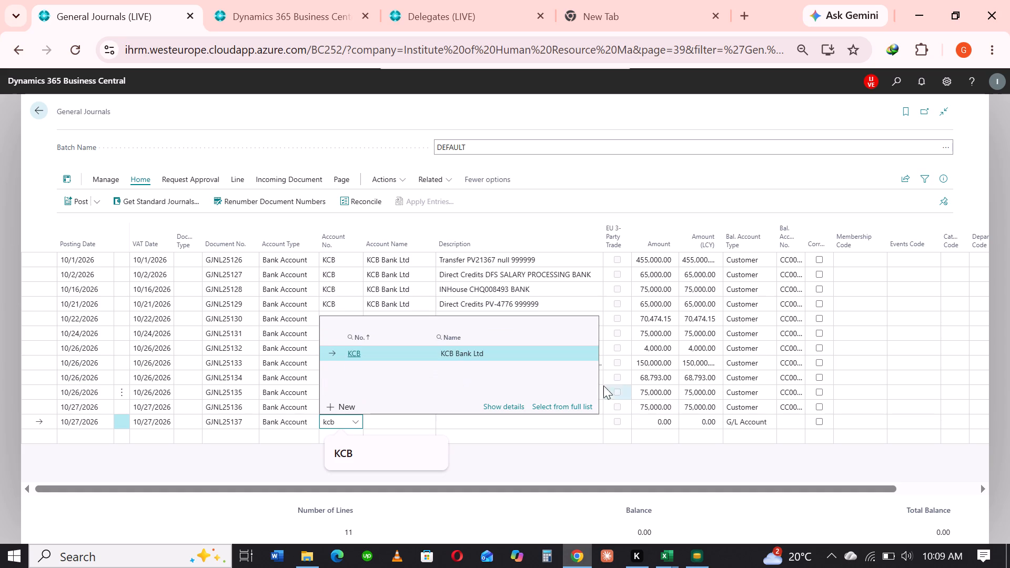
pyautogui.click(628, 172)
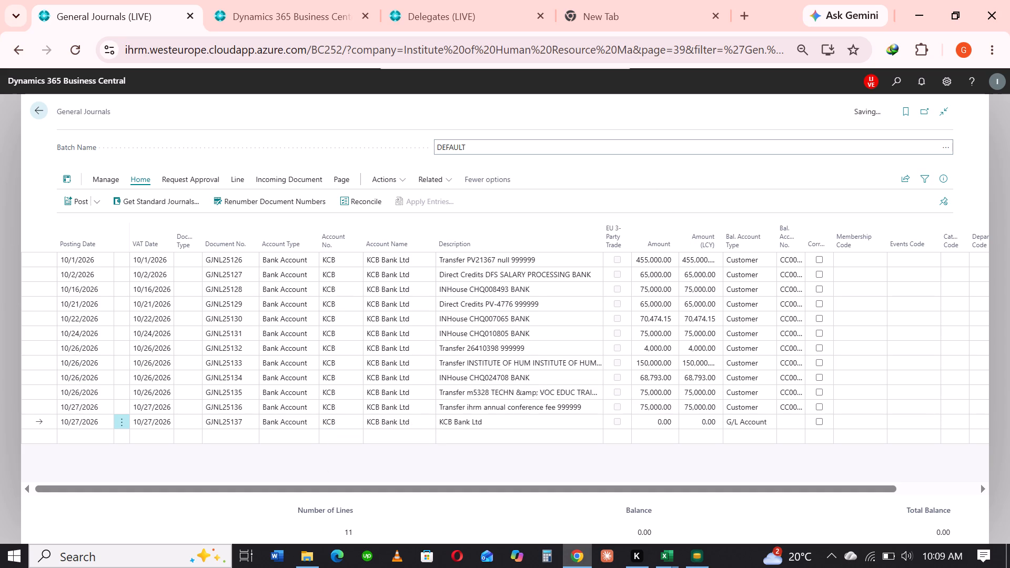
# Replace the new KCB line's description with "INHouse CHQ067486 BANK".
pyautogui.click(463, 421)
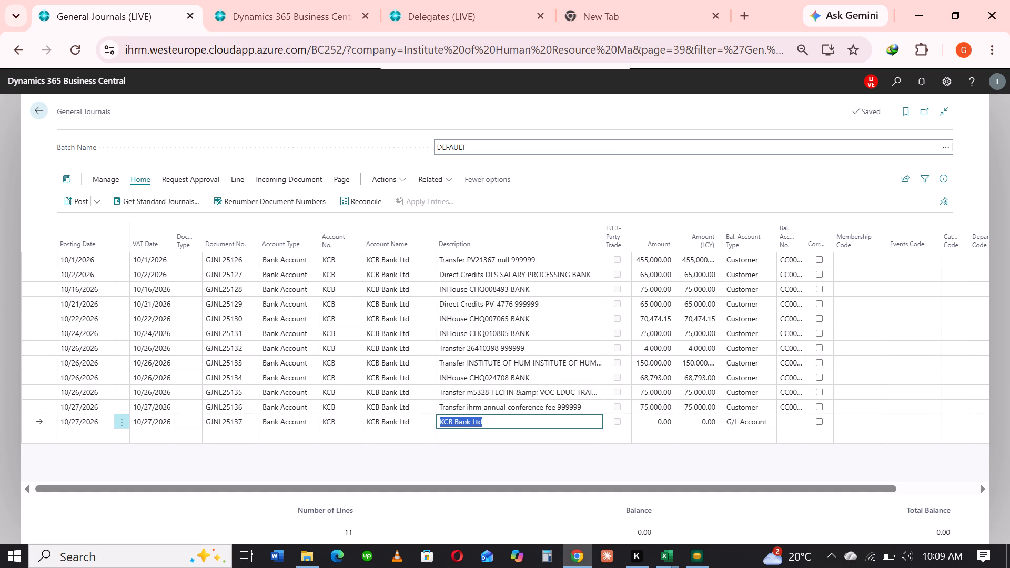
pyautogui.hotkey('ctrl', 'v')
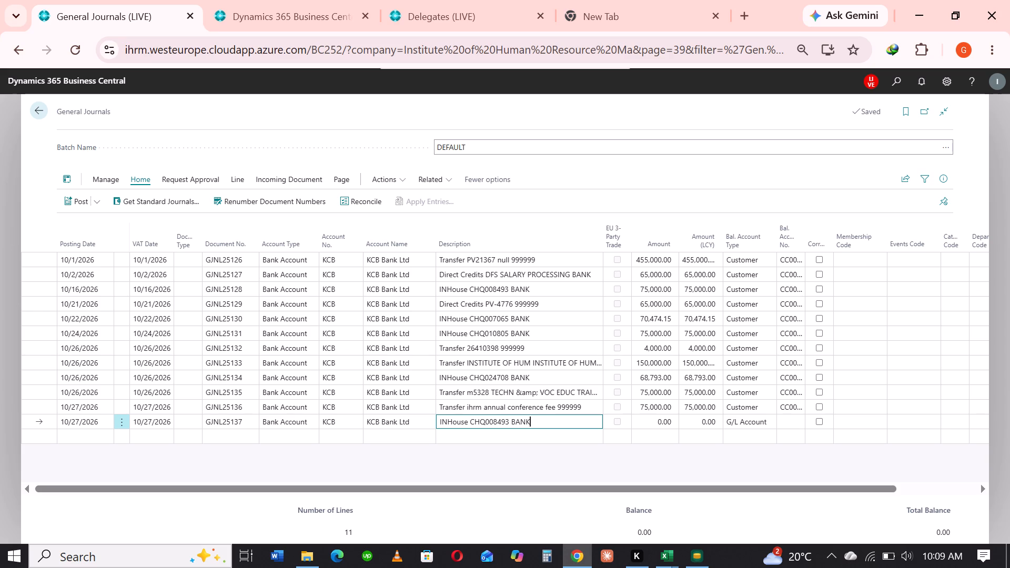
pyautogui.moveTo(507, 422); pyautogui.dragTo(487, 421)
pyautogui.moveTo(487, 421); pyautogui.dragTo(486, 421)
pyautogui.press('Delete')
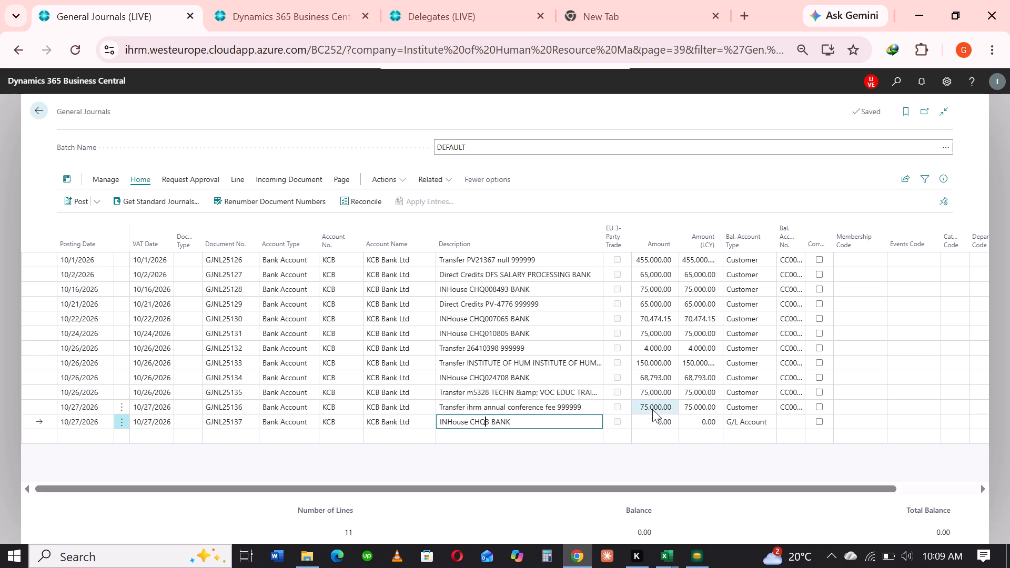
pyautogui.press('Delete')
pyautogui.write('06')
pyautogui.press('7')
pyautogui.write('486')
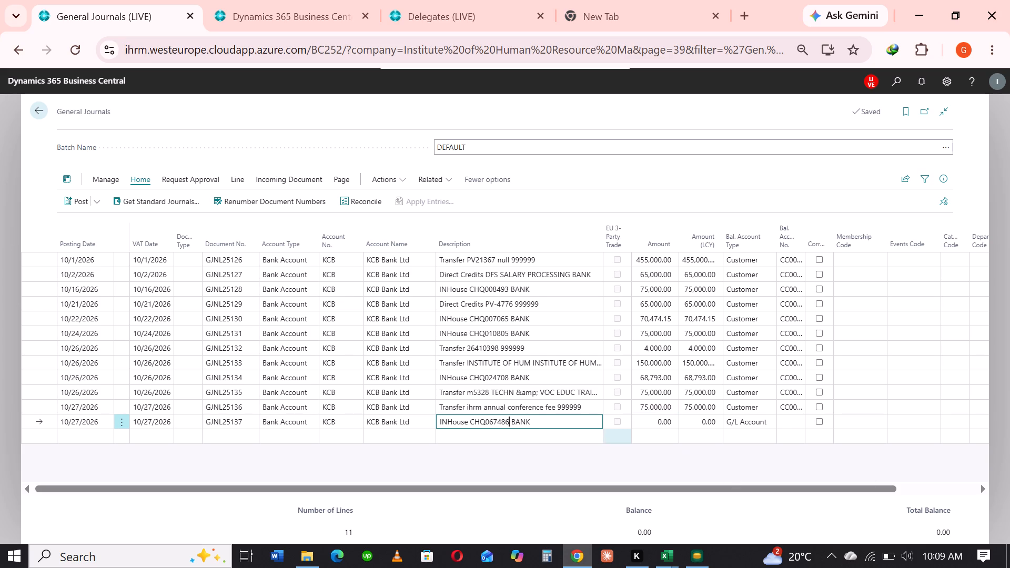
# Set the amount of the CHQ067486 journal line to 75,400.
pyautogui.click(659, 419)
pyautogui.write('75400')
pyautogui.click(754, 420)
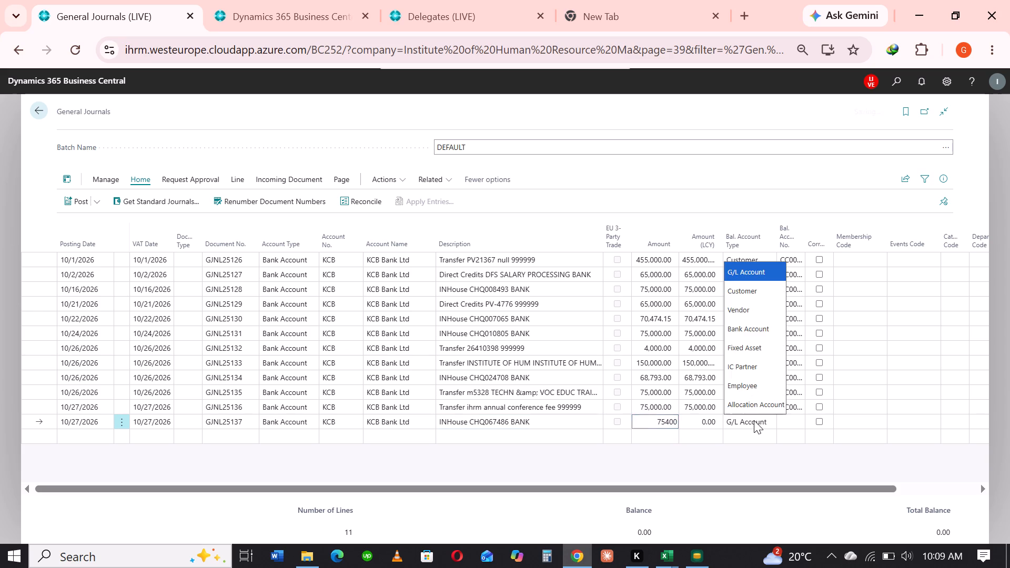
pyautogui.click(757, 289)
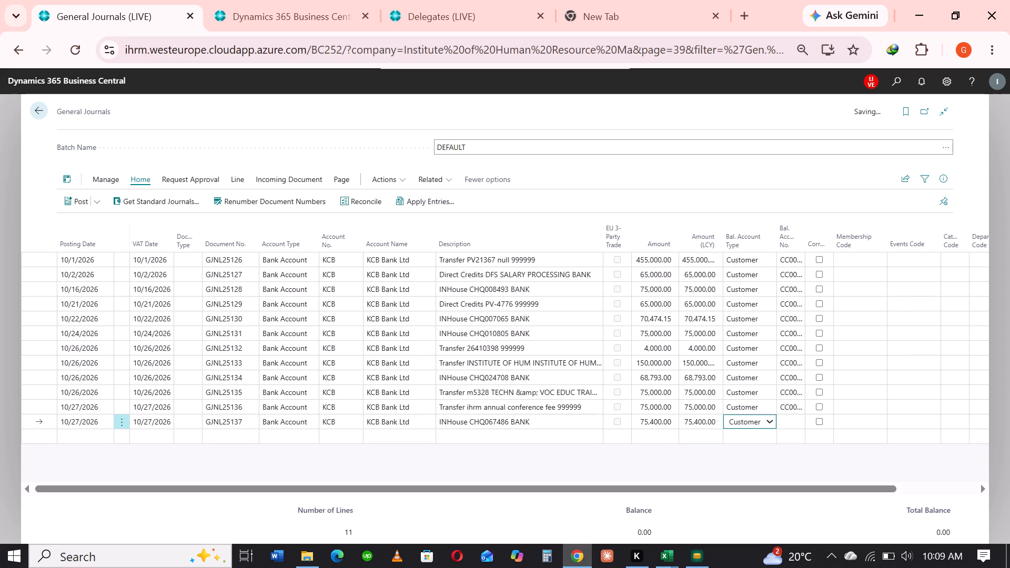
pyautogui.click(789, 427)
pyautogui.click(813, 277)
pyautogui.click(783, 144)
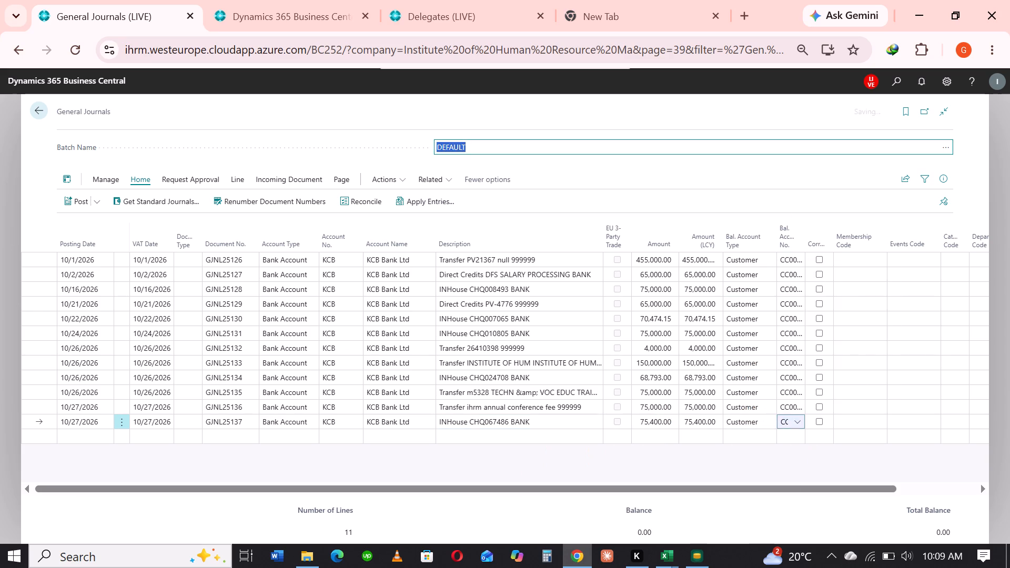
pyautogui.click(689, 197)
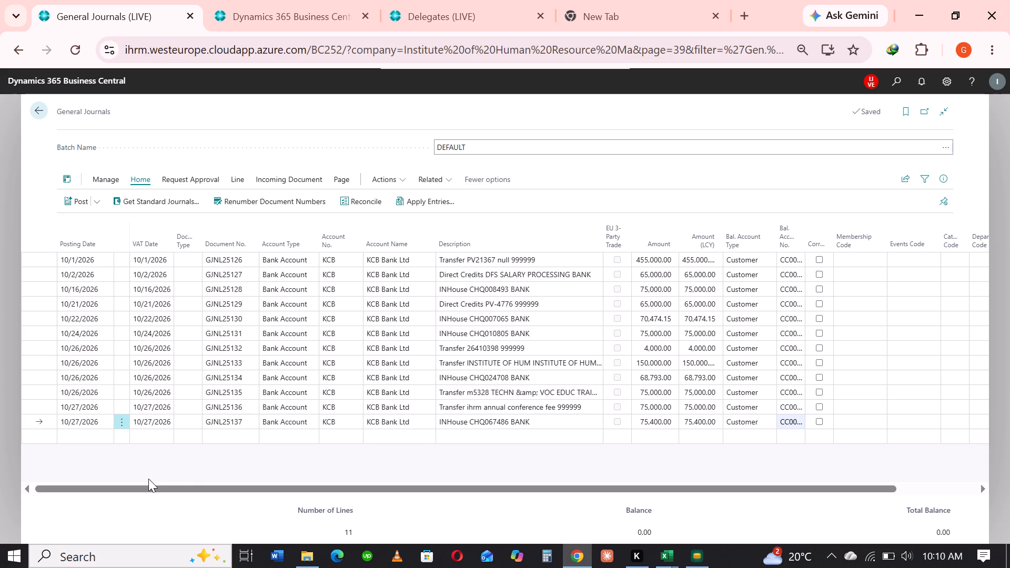
# Add another journal line for bank account KCB below the CHQ067486 line.
pyautogui.click(103, 431)
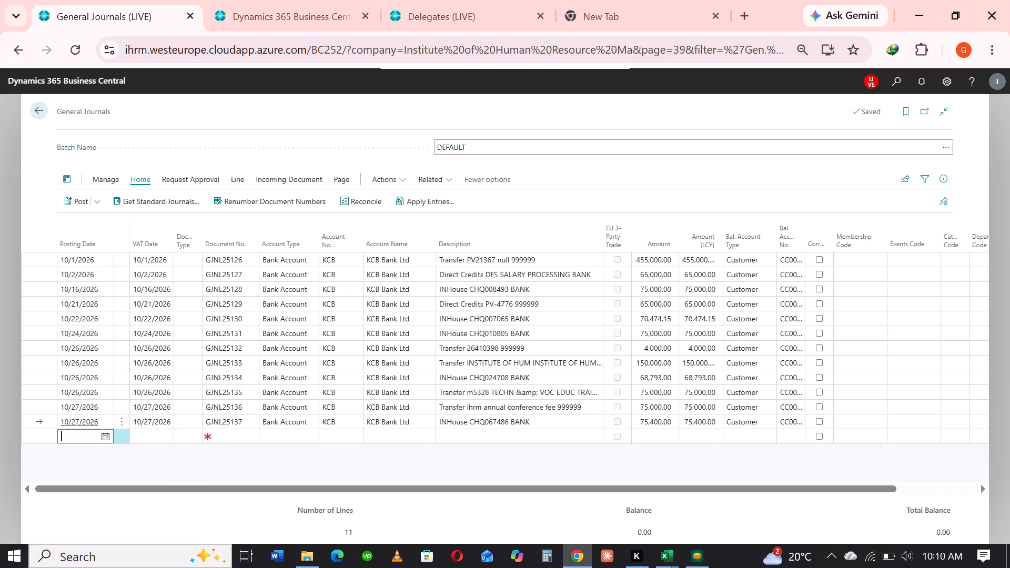
pyautogui.click(348, 433)
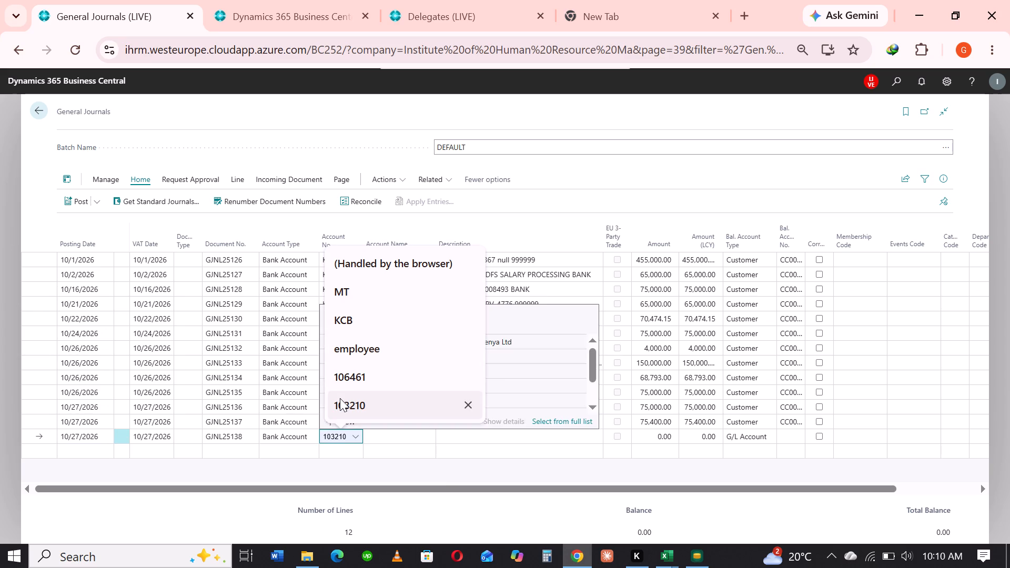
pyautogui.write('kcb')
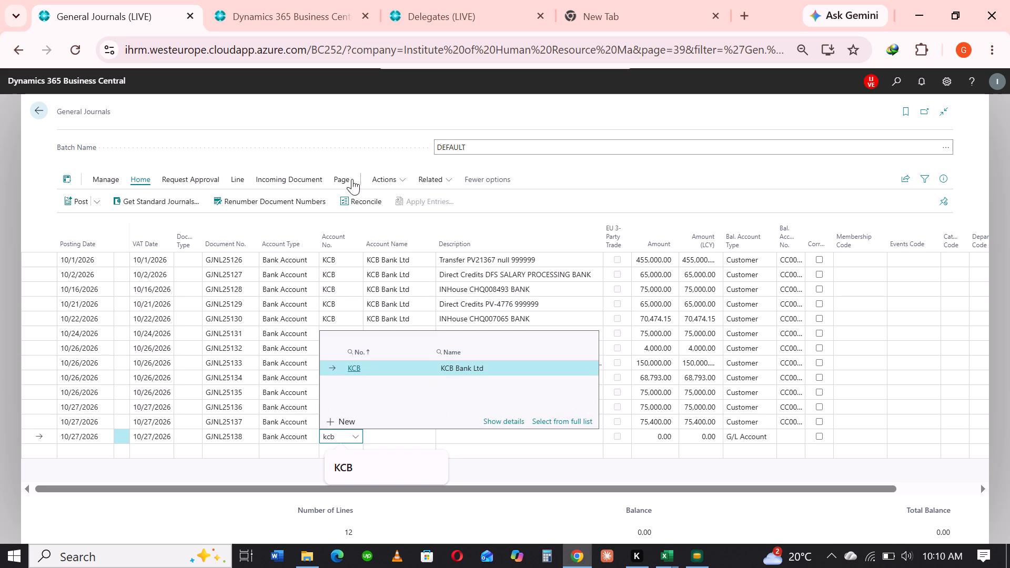
pyautogui.click(540, 98)
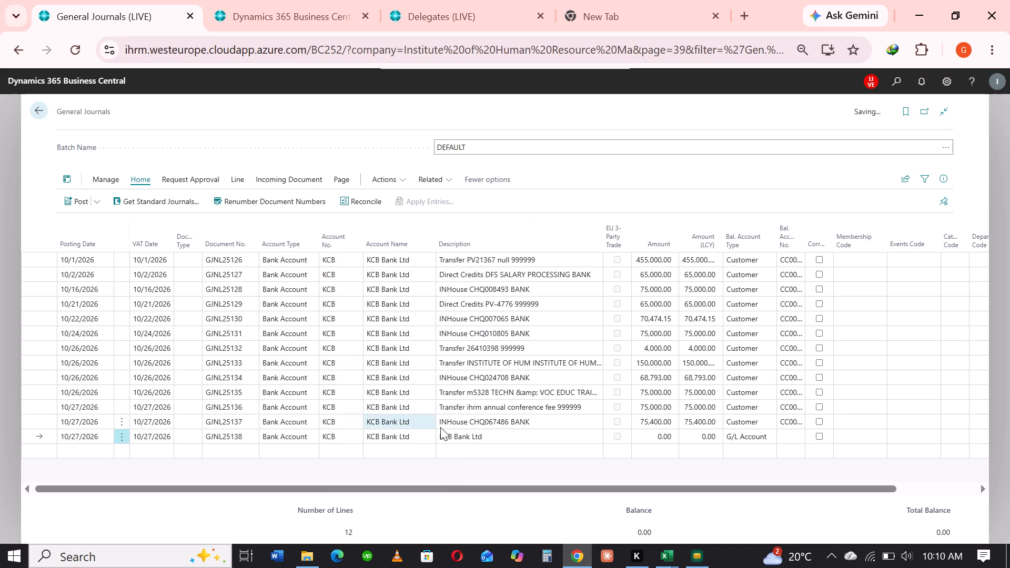
# Replace the new KCB line's description with "INHouse CHQ001064 BANK".
pyautogui.click(480, 437)
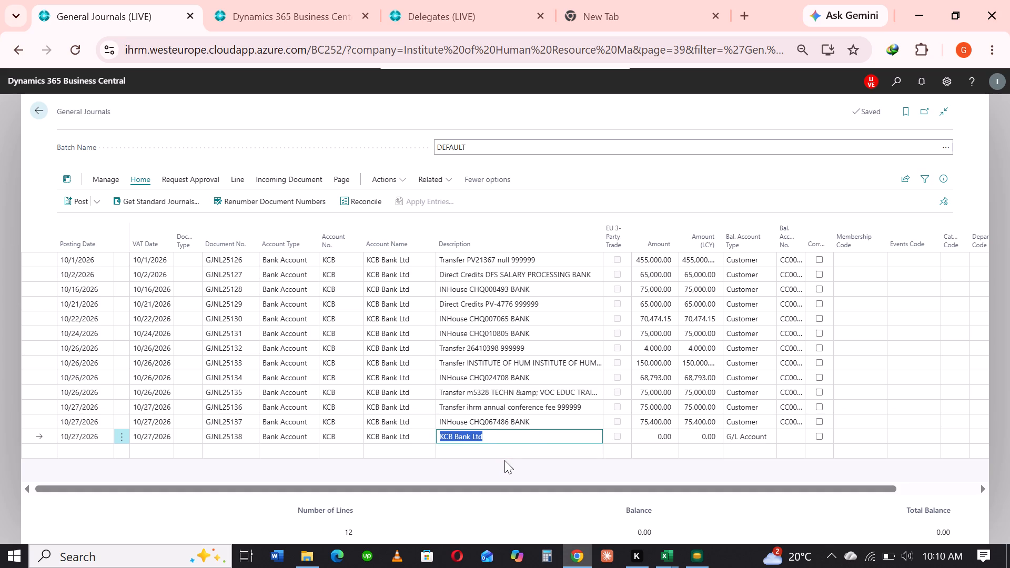
pyautogui.hotkey('ctrl', 'v')
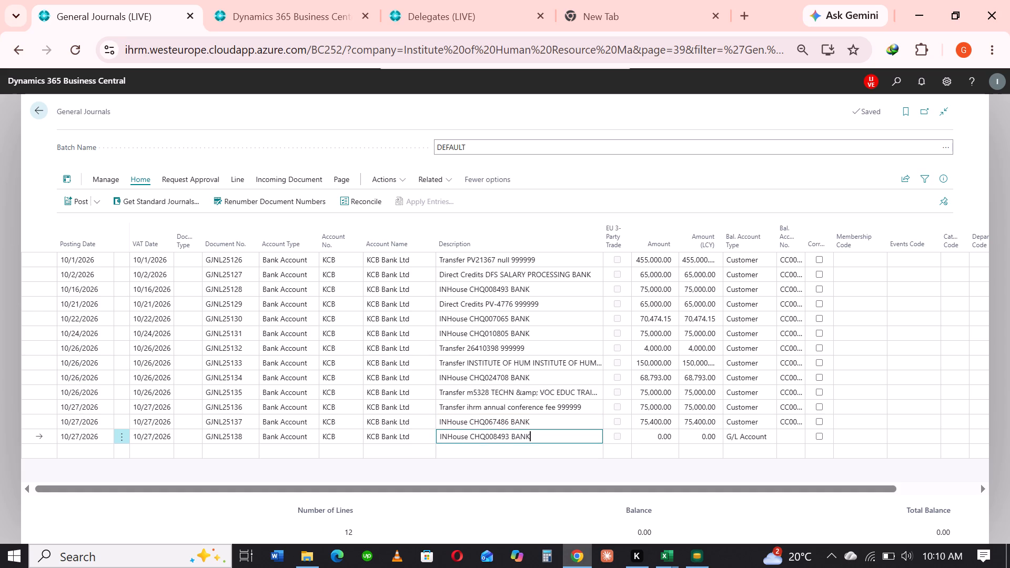
pyautogui.moveTo(486, 434); pyautogui.dragTo(510, 434)
pyautogui.moveTo(510, 434); pyautogui.dragTo(509, 436)
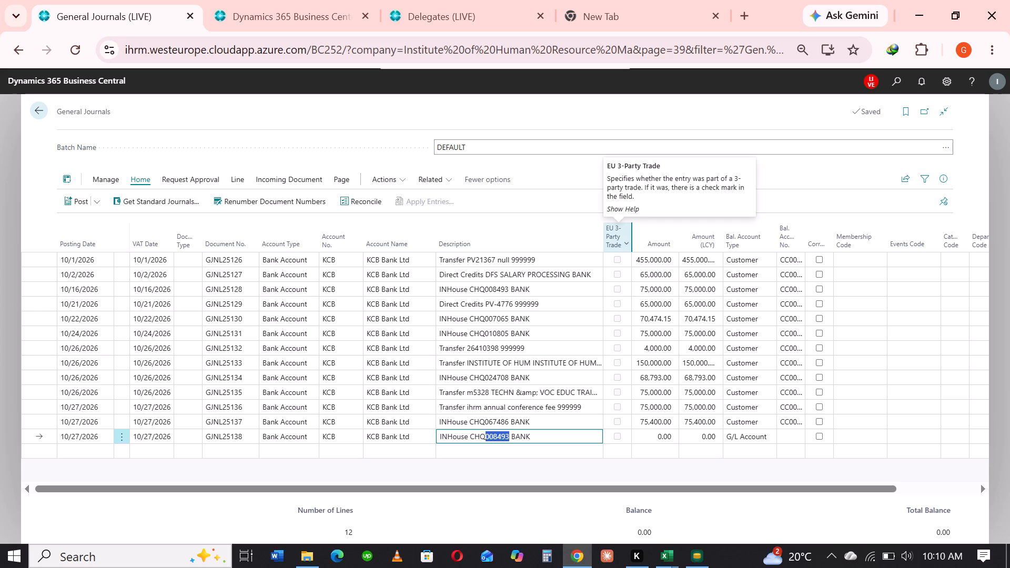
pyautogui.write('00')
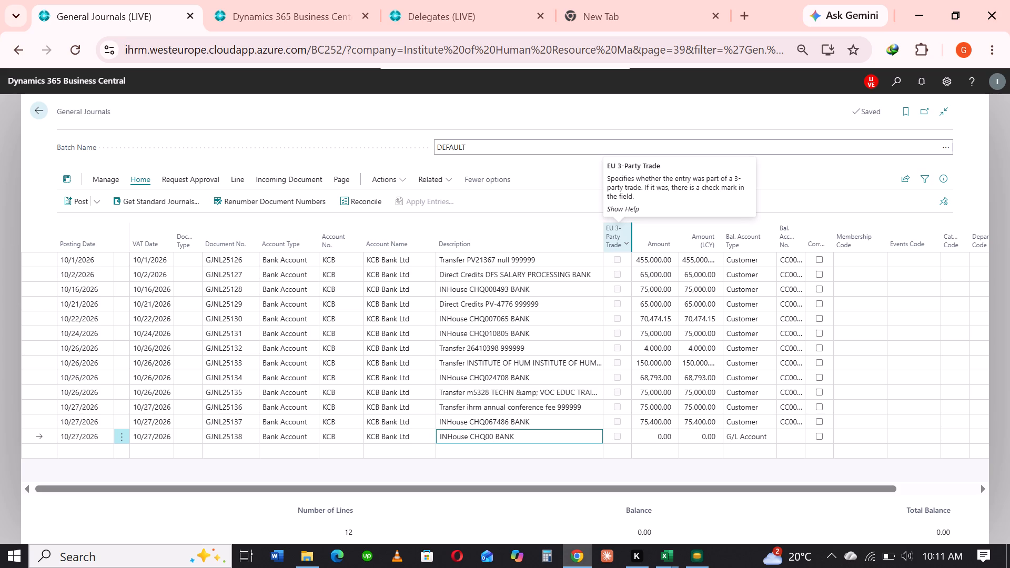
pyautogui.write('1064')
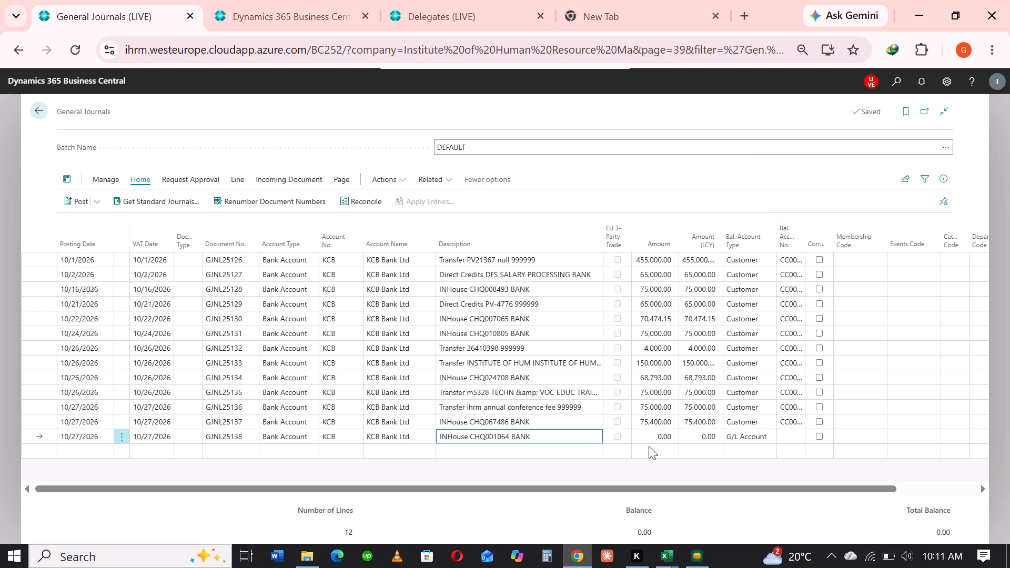
# Set the amount of the CHQ001064 journal line to 71,250.
pyautogui.click(663, 435)
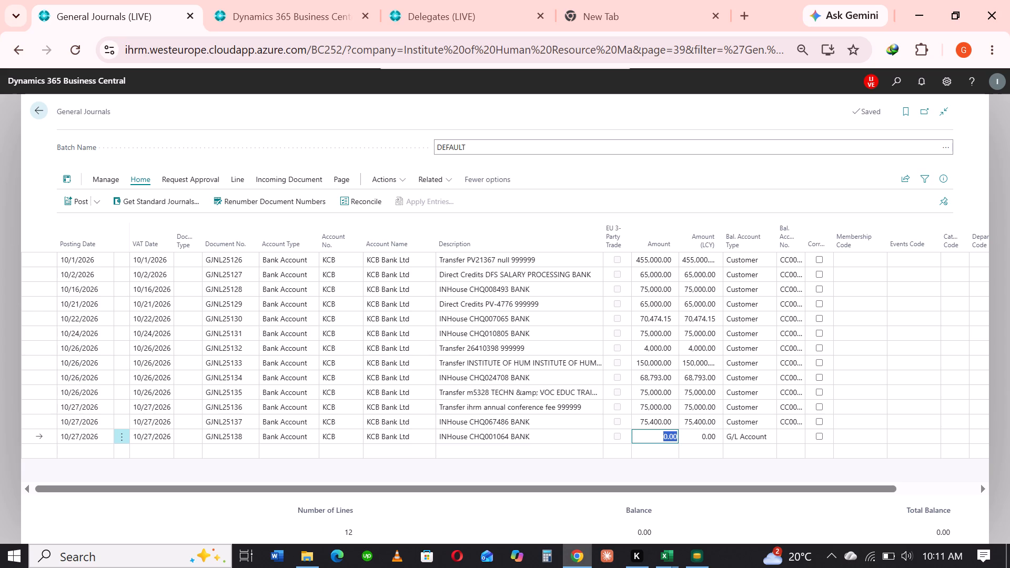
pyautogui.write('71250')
pyautogui.click(731, 176)
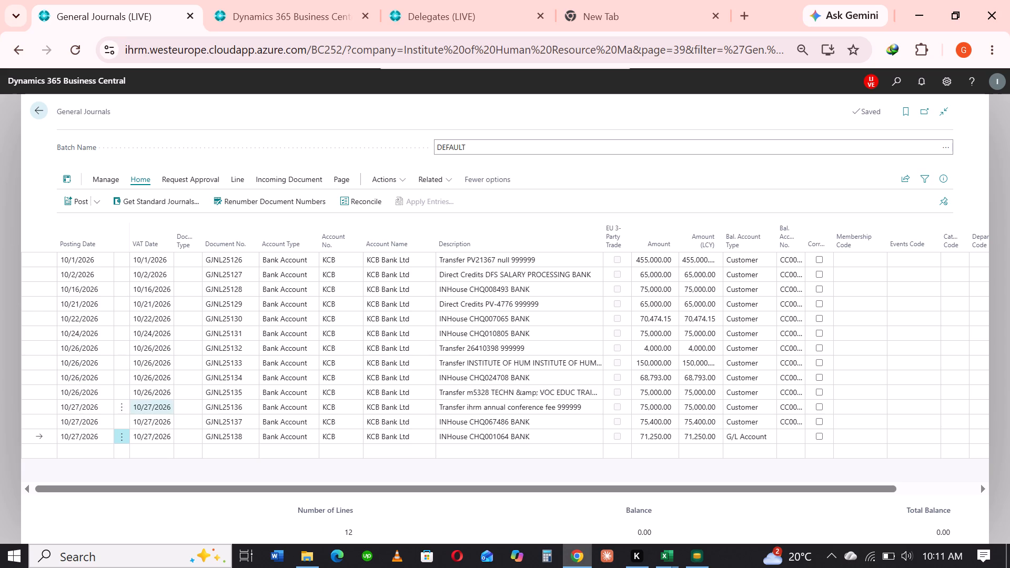
# Add a new journal line for bank account KCB with posting date 10/28/2026 below the CHQ001064 line.
pyautogui.click(78, 456)
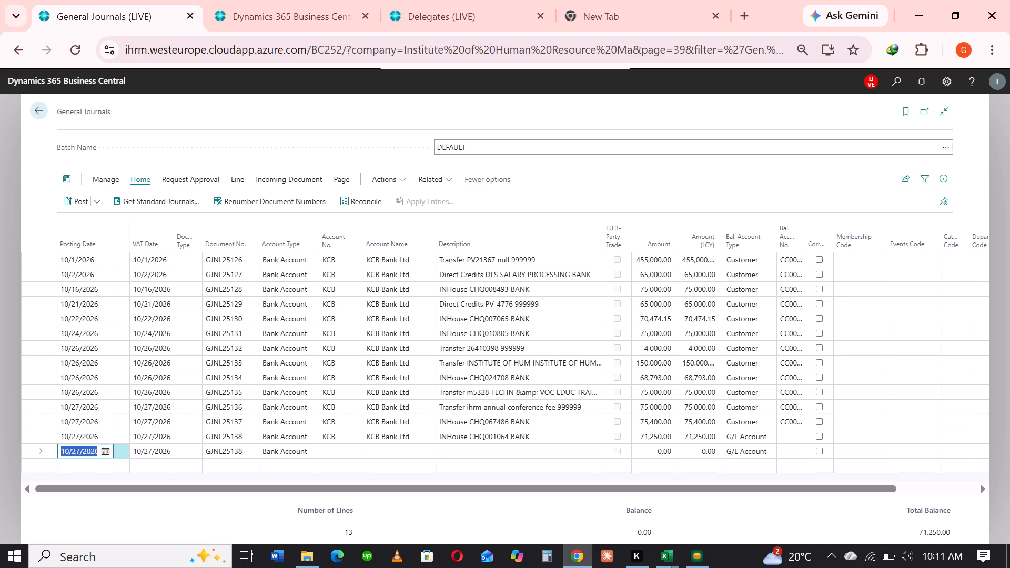
pyautogui.click(103, 452)
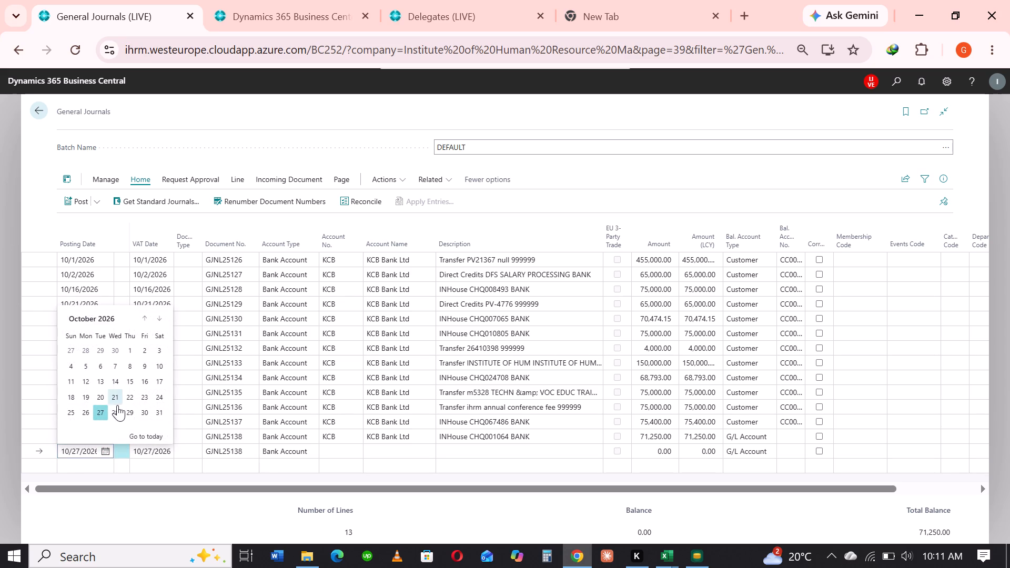
pyautogui.click(121, 413)
pyautogui.click(318, 448)
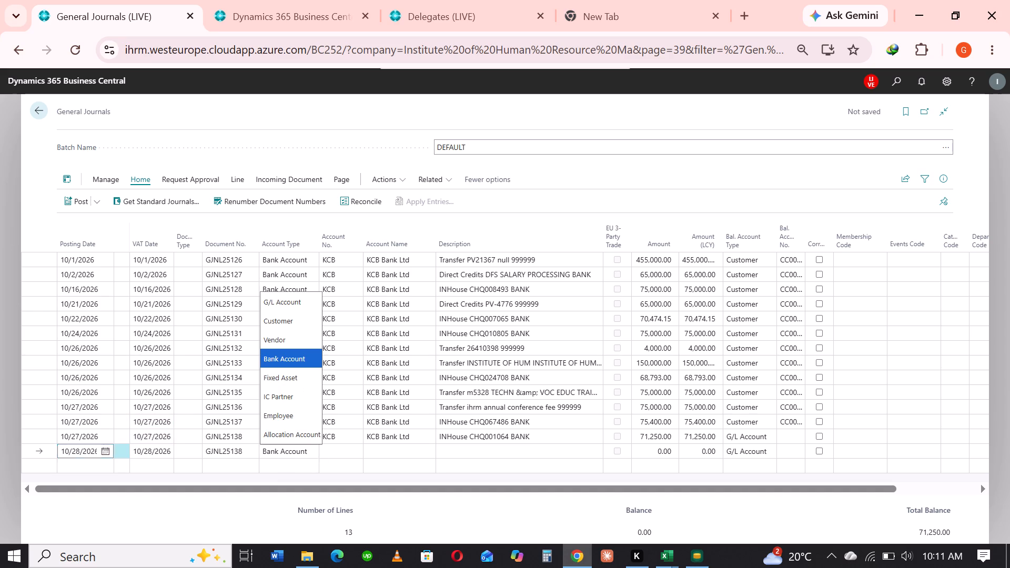
pyautogui.click(332, 452)
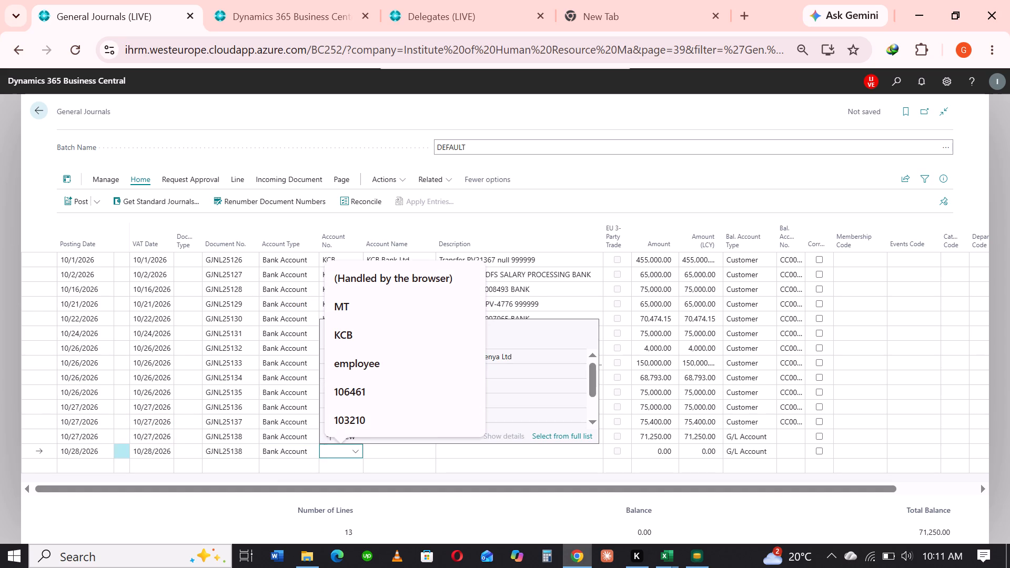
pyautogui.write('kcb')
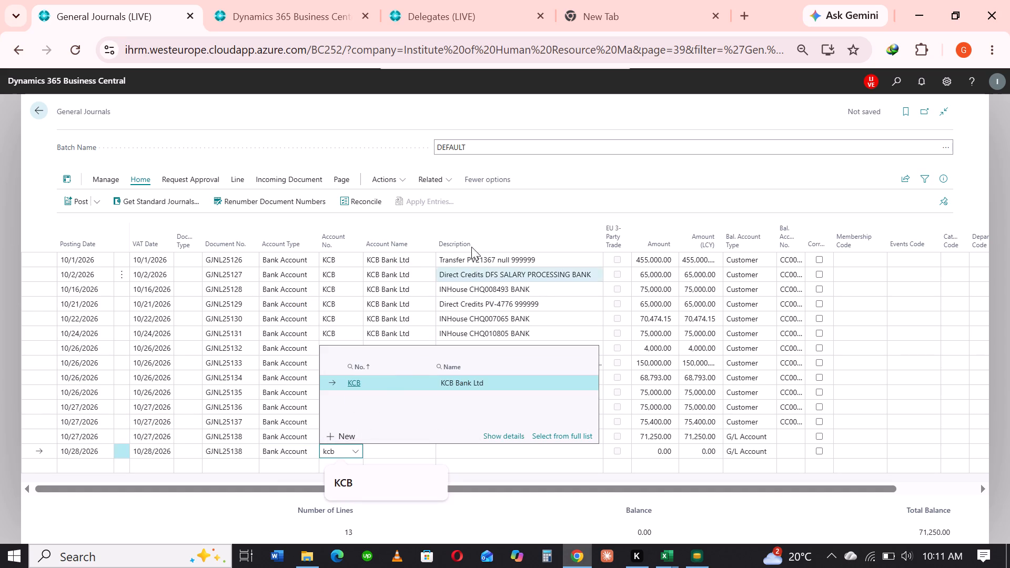
pyautogui.click(492, 120)
pyautogui.click(404, 448)
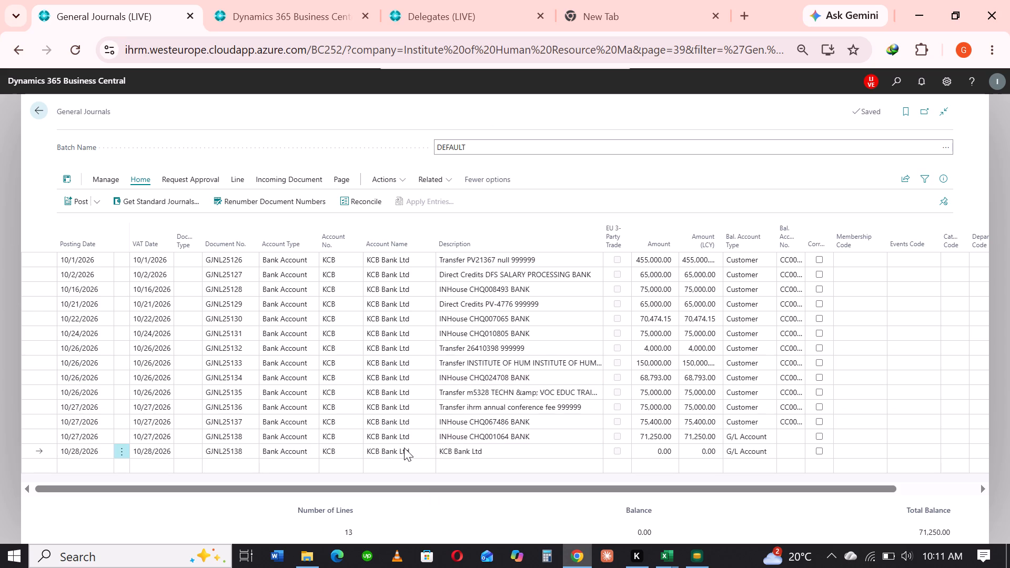
pyautogui.click(451, 450)
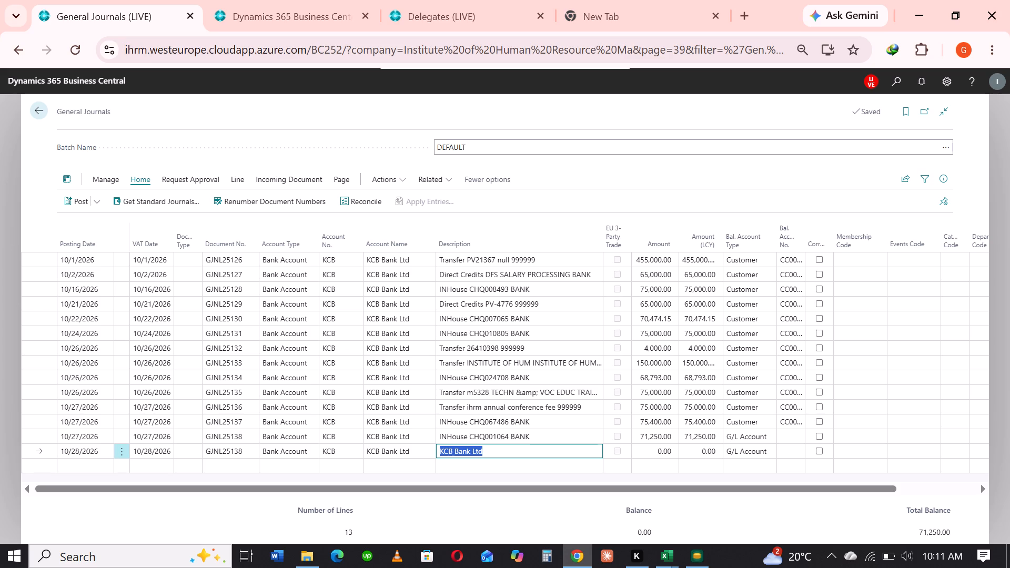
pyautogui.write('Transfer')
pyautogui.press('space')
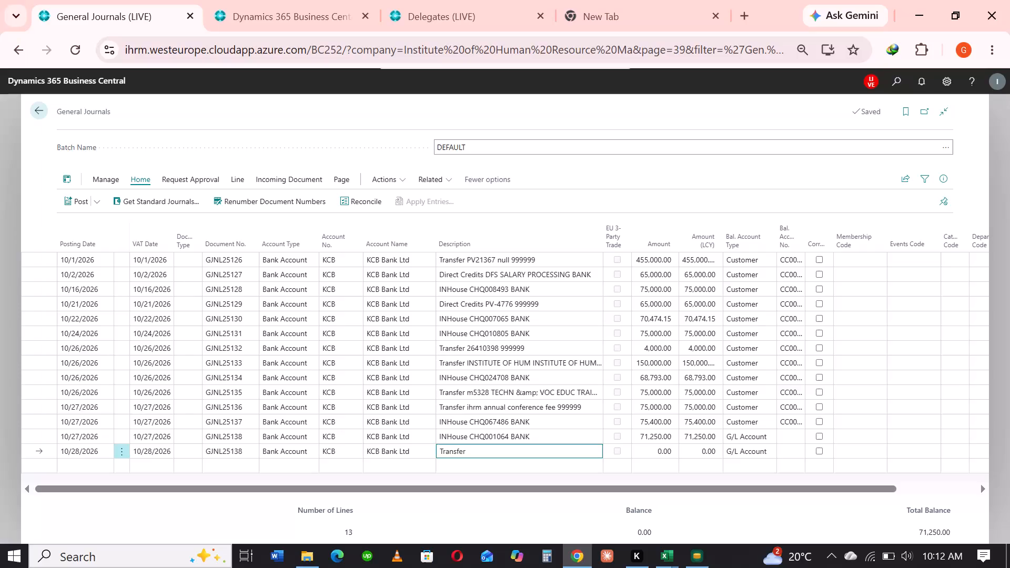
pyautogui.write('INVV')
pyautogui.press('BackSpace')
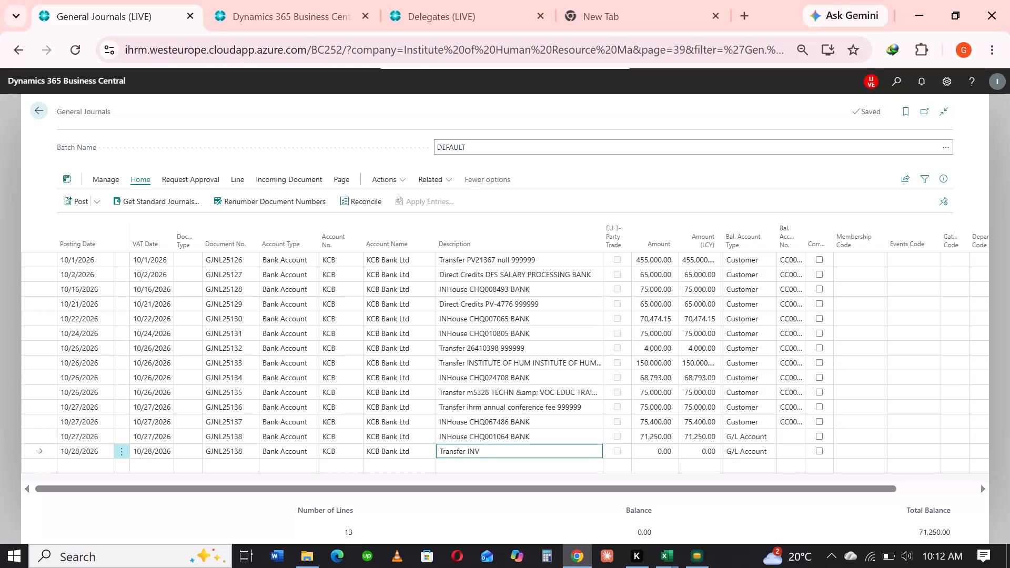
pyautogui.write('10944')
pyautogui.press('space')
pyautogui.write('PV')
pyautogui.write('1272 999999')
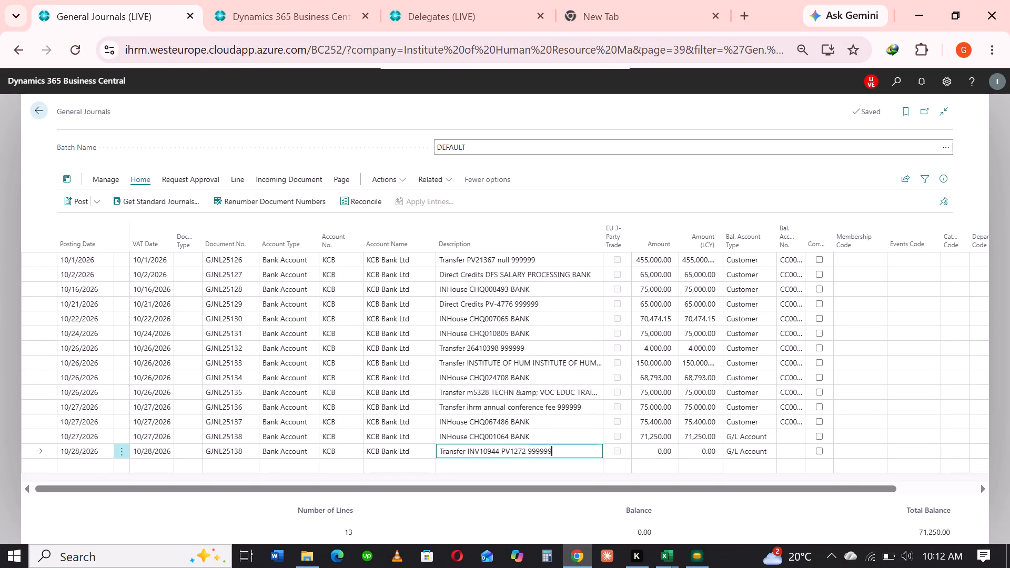
# Set the amount of the INV10944 journal line to 225,000.
pyautogui.click(654, 449)
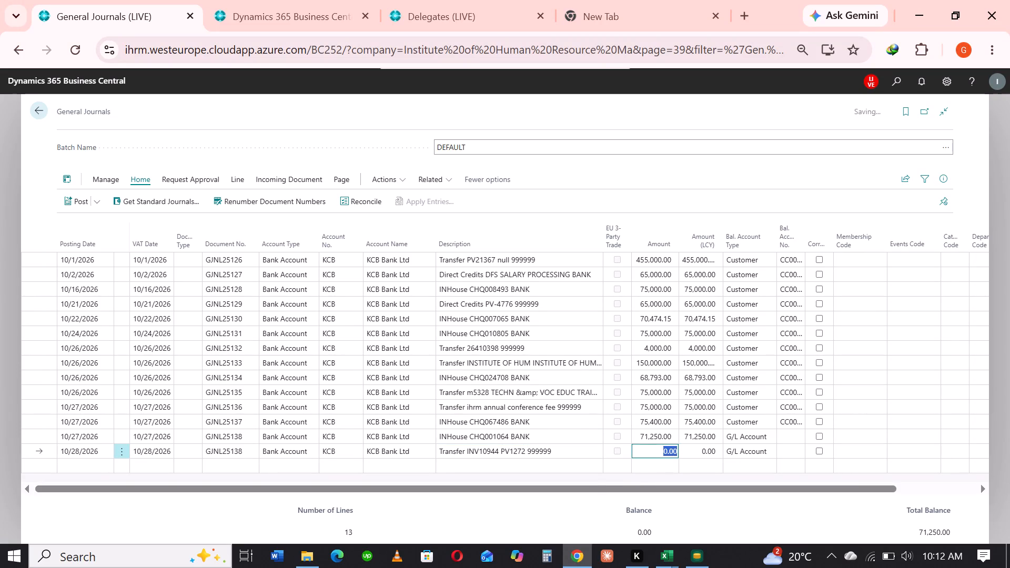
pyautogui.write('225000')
pyautogui.click(736, 452)
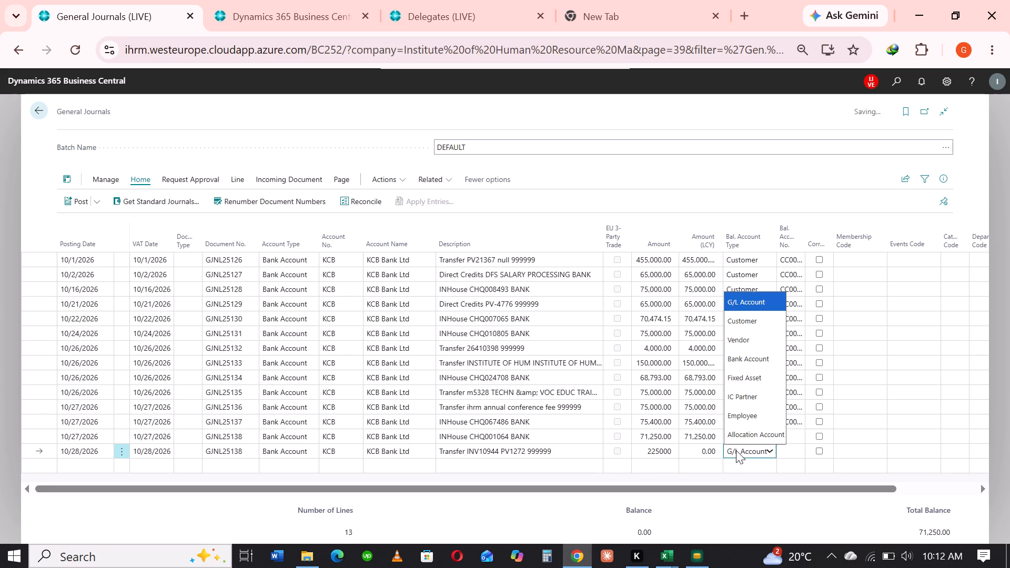
pyautogui.click(760, 191)
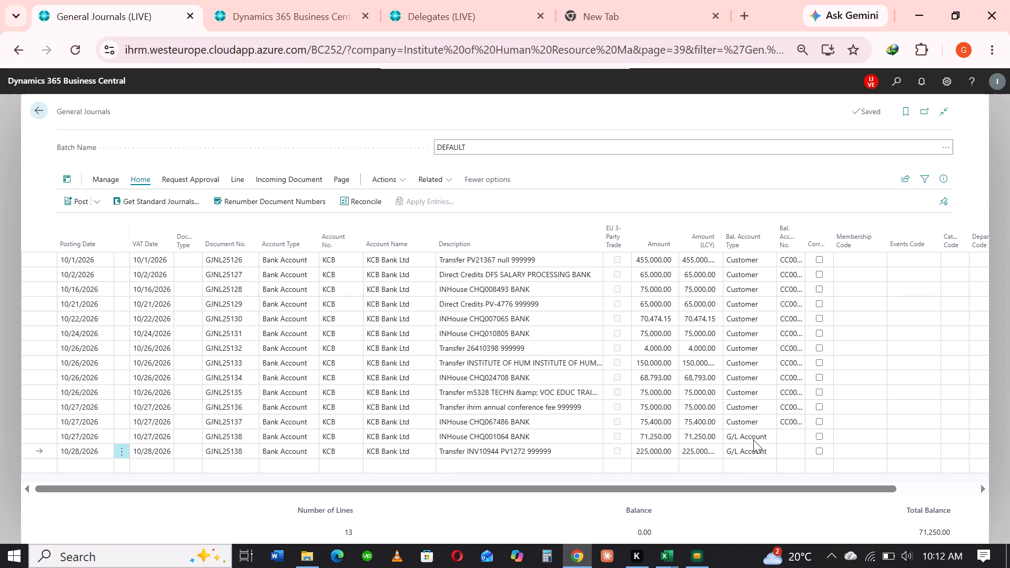
pyautogui.click(752, 429)
pyautogui.click(770, 434)
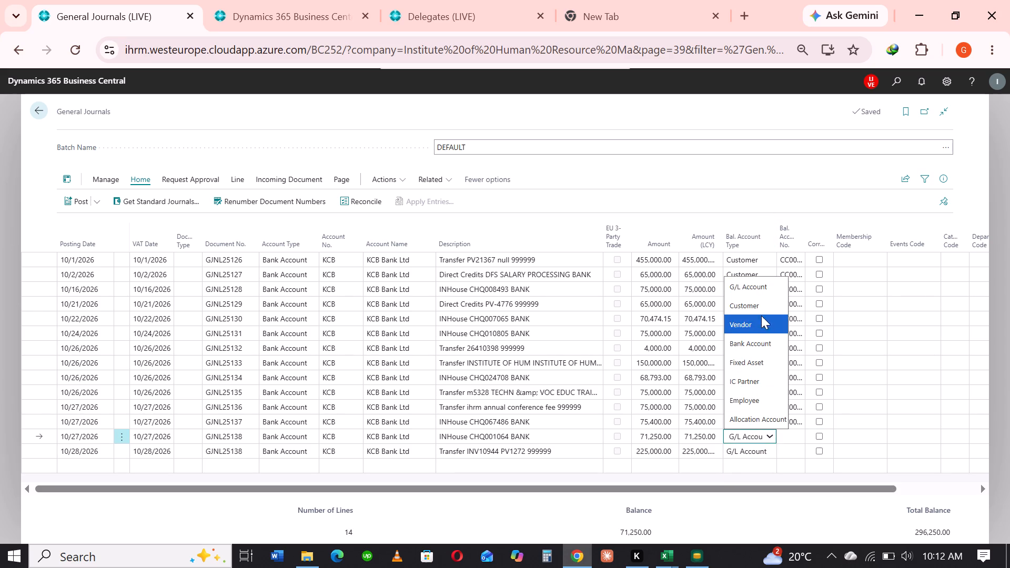
pyautogui.click(761, 309)
pyautogui.click(795, 435)
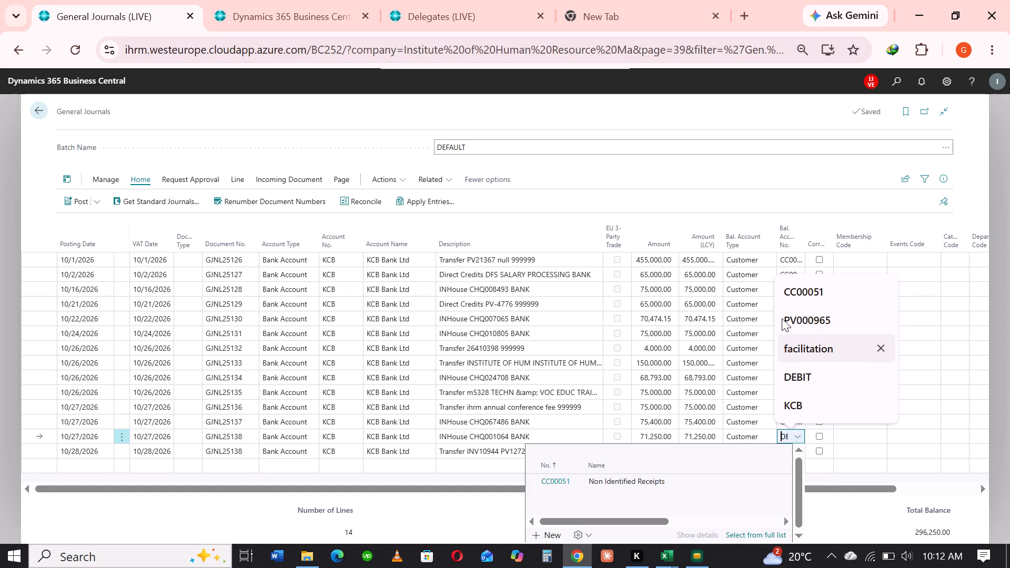
pyautogui.click(793, 296)
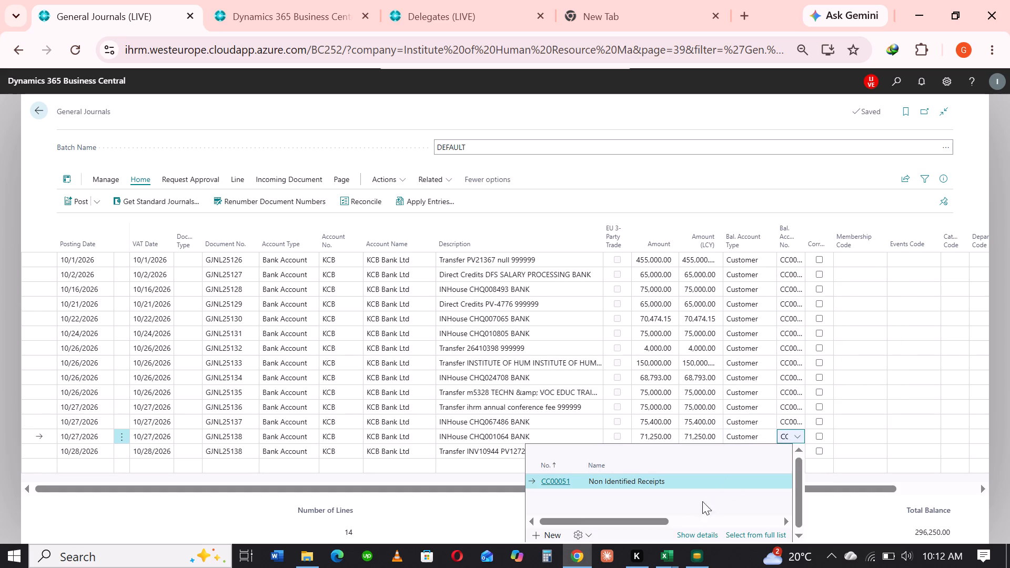
pyautogui.click(663, 482)
pyautogui.click(757, 184)
pyautogui.click(744, 446)
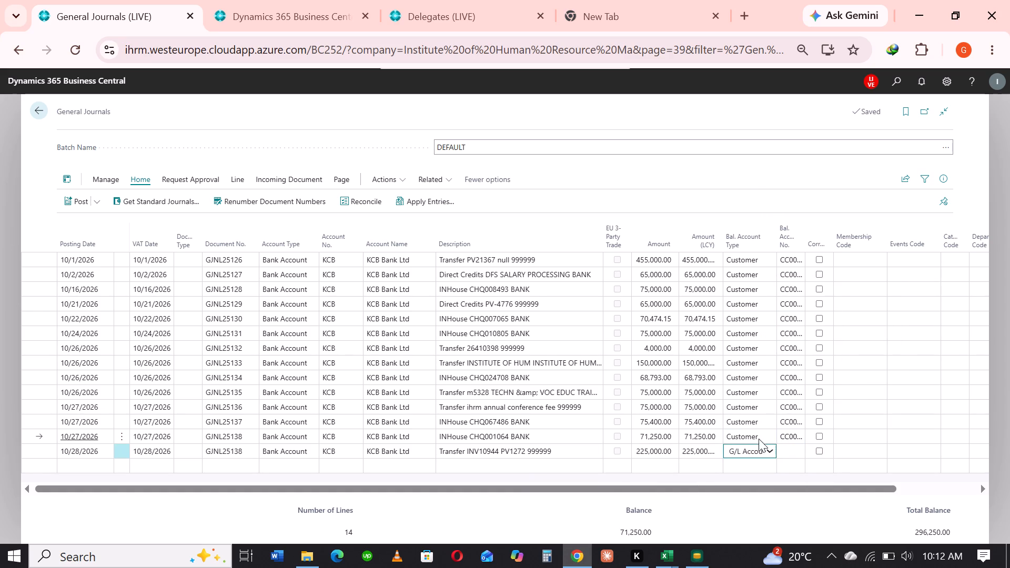
pyautogui.click(759, 450)
pyautogui.click(755, 324)
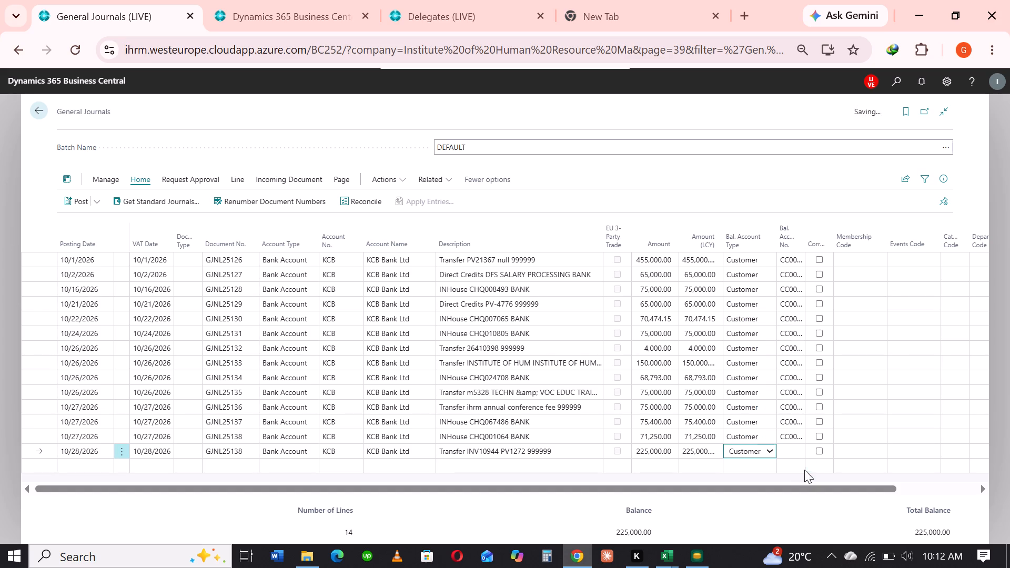
pyautogui.click(793, 453)
pyautogui.click(796, 312)
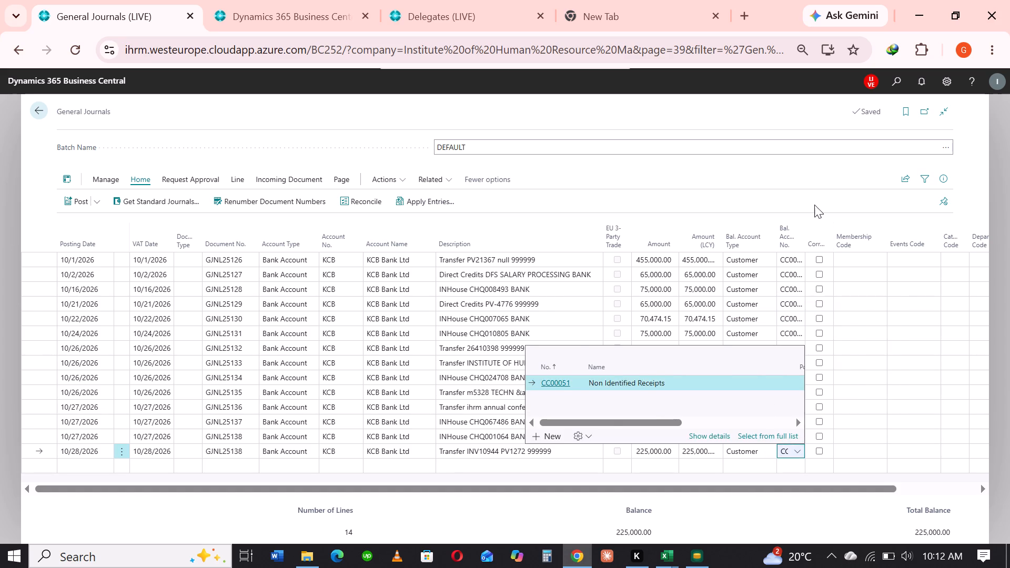
pyautogui.click(814, 205)
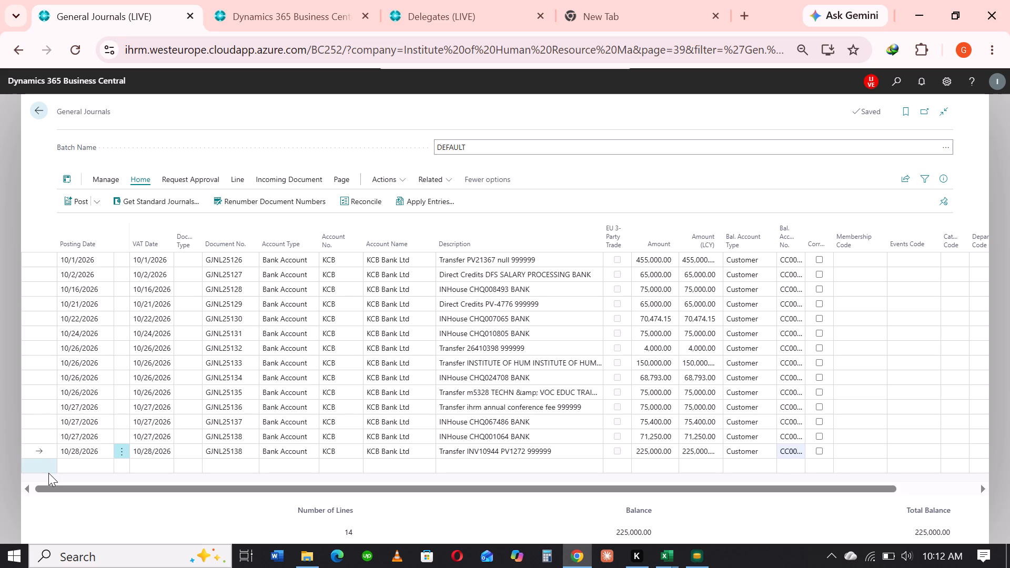
# Add a journal line for bank account KCB with posting date 10/28/2026 below the INV10944 line.
pyautogui.click(59, 461)
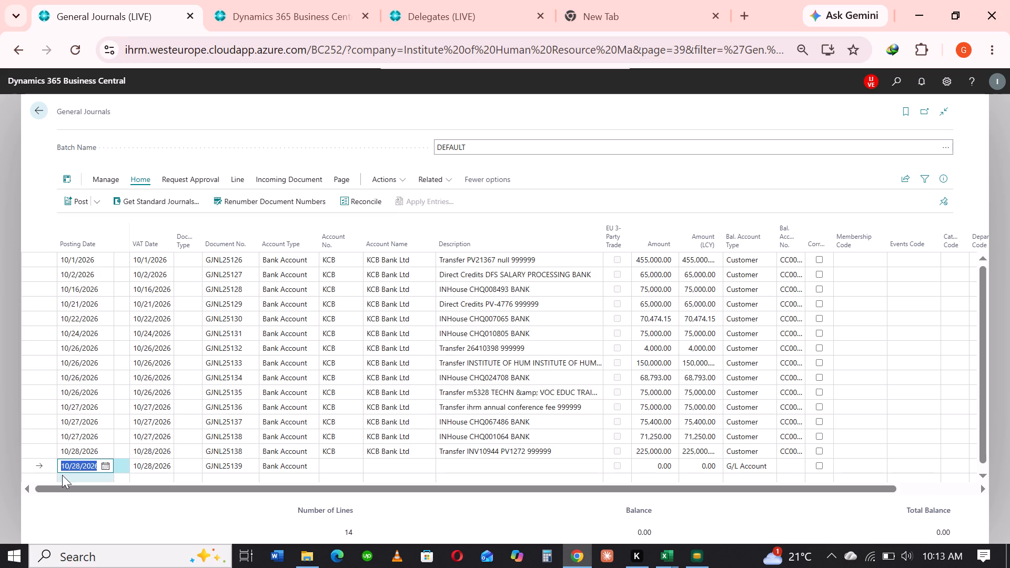
pyautogui.click(336, 464)
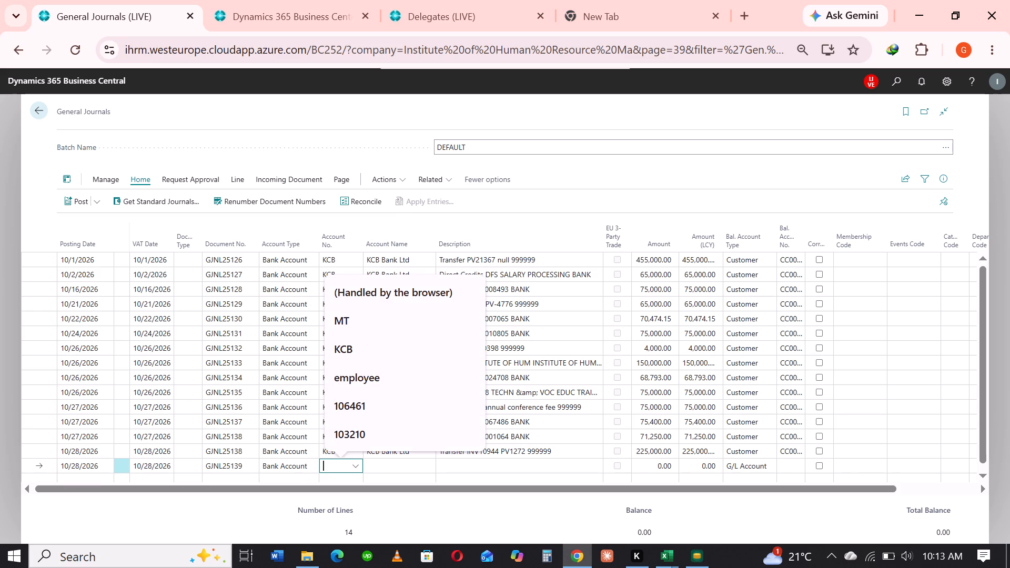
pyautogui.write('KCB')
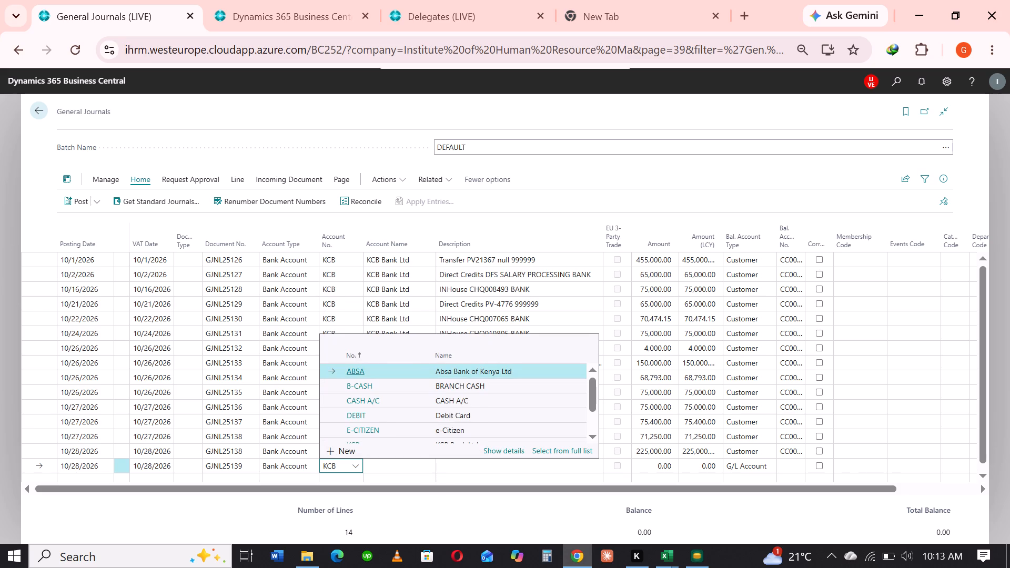
pyautogui.click(614, 178)
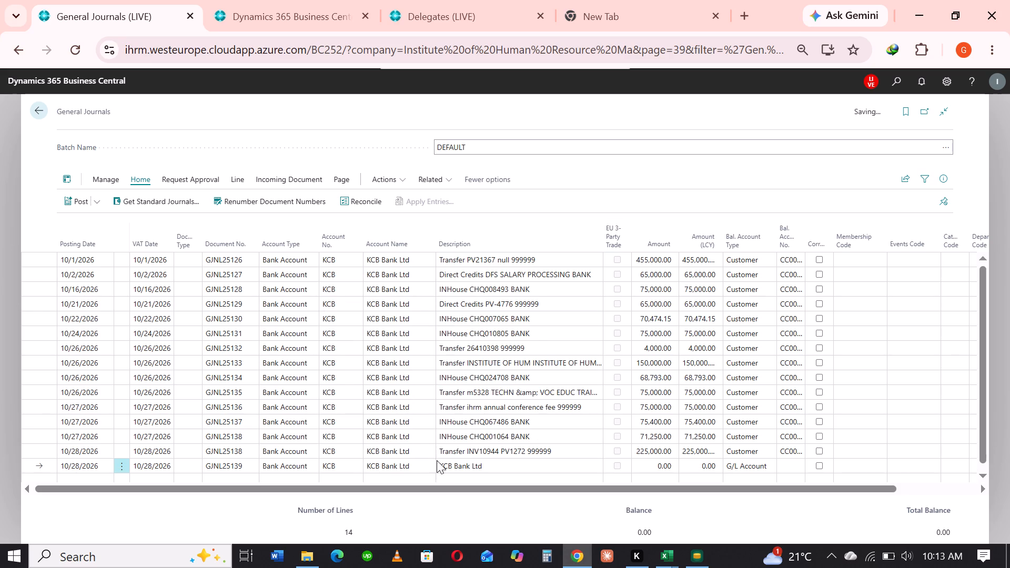
pyautogui.click(460, 460)
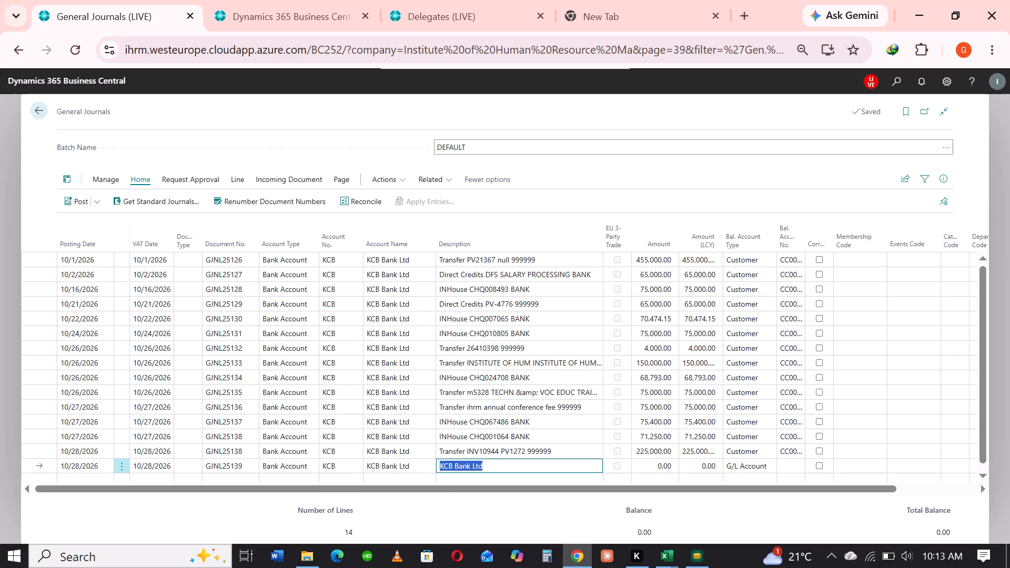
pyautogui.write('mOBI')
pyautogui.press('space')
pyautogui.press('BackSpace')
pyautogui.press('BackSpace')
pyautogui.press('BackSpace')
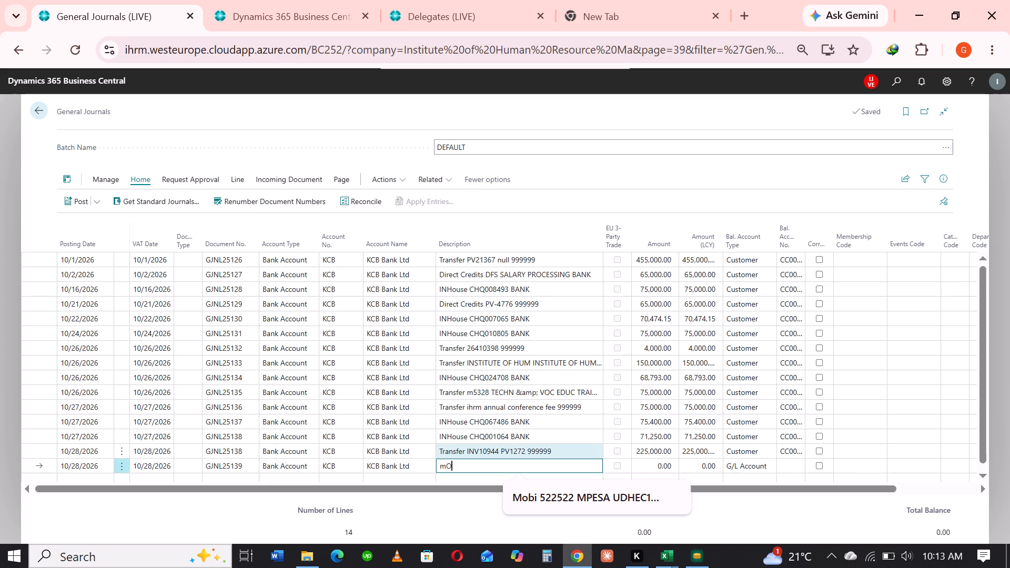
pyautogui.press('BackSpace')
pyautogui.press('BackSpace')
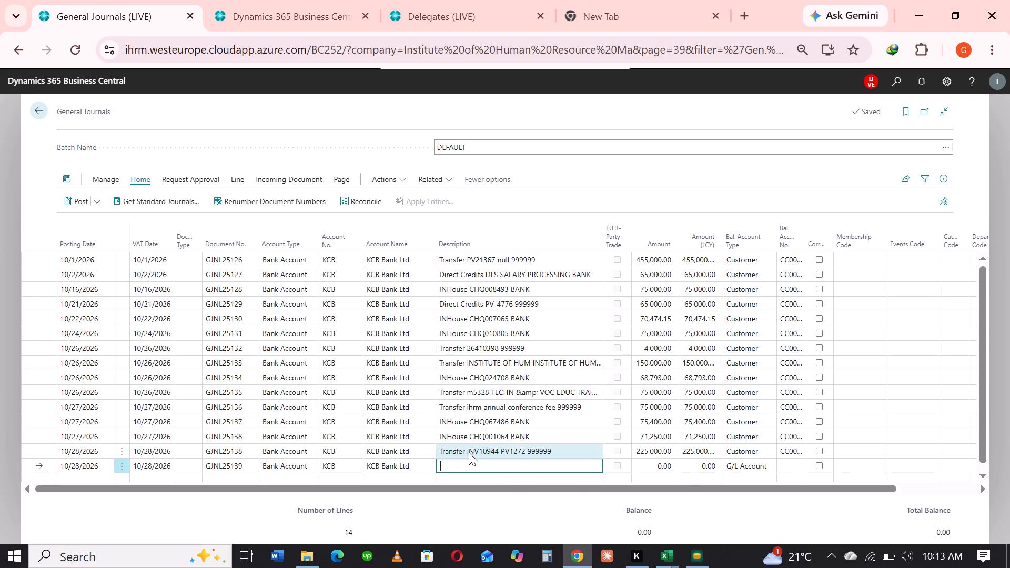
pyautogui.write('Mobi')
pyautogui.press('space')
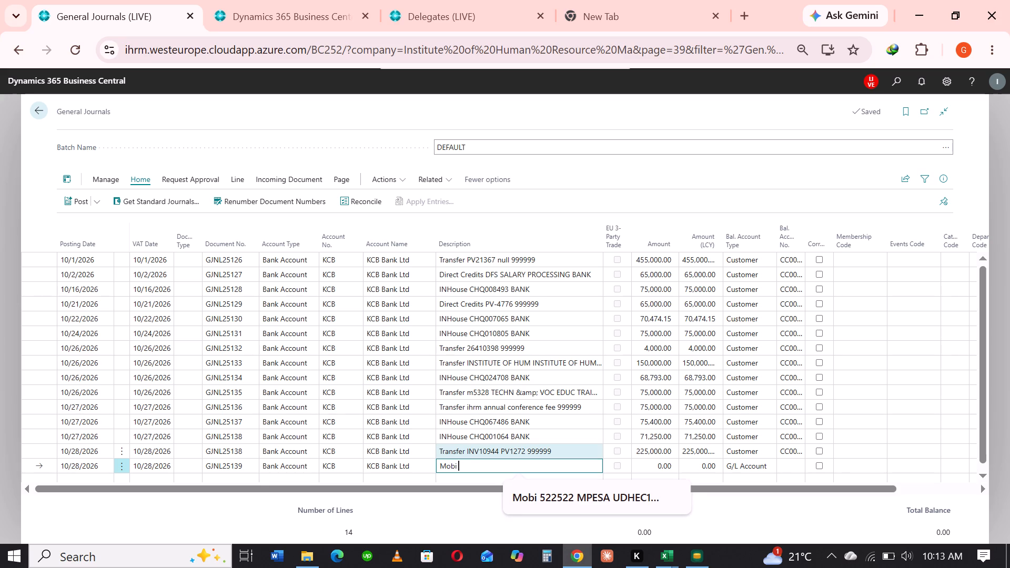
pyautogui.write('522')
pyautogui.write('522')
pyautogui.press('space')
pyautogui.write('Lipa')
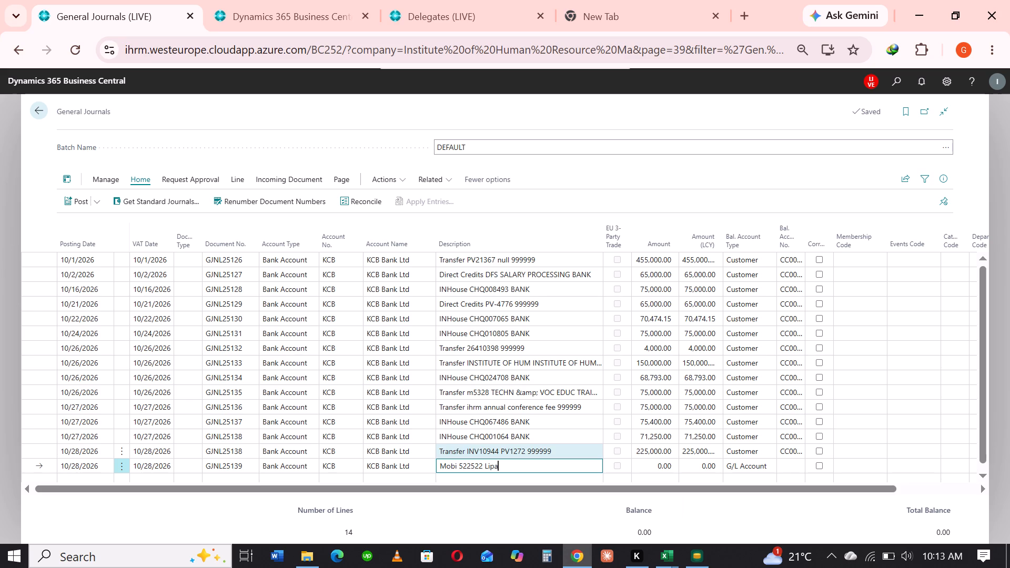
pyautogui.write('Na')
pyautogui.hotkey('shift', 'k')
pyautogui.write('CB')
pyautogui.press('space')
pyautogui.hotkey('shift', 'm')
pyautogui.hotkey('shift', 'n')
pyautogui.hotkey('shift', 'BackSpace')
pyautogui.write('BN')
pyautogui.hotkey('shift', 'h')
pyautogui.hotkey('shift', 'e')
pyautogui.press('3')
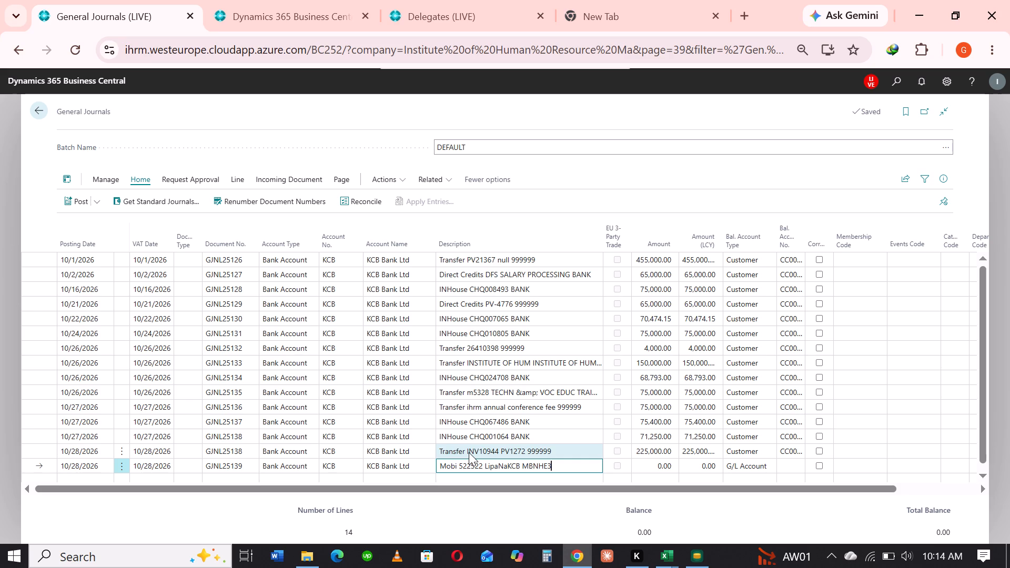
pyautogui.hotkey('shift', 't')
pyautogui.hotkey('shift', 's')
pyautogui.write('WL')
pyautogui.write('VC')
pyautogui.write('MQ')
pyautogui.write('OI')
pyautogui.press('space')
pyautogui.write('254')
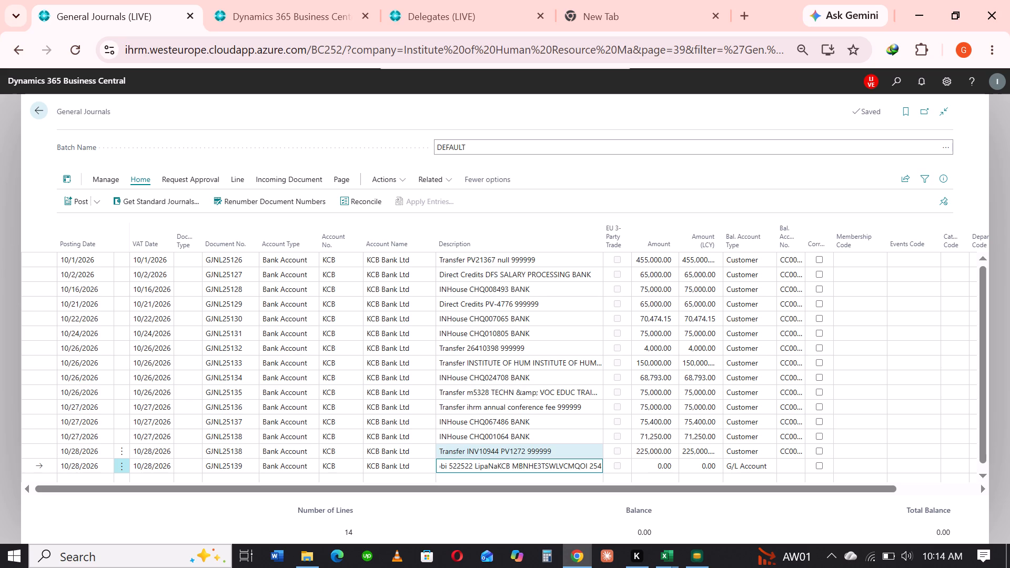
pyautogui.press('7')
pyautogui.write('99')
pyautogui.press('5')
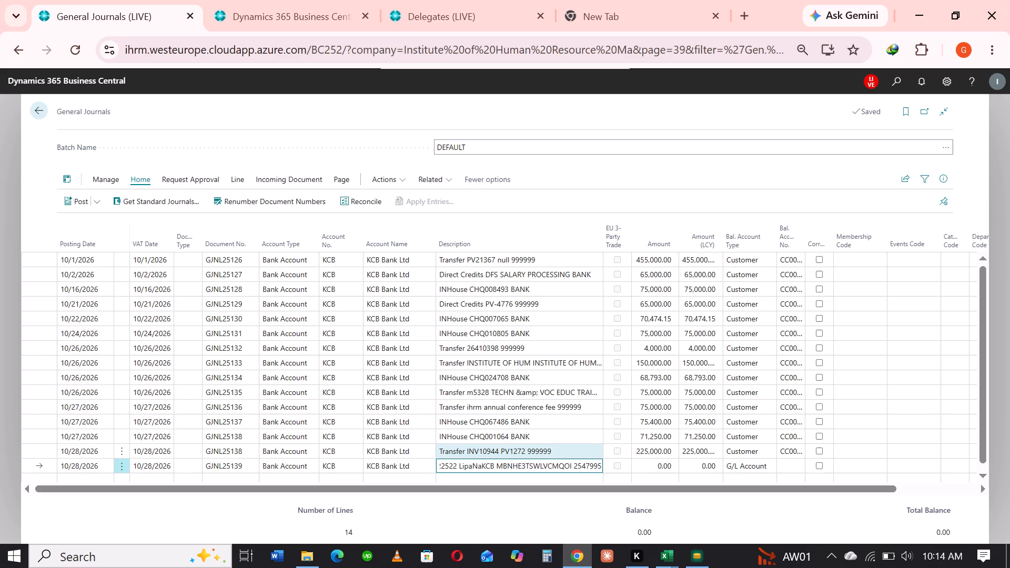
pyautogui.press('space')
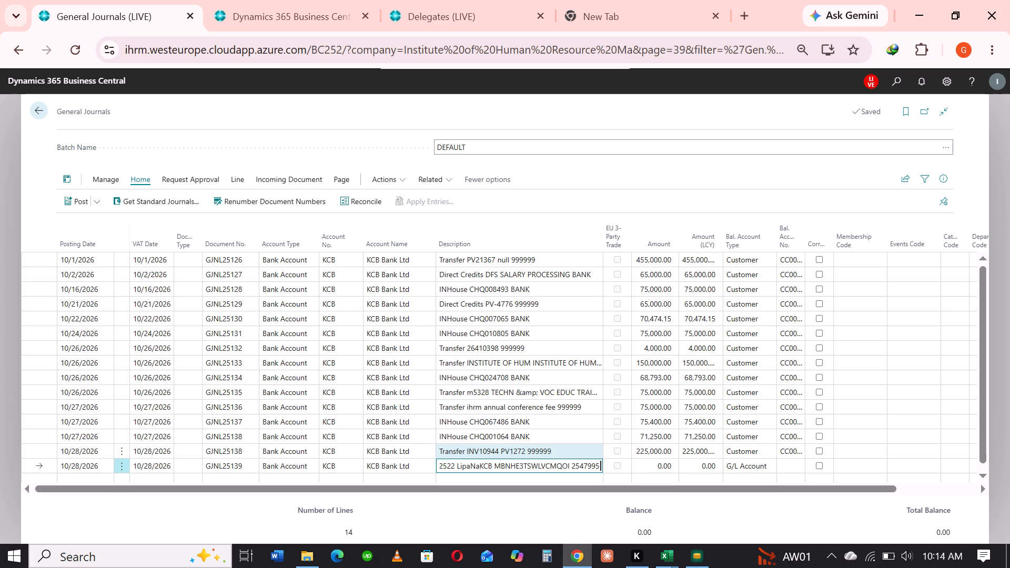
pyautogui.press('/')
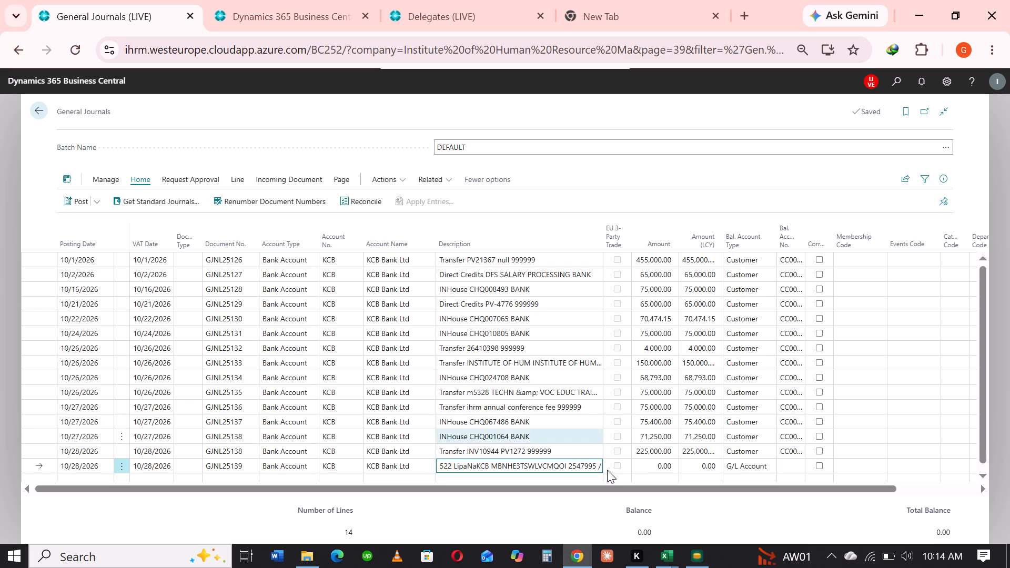
# Set the amount of the Mobi 522522 journal line to 29,000.
pyautogui.click(655, 462)
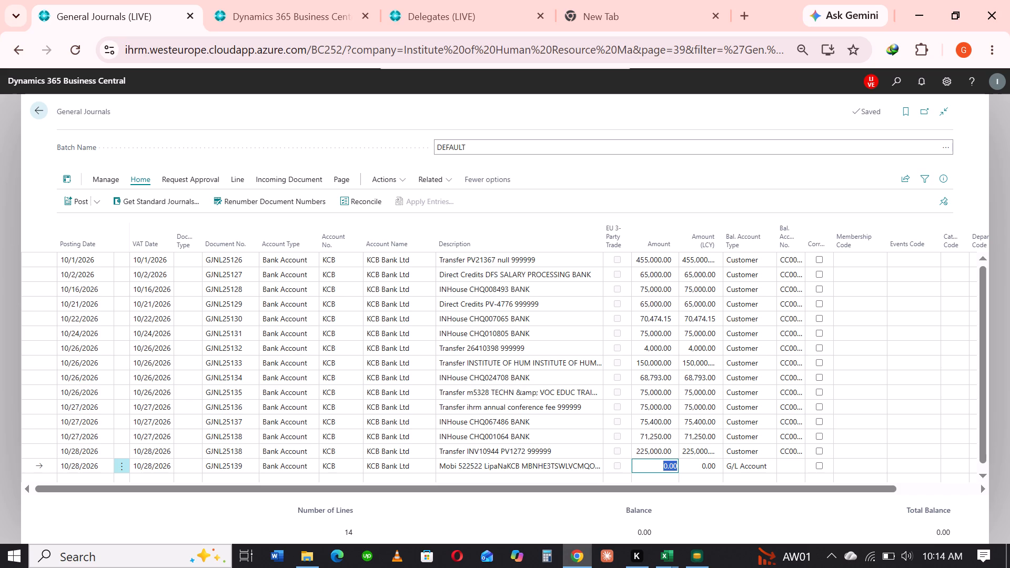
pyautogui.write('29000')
pyautogui.click(744, 462)
pyautogui.click(753, 331)
pyautogui.click(791, 460)
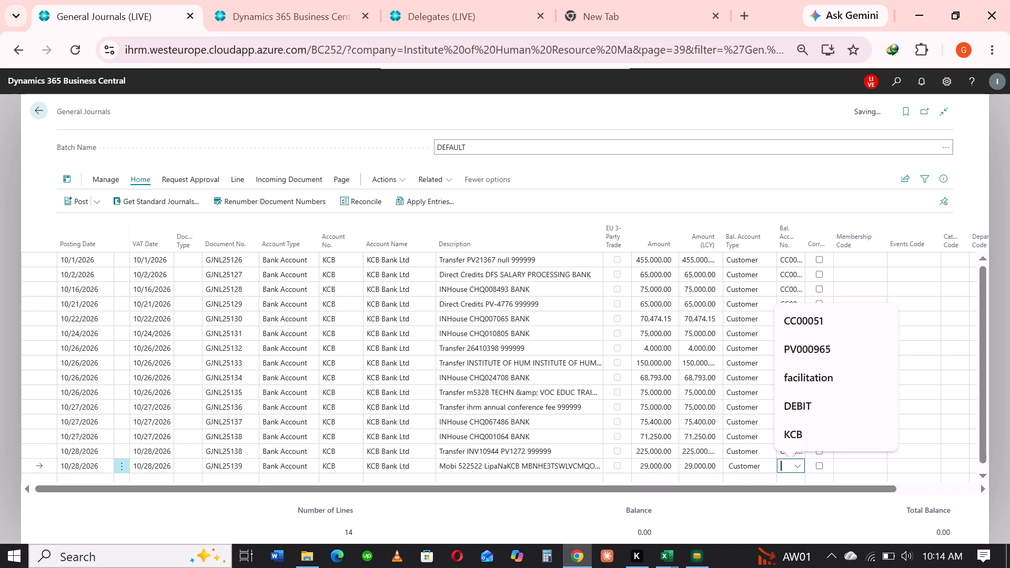
pyautogui.click(796, 315)
pyautogui.click(745, 178)
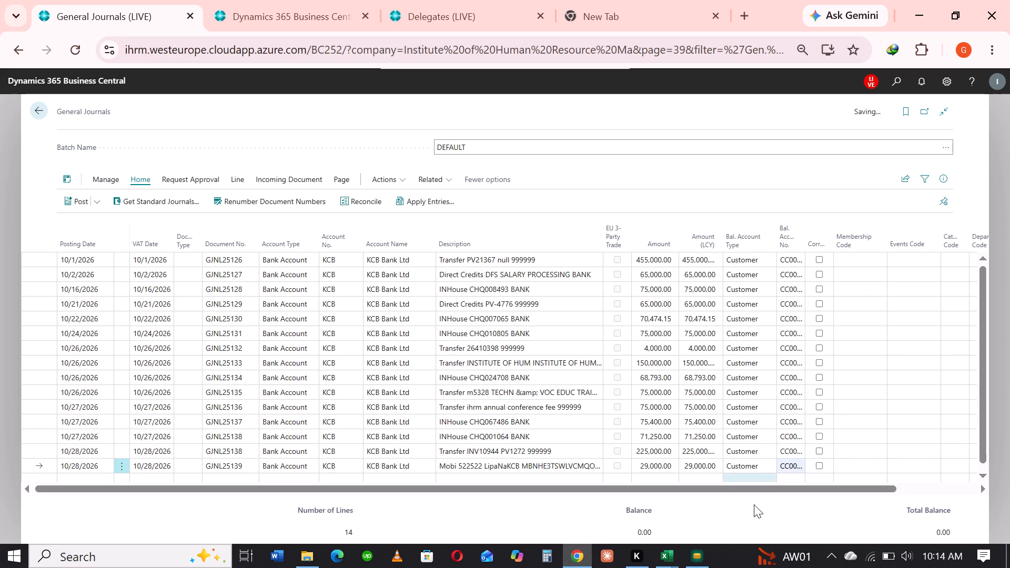
# Add a journal line for bank account KCB with posting date 10/28/2026 below the Mobi 522522 line.
pyautogui.moveTo(985, 373); pyautogui.dragTo(978, 448)
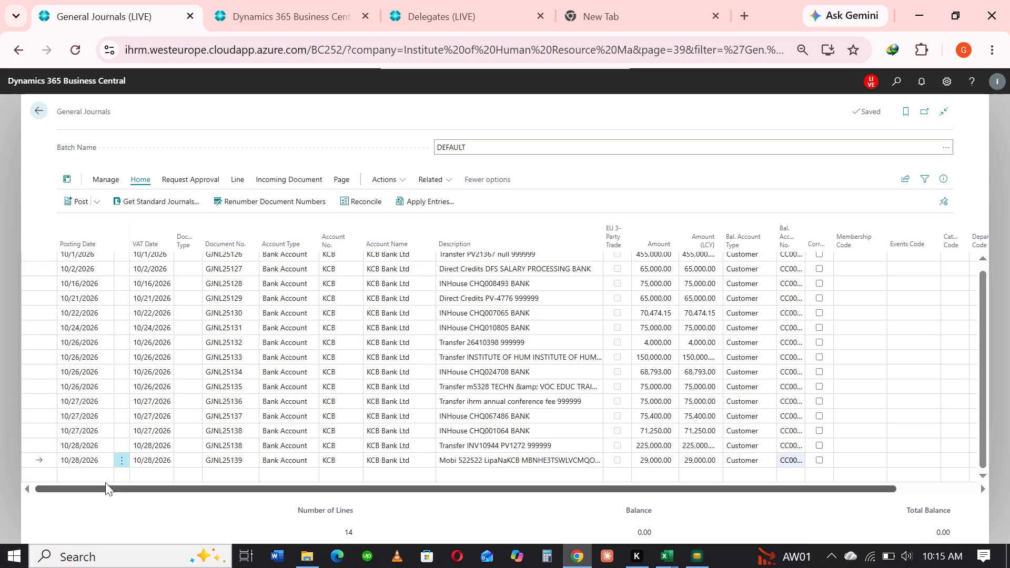
pyautogui.click(81, 475)
pyautogui.click(330, 468)
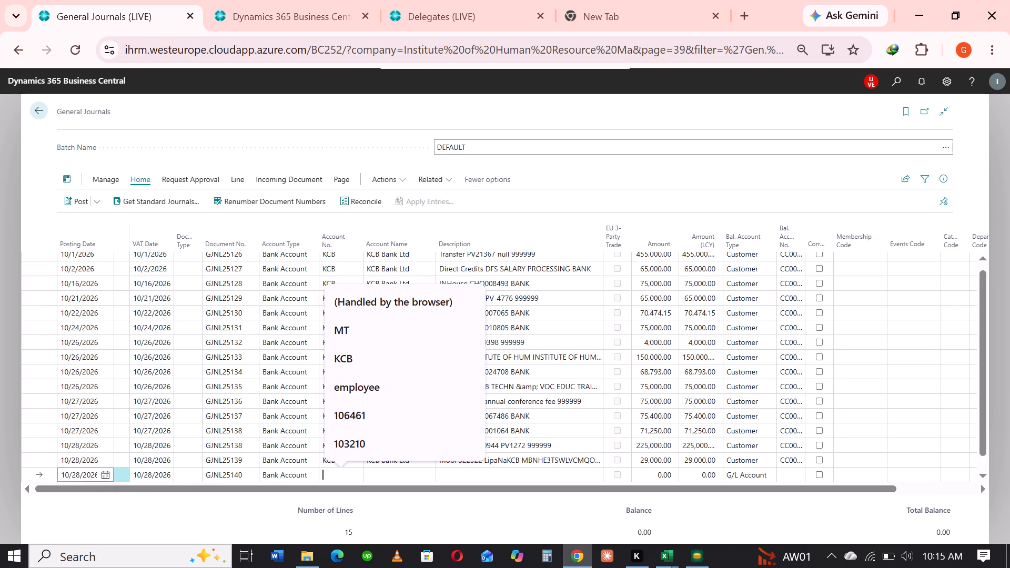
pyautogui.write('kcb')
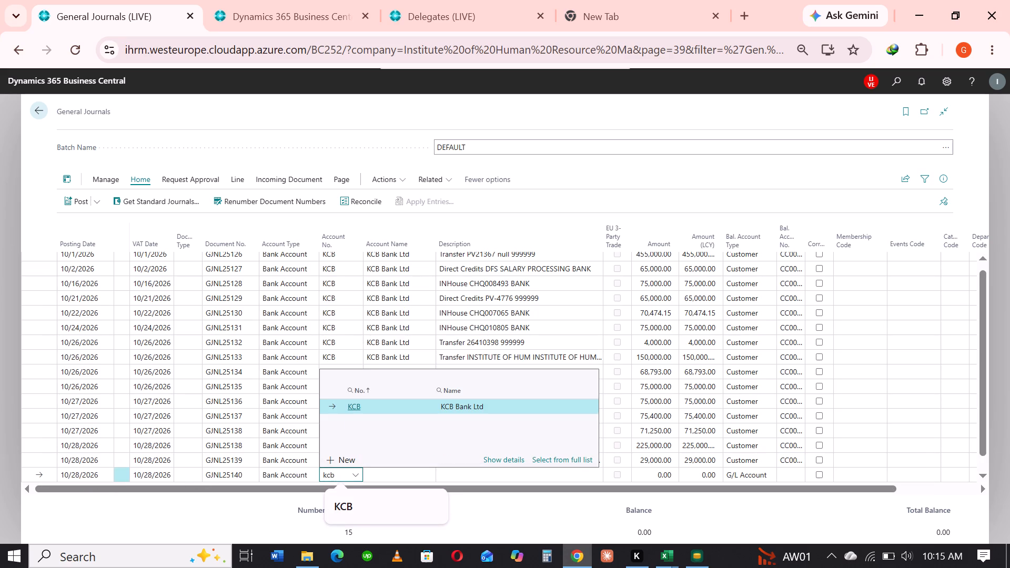
pyautogui.click(641, 176)
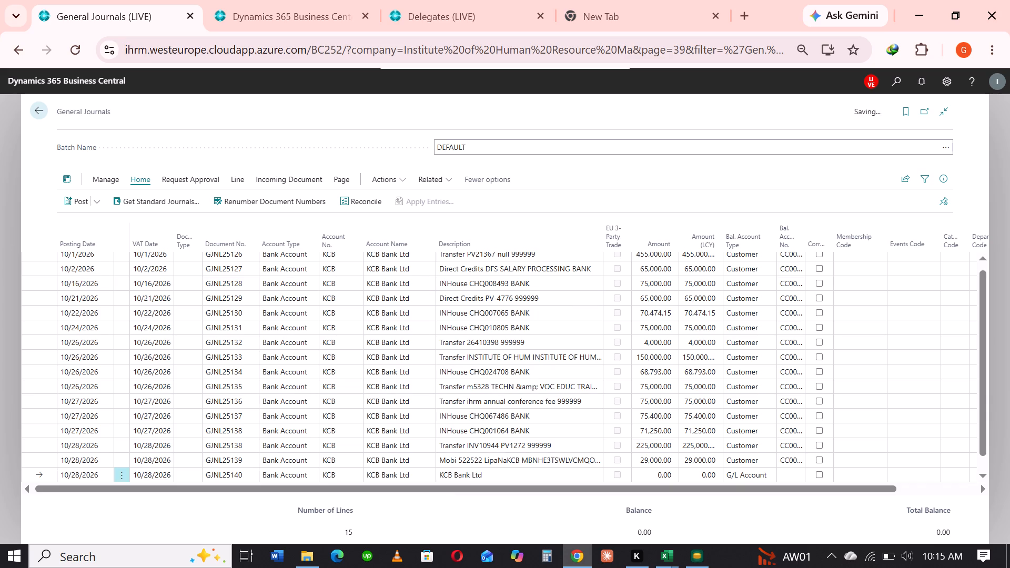
# Describe the new 10/28/2026 journal line as Transfer Institute of hum Institute of human resource manage 999999.
pyautogui.click(463, 460)
pyautogui.click(462, 472)
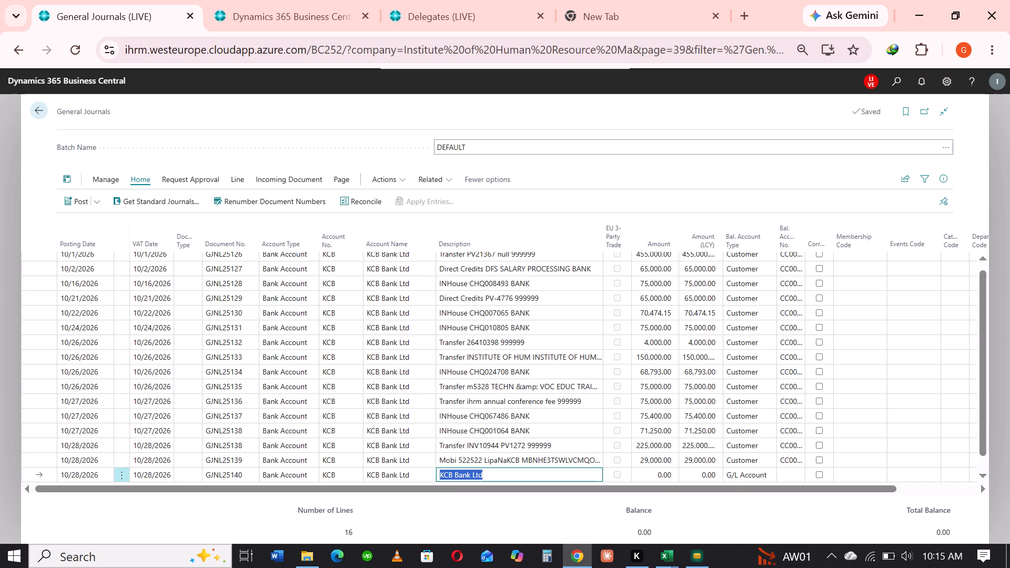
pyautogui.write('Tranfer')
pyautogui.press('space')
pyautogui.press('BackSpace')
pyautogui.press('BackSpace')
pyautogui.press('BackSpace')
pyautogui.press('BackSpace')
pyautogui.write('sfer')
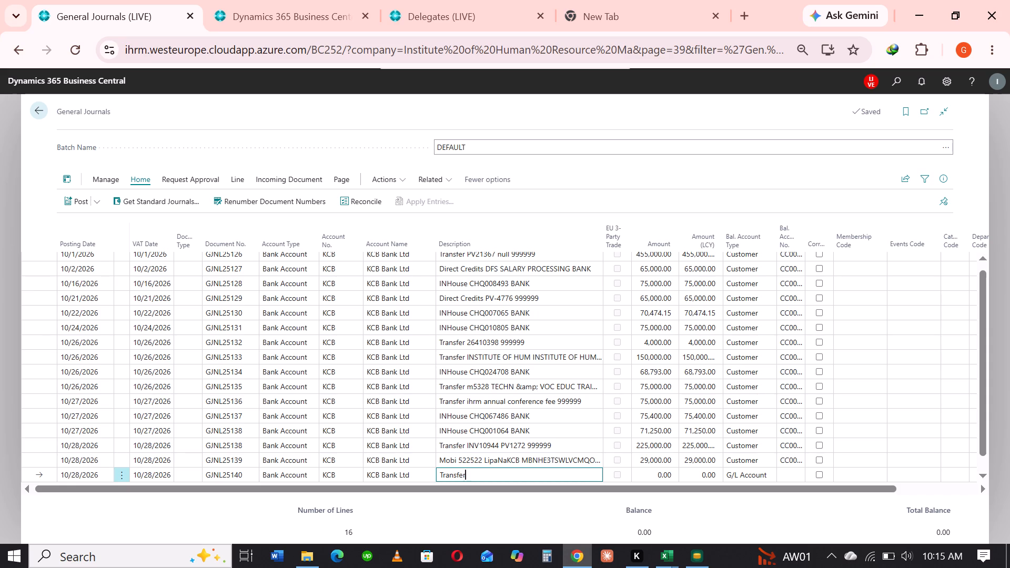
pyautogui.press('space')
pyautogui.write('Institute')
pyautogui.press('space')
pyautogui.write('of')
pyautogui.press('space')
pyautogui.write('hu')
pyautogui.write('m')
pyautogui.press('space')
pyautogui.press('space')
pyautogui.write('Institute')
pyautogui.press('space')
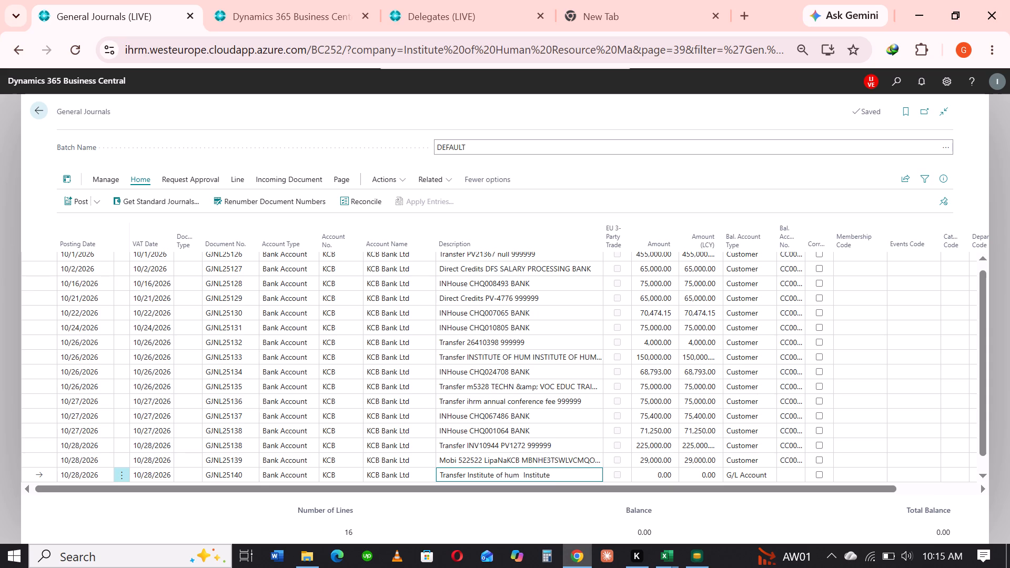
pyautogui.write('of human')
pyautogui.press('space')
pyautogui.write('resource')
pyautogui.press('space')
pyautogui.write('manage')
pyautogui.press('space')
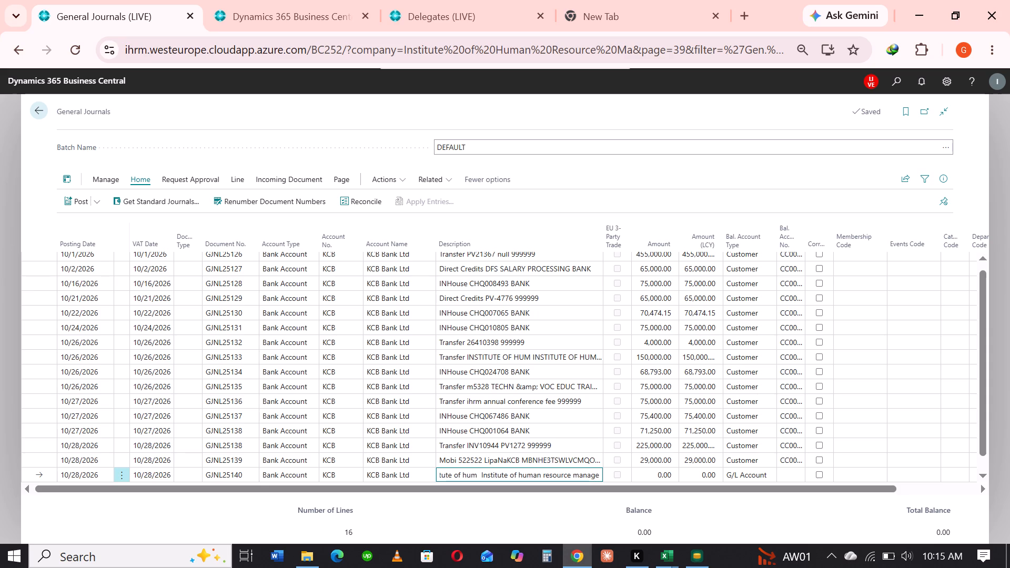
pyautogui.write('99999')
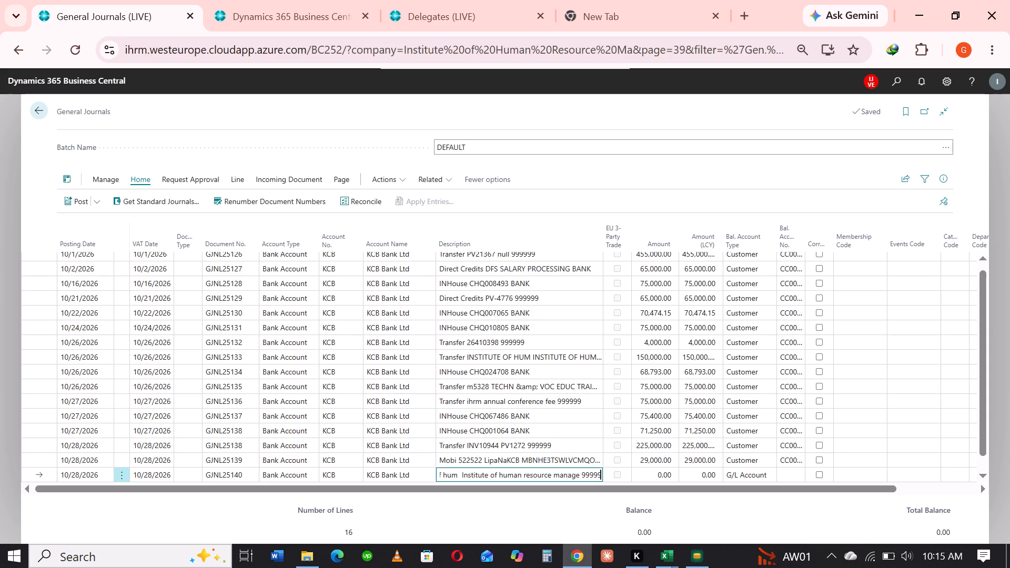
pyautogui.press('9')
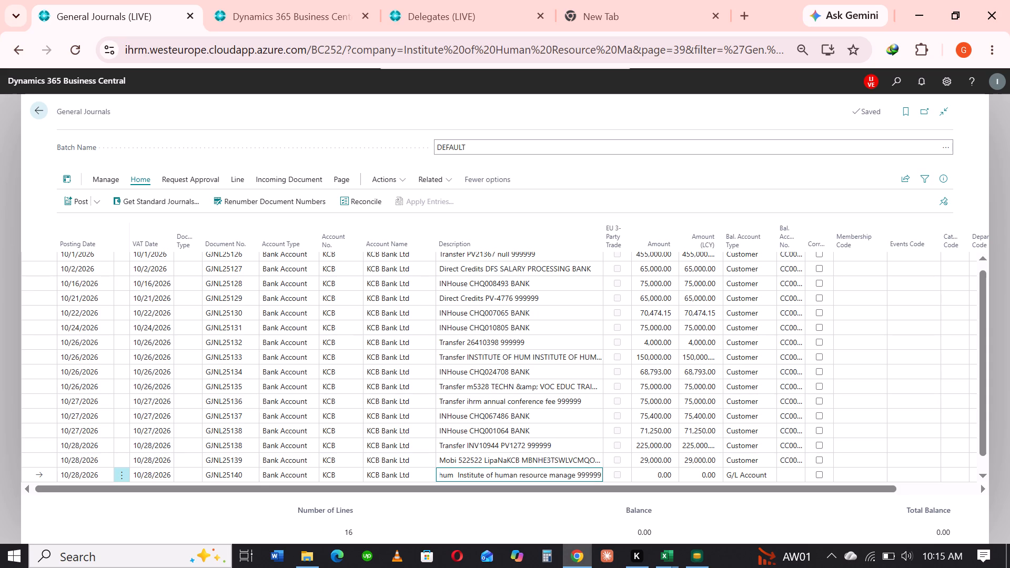
# Set the amount of the Transfer Institute of hum journal line to 104,000.
pyautogui.click(650, 469)
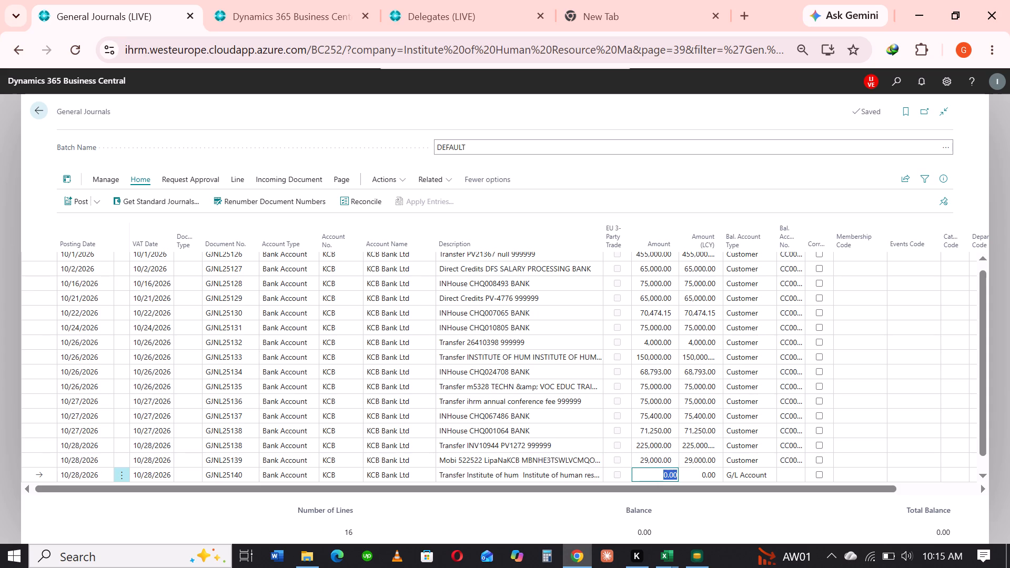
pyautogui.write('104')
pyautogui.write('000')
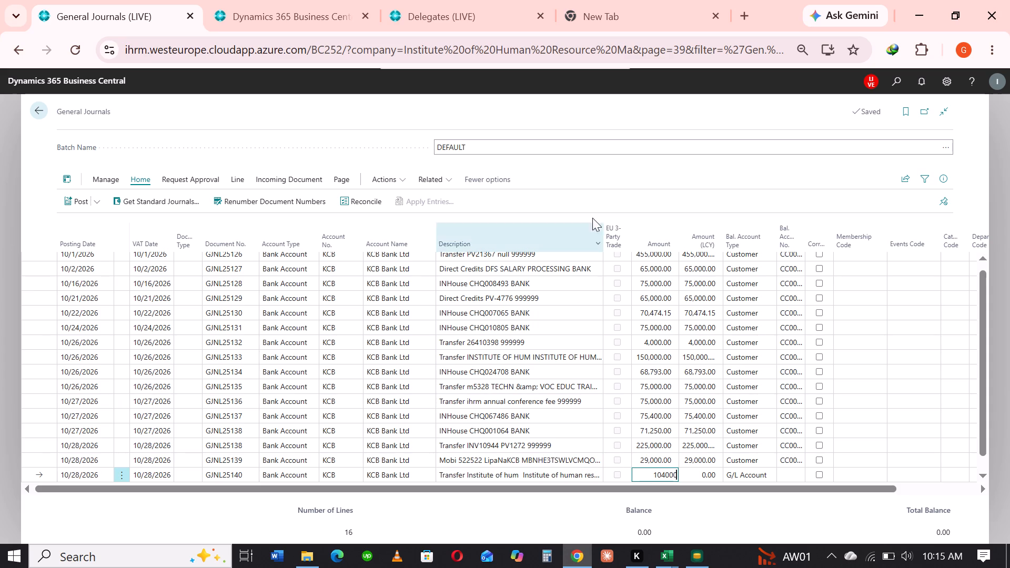
pyautogui.click(613, 177)
pyautogui.click(742, 476)
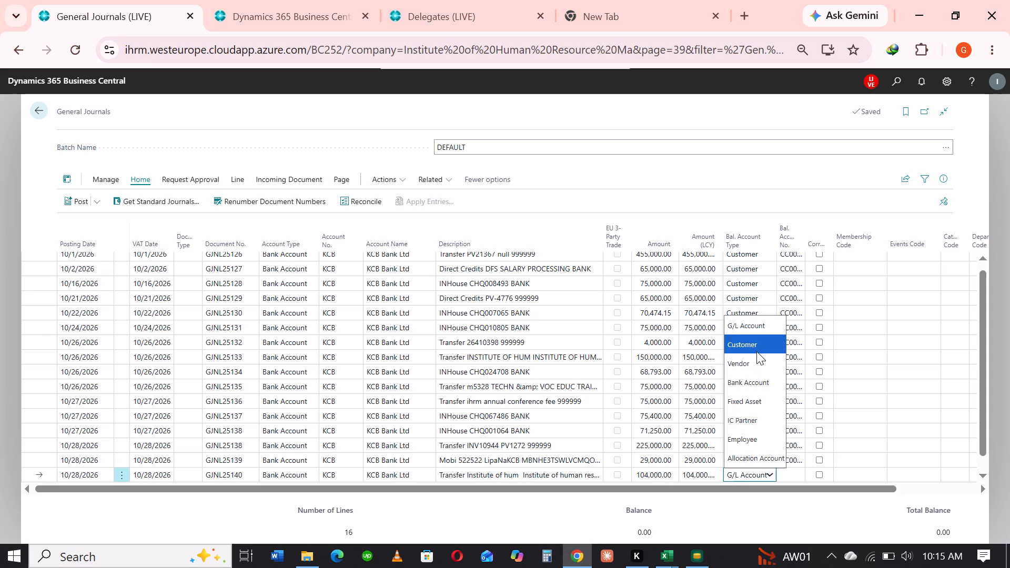
pyautogui.click(756, 346)
pyautogui.click(792, 473)
pyautogui.click(800, 332)
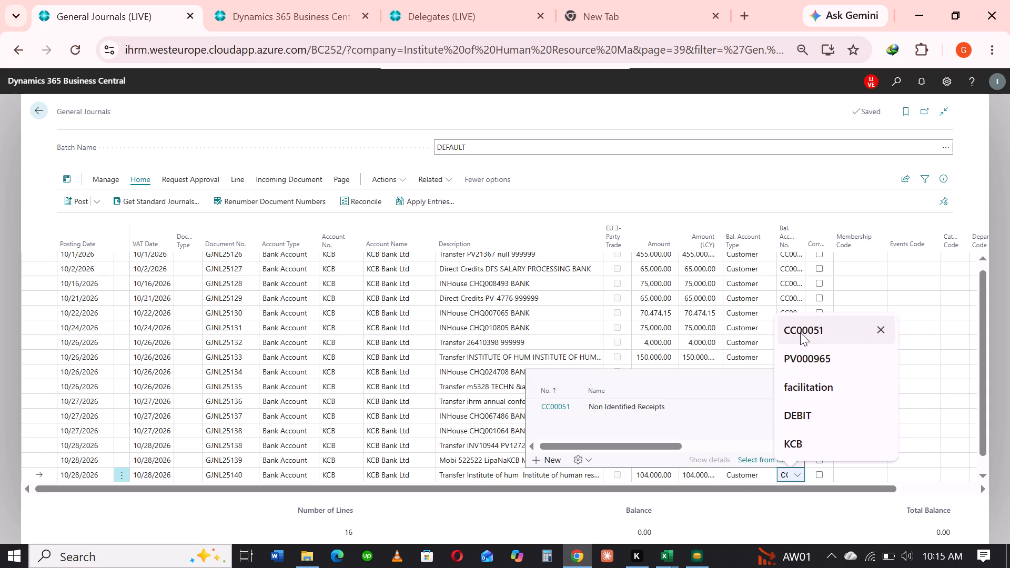
# Add a journal line for bank account KCB with posting date 10/28/2026 below the 104,000 line.
pyautogui.moveTo(984, 376); pyautogui.dragTo(978, 417)
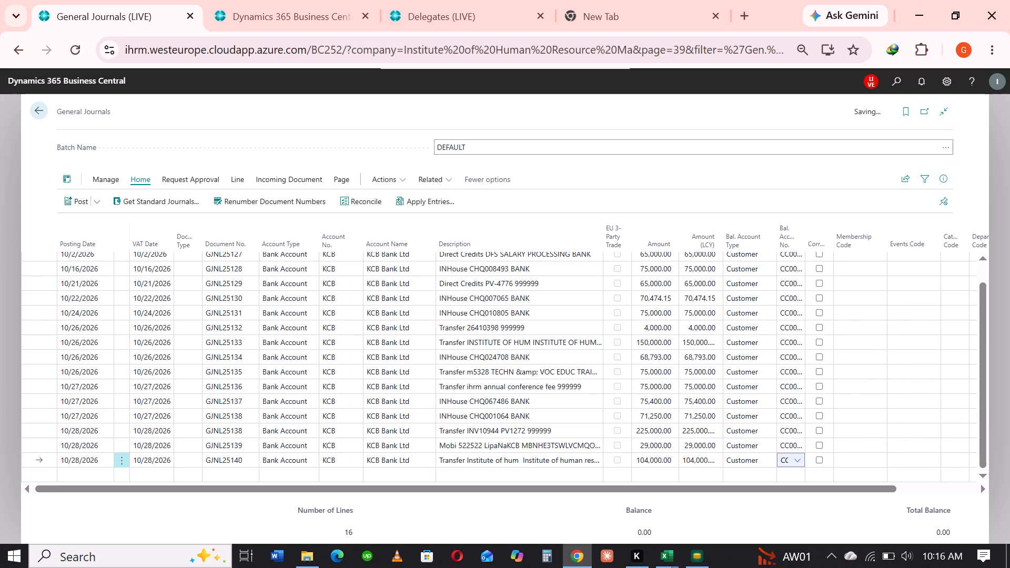
pyautogui.click(84, 476)
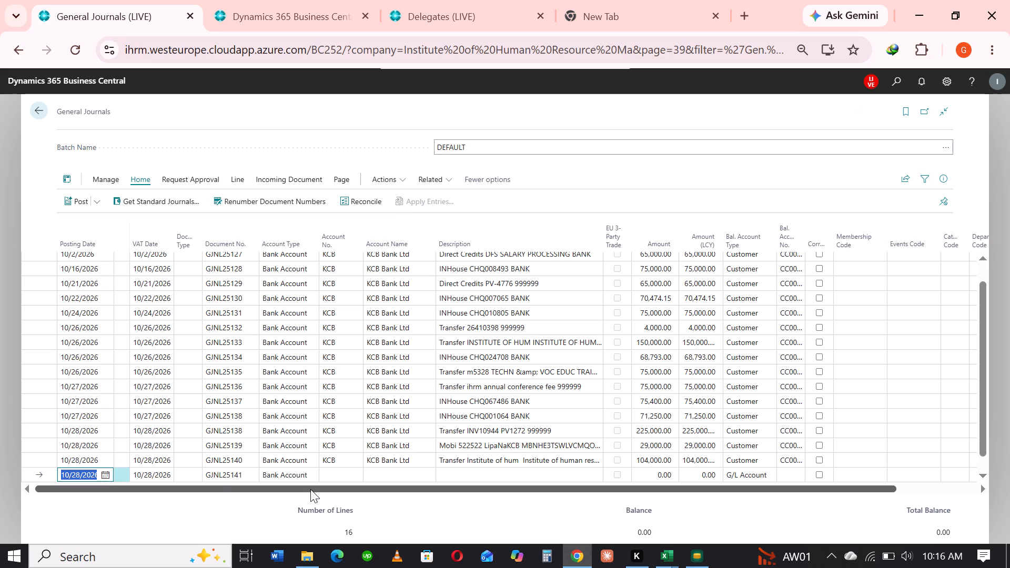
pyautogui.click(321, 471)
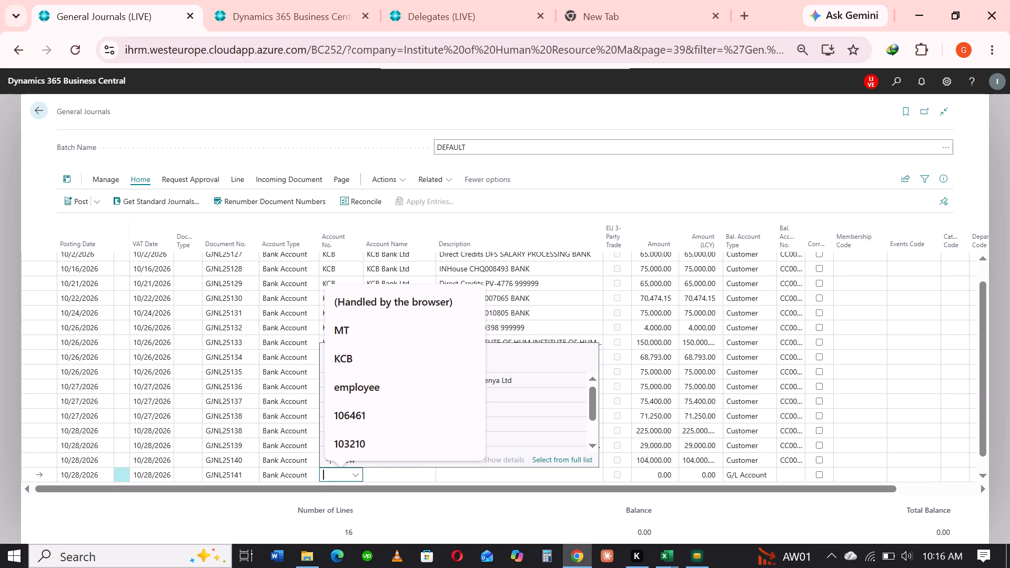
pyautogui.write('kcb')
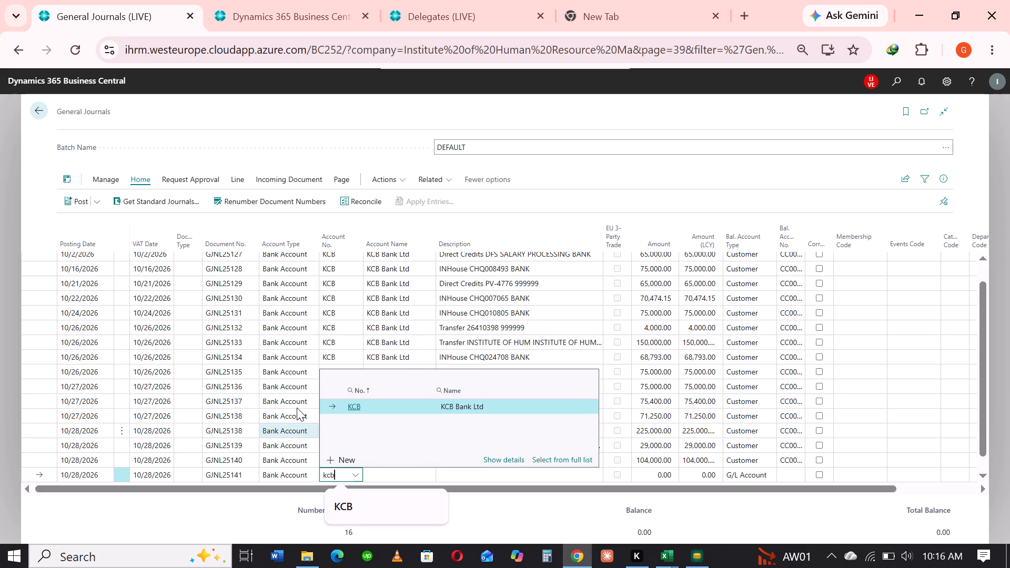
pyautogui.click(408, 408)
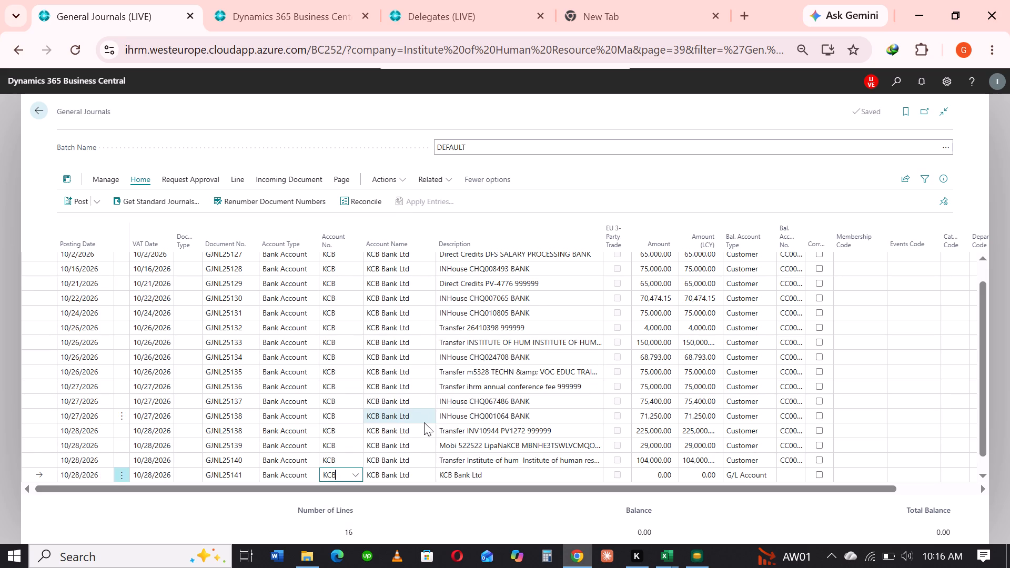
# Copy the Transfer m5328 TECHN &amp; VOC EDUC TRAINING AUTHORITY description from the 10/26/2026 line into the new journal line.
pyautogui.click(462, 473)
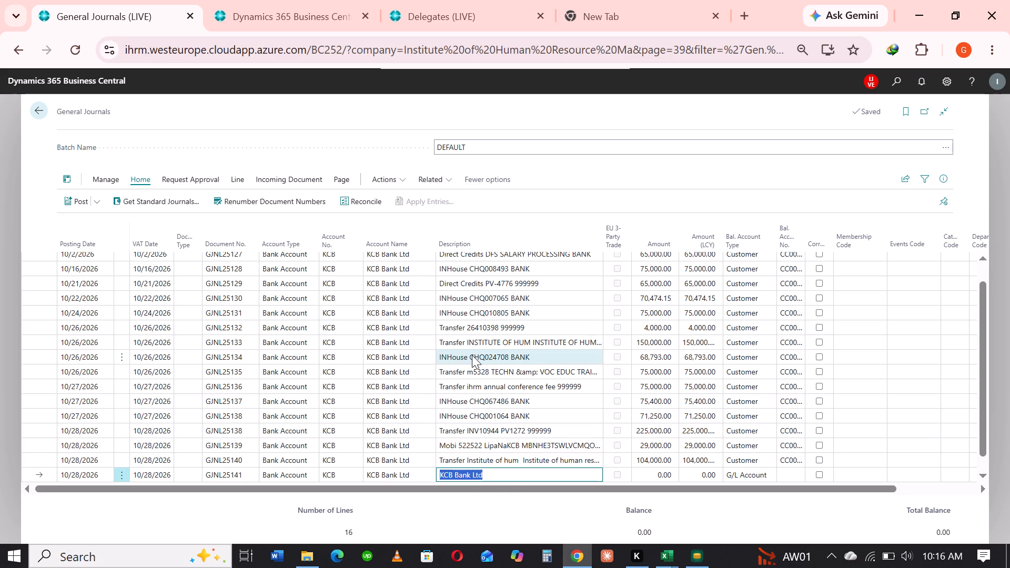
pyautogui.click(476, 370)
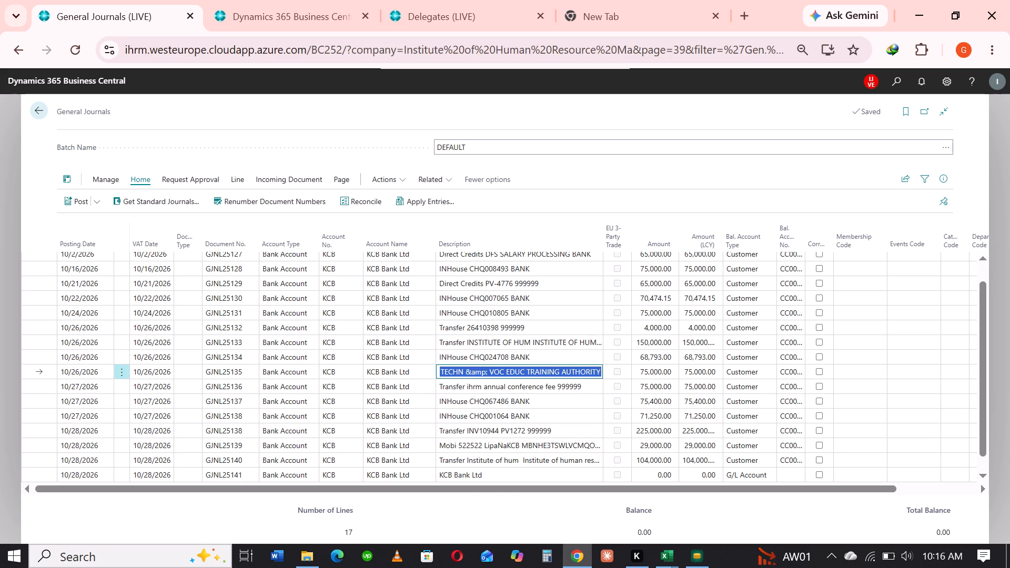
pyautogui.hotkey('ctrl', 'c')
pyautogui.click(453, 472)
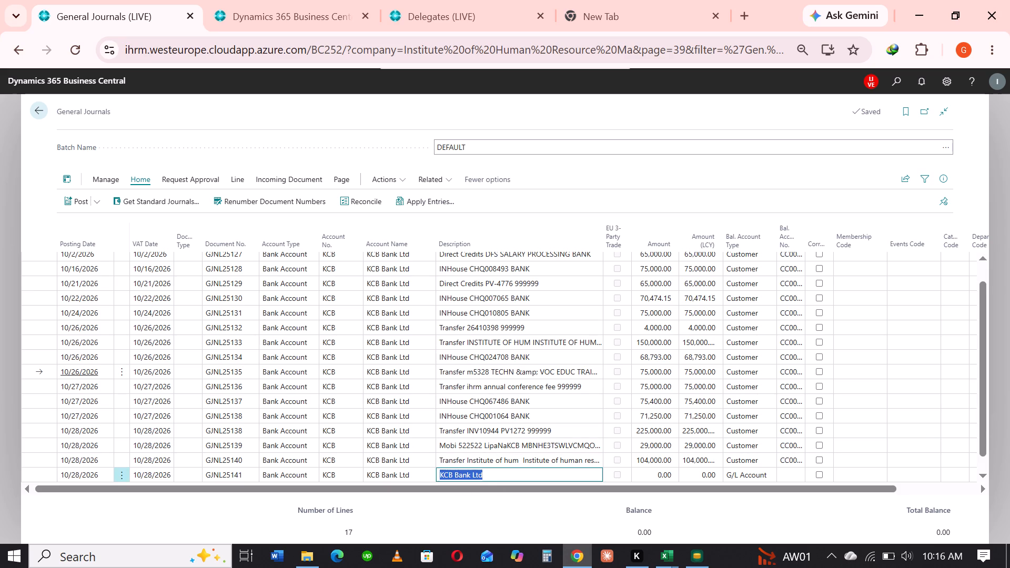
pyautogui.hotkey('ctrl', 'v')
# Set the amount of the new 10/28/2026 Transfer m5328 journal line to 75,000.
pyautogui.click(658, 470)
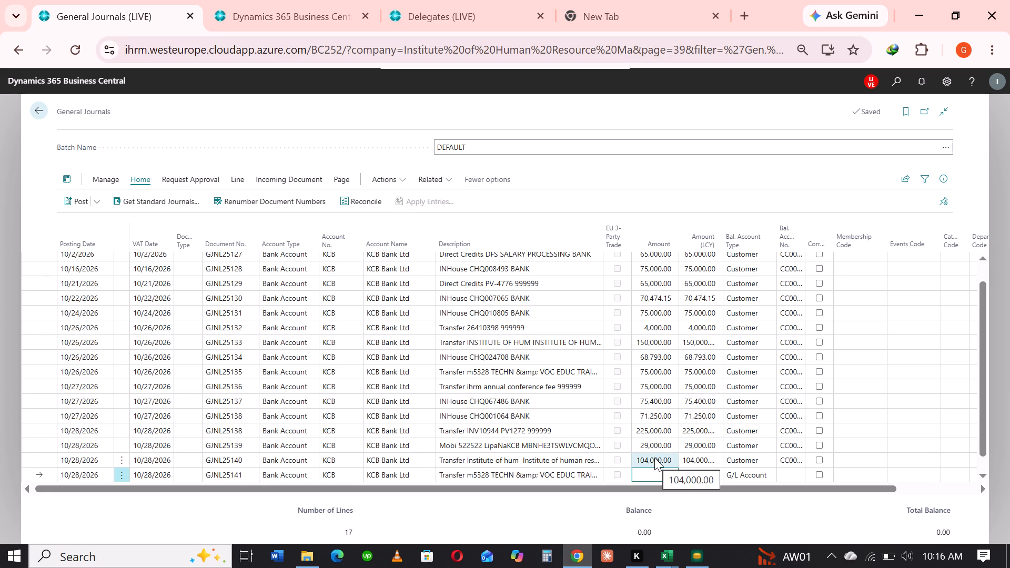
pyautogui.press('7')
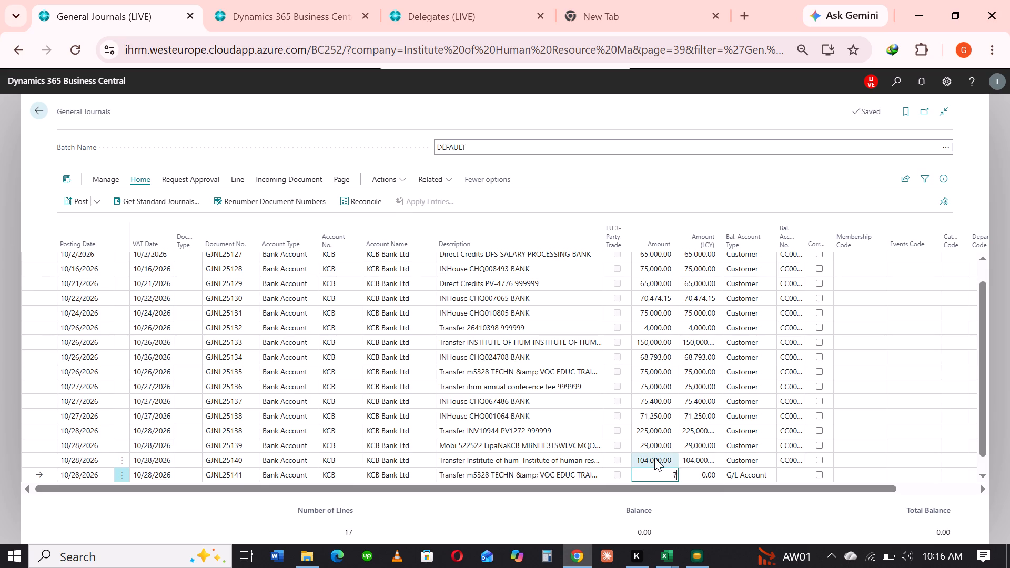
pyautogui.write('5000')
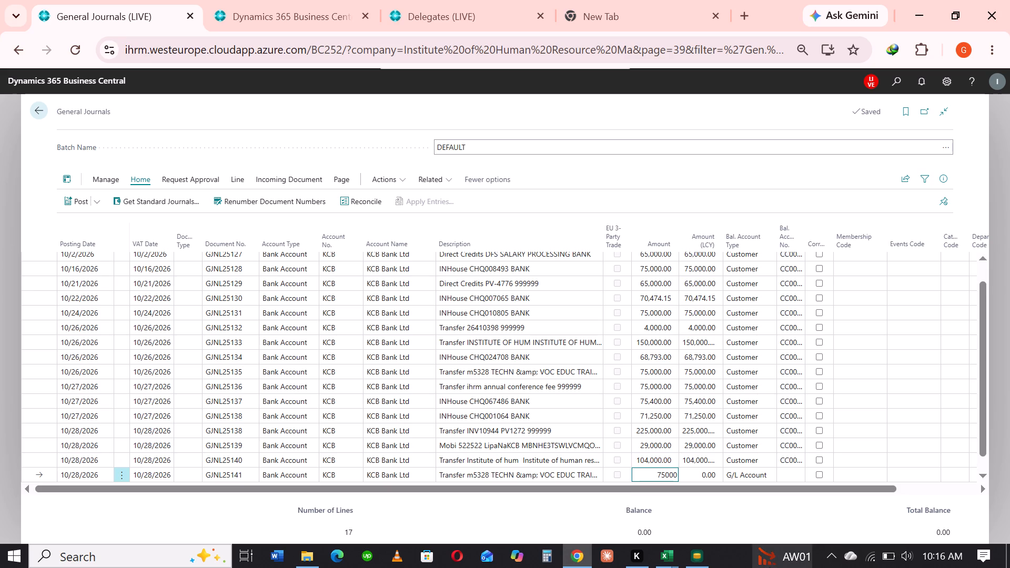
pyautogui.click(751, 472)
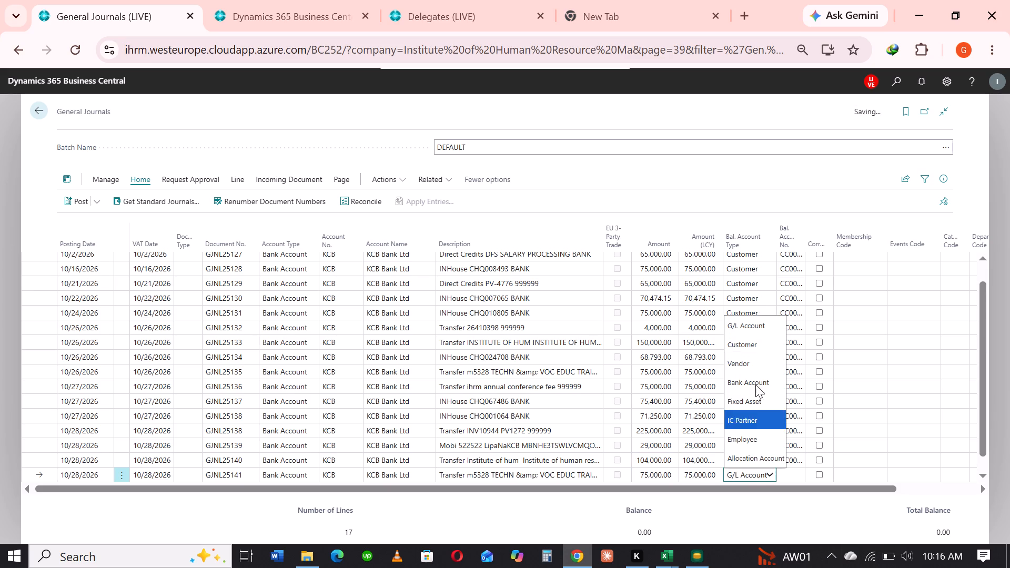
pyautogui.click(757, 347)
pyautogui.click(787, 466)
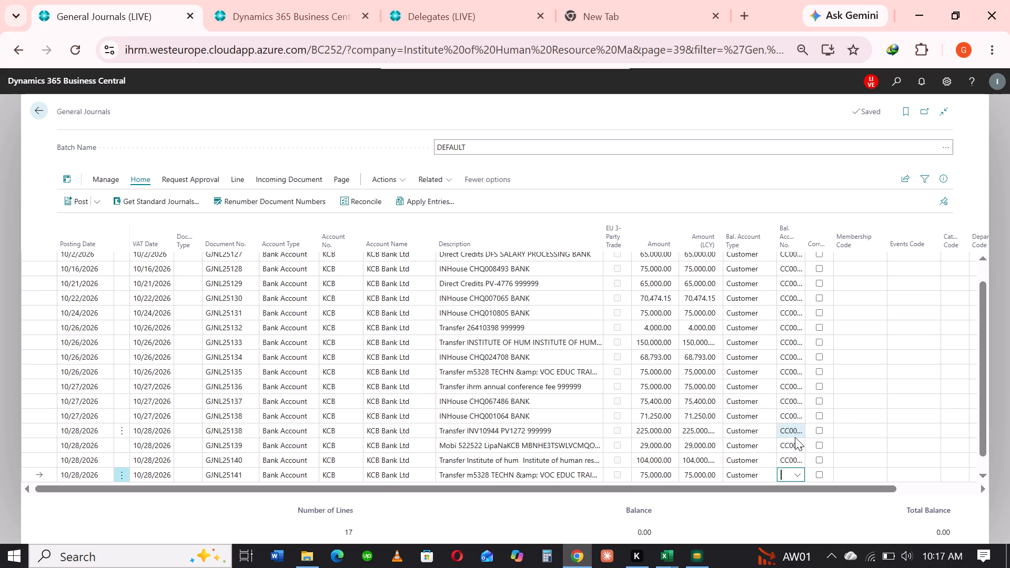
pyautogui.click(787, 475)
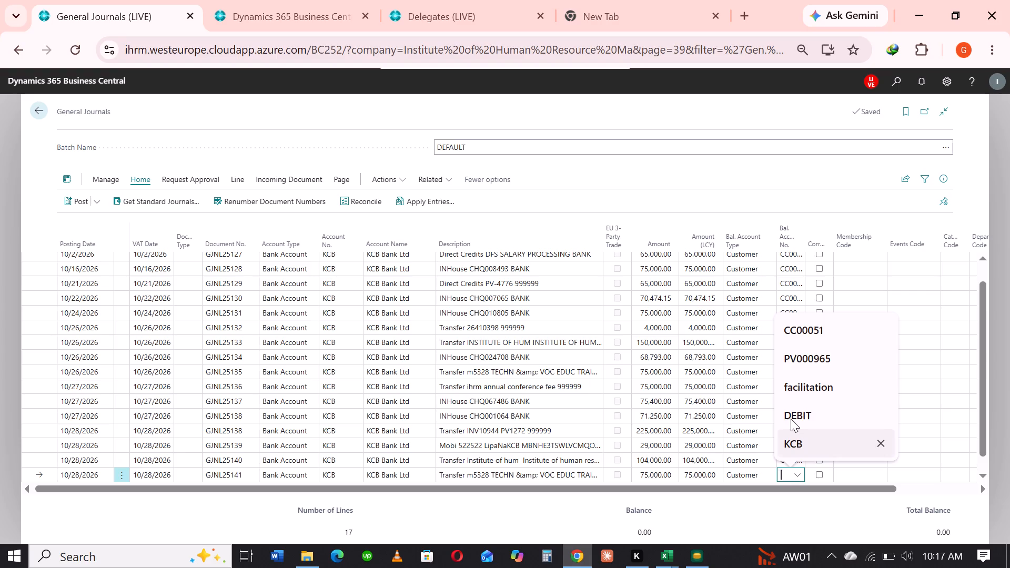
pyautogui.click(794, 329)
pyautogui.click(780, 163)
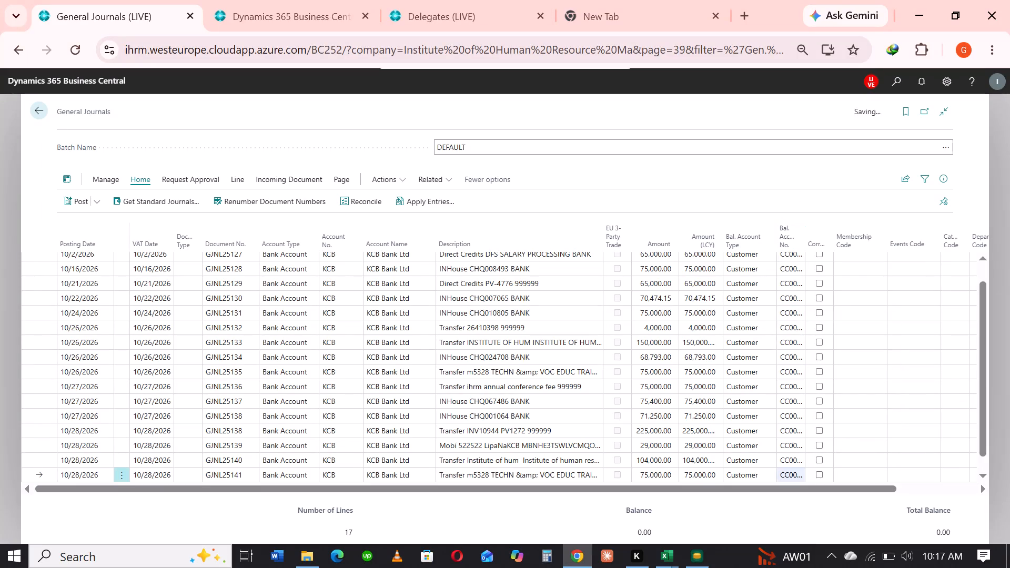
# Add a journal line for bank account KCB with posting date 10/28/2026 below the 10/28/2026 Transfer m5328 line.
pyautogui.moveTo(981, 408); pyautogui.dragTo(974, 475)
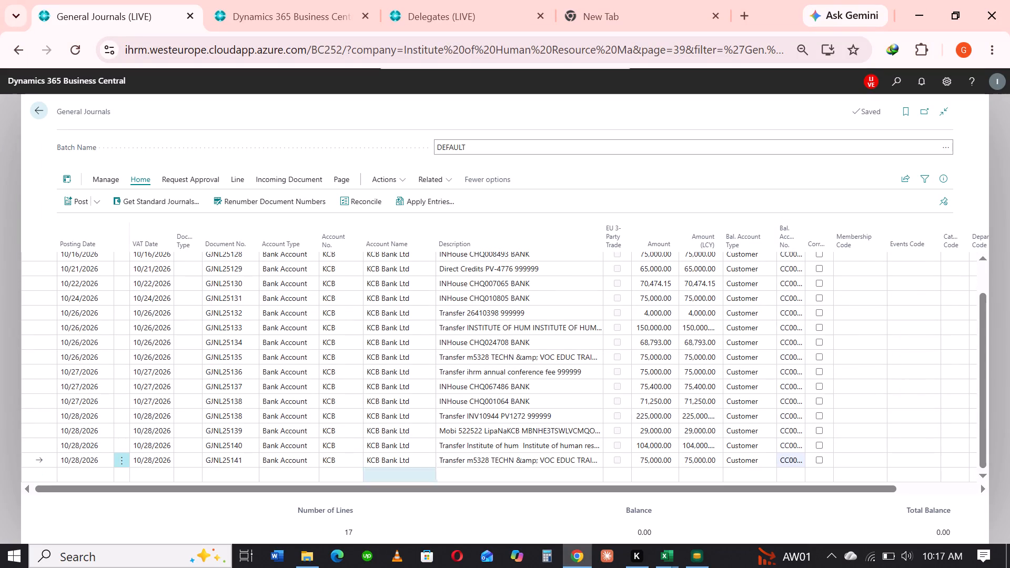
pyautogui.click(88, 475)
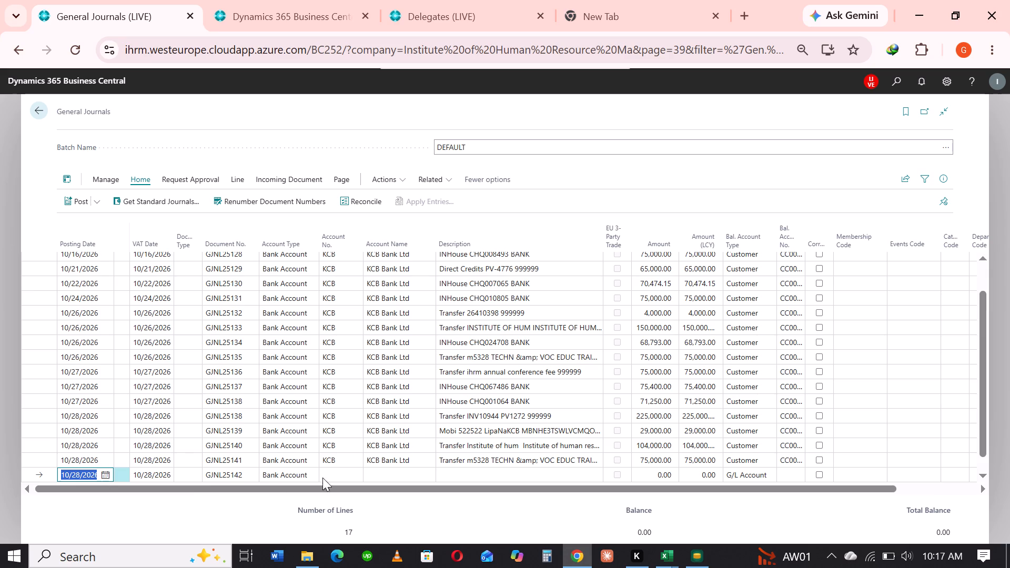
pyautogui.click(350, 474)
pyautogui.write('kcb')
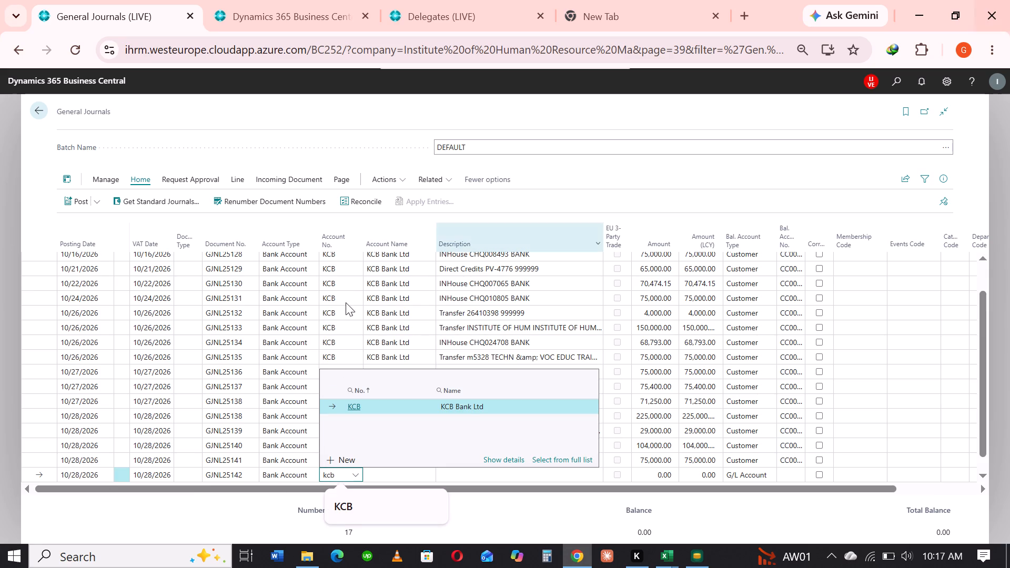
pyautogui.click(602, 114)
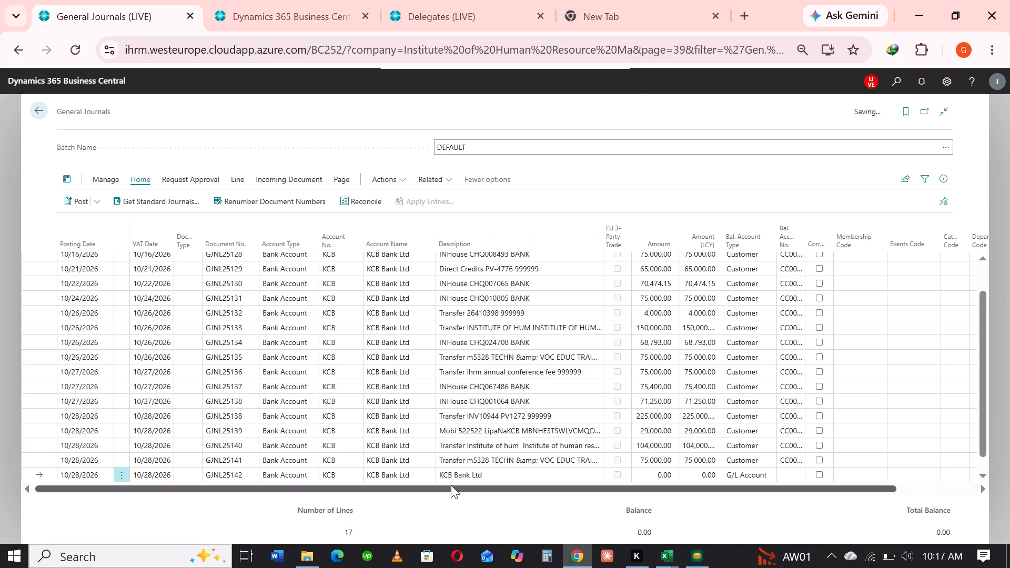
pyautogui.click(482, 477)
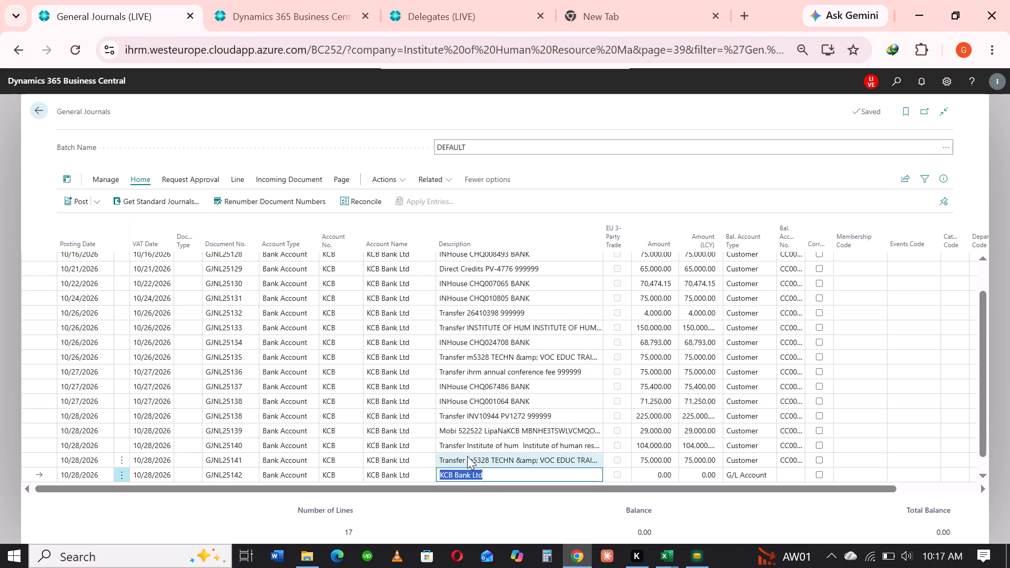
# Change the reference in the 10/28/2026 TECHN &amp; VOC EDUC TRAINING AUTHORITY line's description so it starts with Transfer m5330 m5330.
pyautogui.click(487, 459)
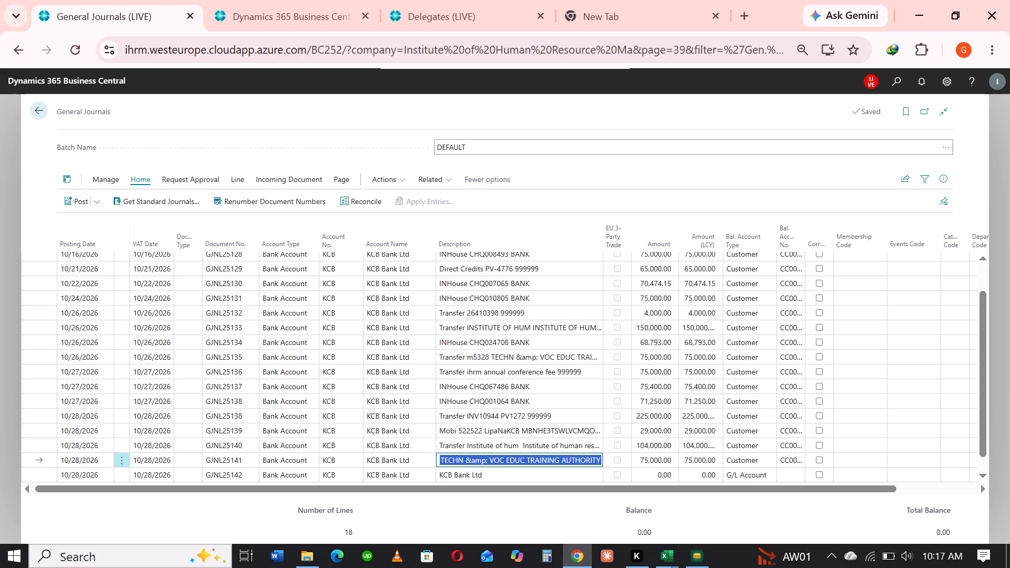
pyautogui.doubleClick(536, 456)
pyautogui.click(508, 459)
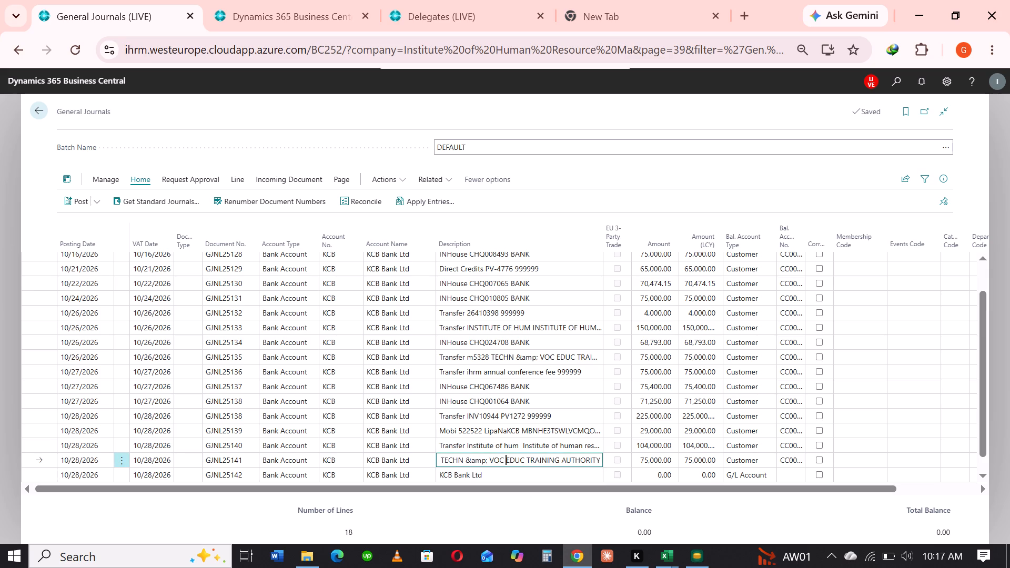
pyautogui.moveTo(412, 451); pyautogui.dragTo(346, 451)
pyautogui.click(478, 460)
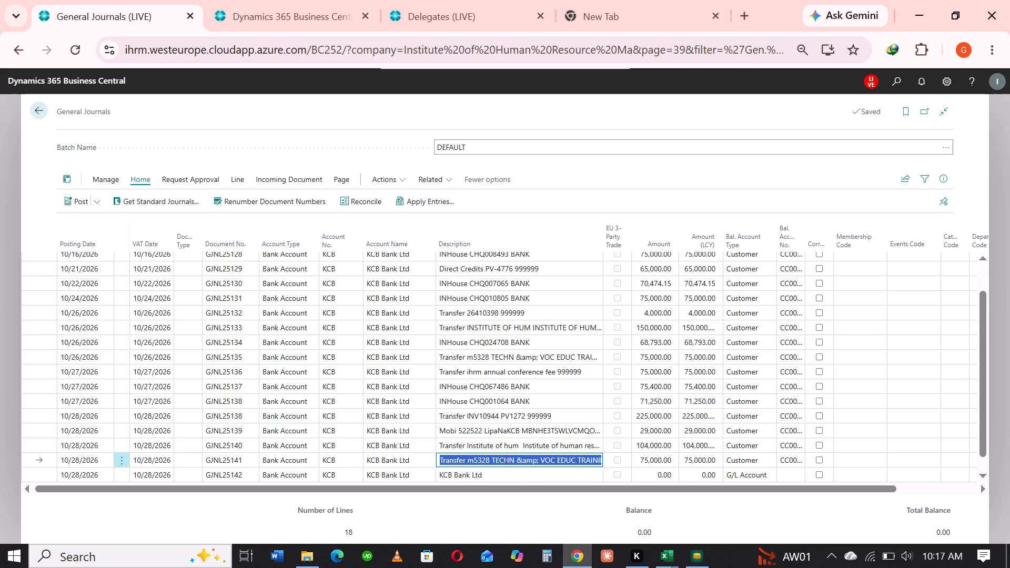
pyautogui.click(483, 458)
pyautogui.click(489, 455)
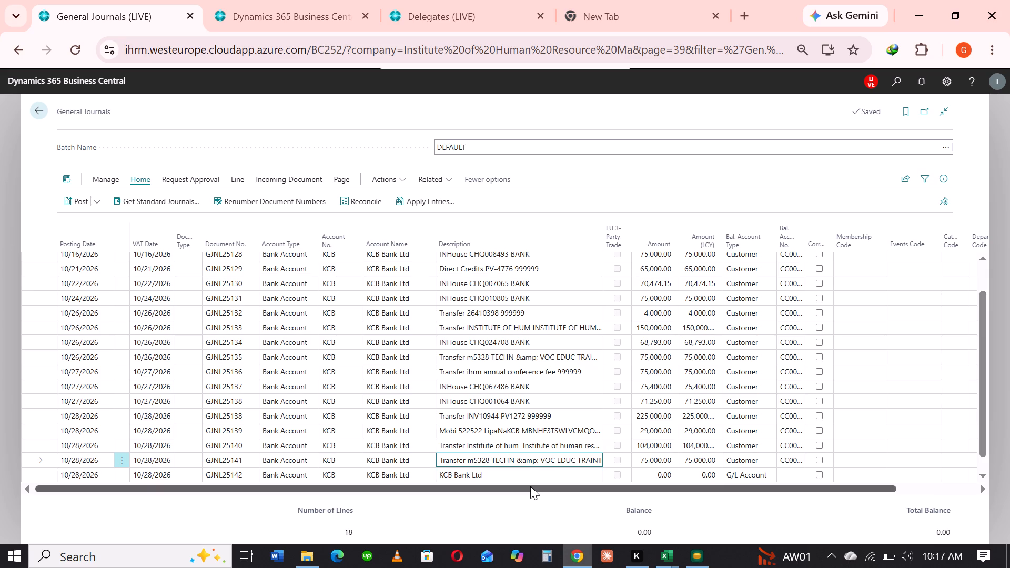
pyautogui.press('BackSpace')
pyautogui.press('BackSpace')
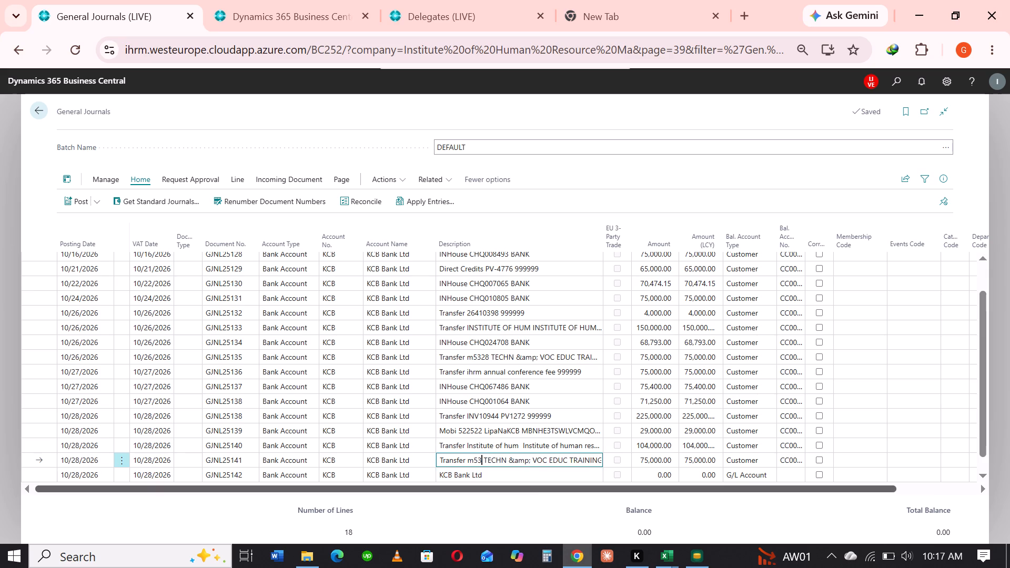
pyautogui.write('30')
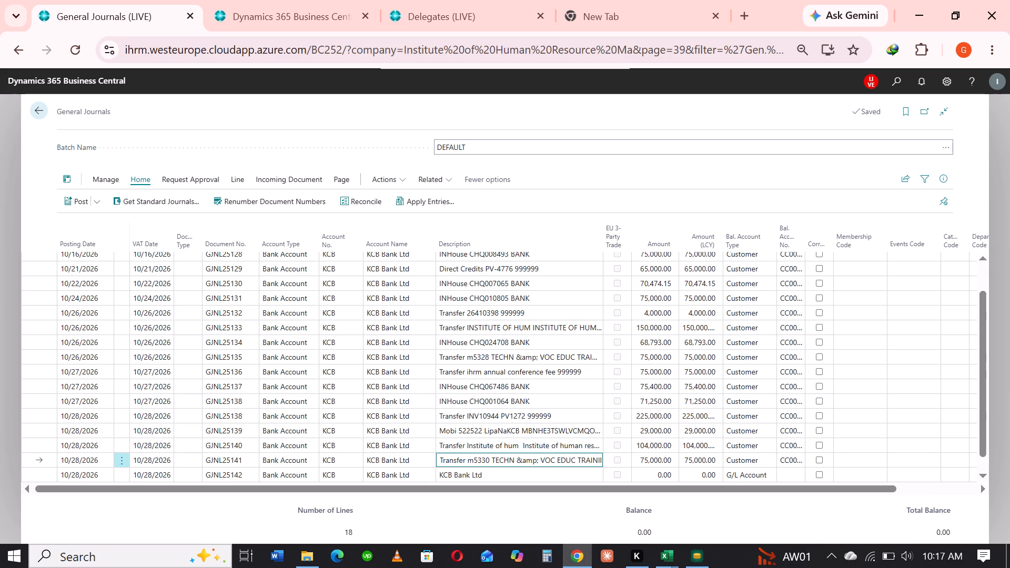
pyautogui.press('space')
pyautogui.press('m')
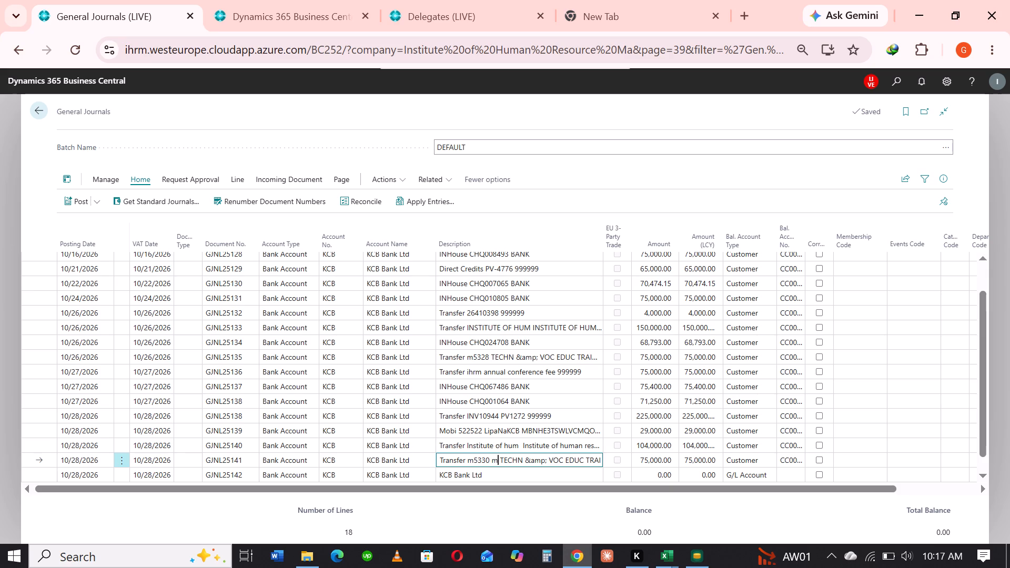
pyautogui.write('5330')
# Add a second m5328 to the 10/26/2026 TECHN &amp; VOC EDUC line's description so it starts with Transfer m5328 m5328.
pyautogui.click(490, 357)
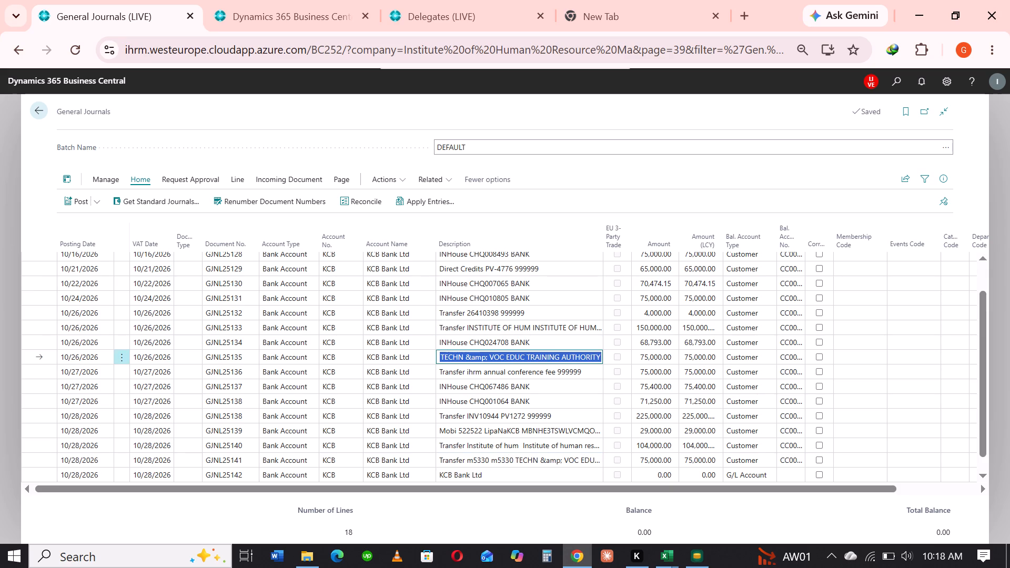
pyautogui.click(477, 356)
pyautogui.moveTo(487, 356); pyautogui.dragTo(380, 353)
pyautogui.click(485, 356)
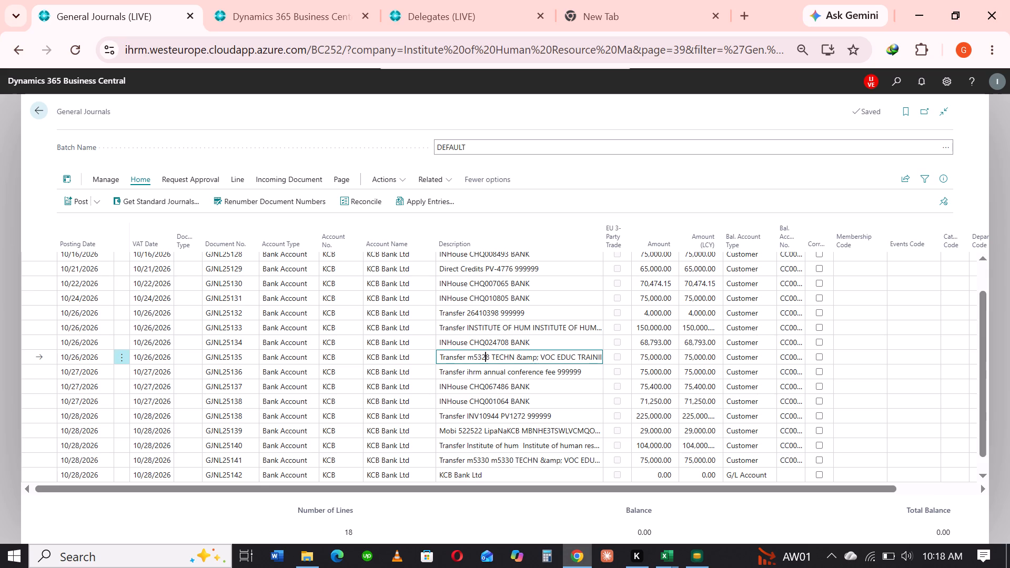
pyautogui.click(488, 357)
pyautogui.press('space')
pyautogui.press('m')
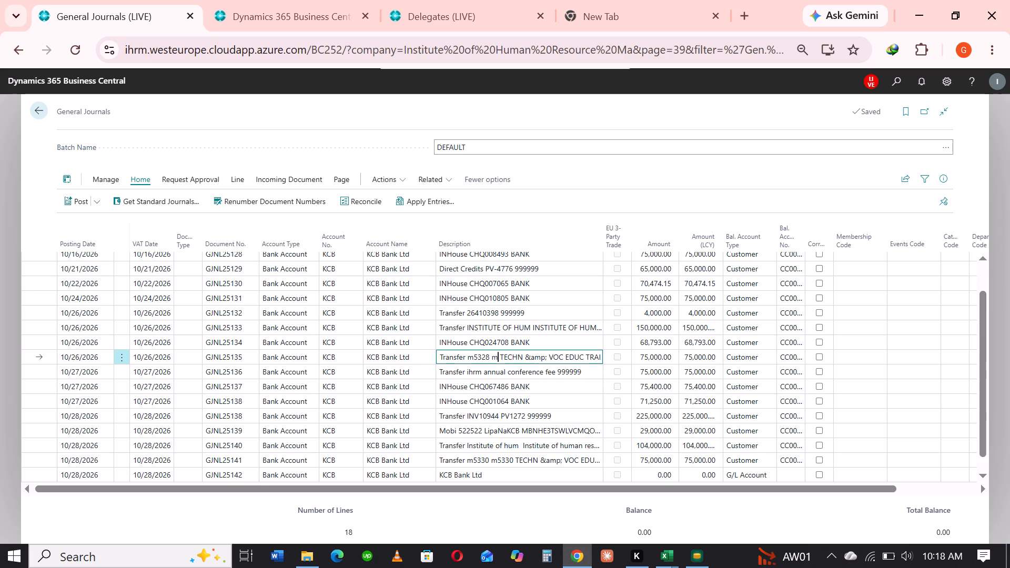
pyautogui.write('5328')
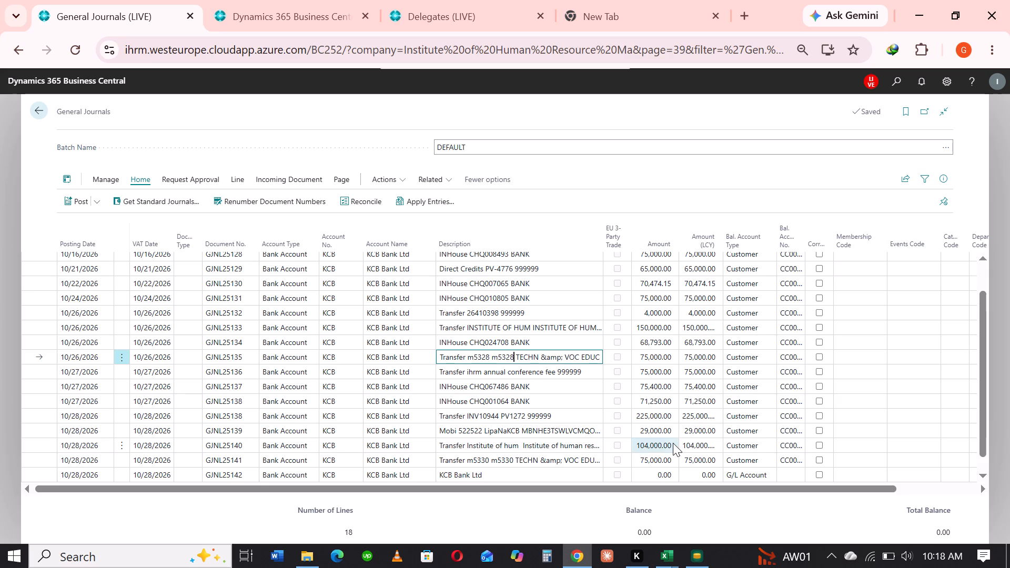
pyautogui.moveTo(496, 435); pyautogui.dragTo(496, 440)
pyautogui.click(874, 398)
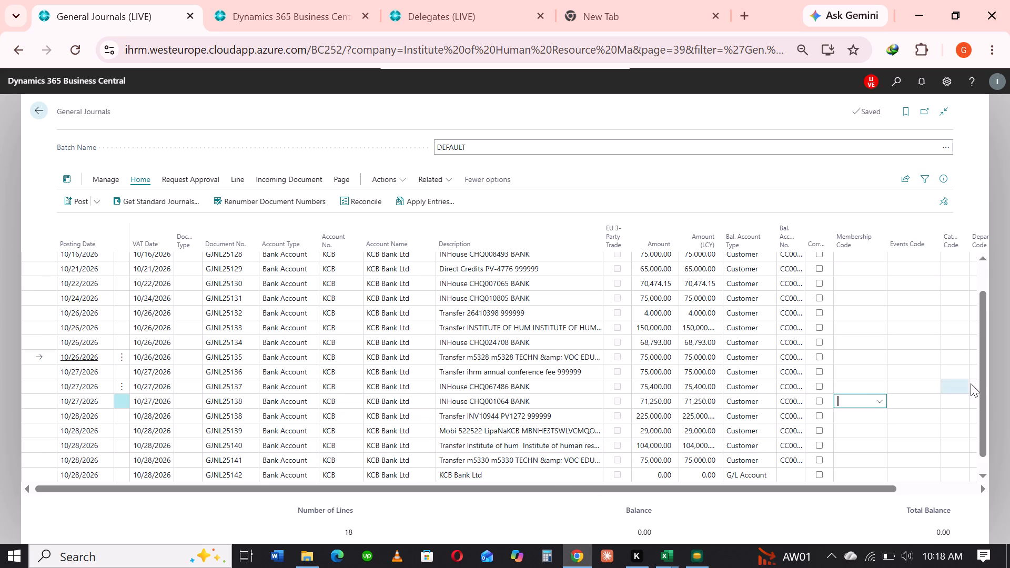
# Set the description of the new 10/28/2026 KCB journal line to INHouse CHQ004487 BANK.
pyautogui.moveTo(984, 386); pyautogui.dragTo(985, 531)
pyautogui.click(477, 459)
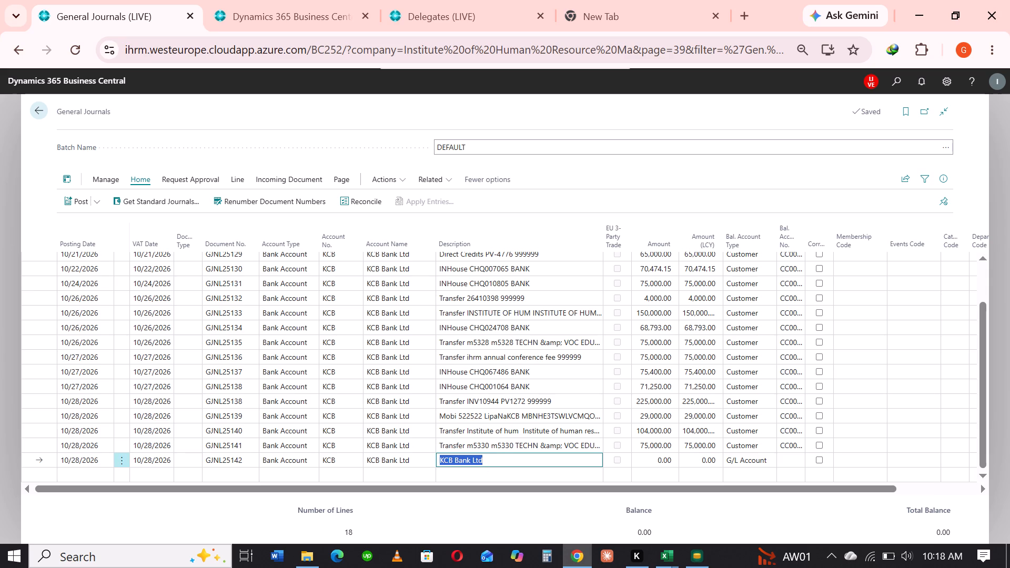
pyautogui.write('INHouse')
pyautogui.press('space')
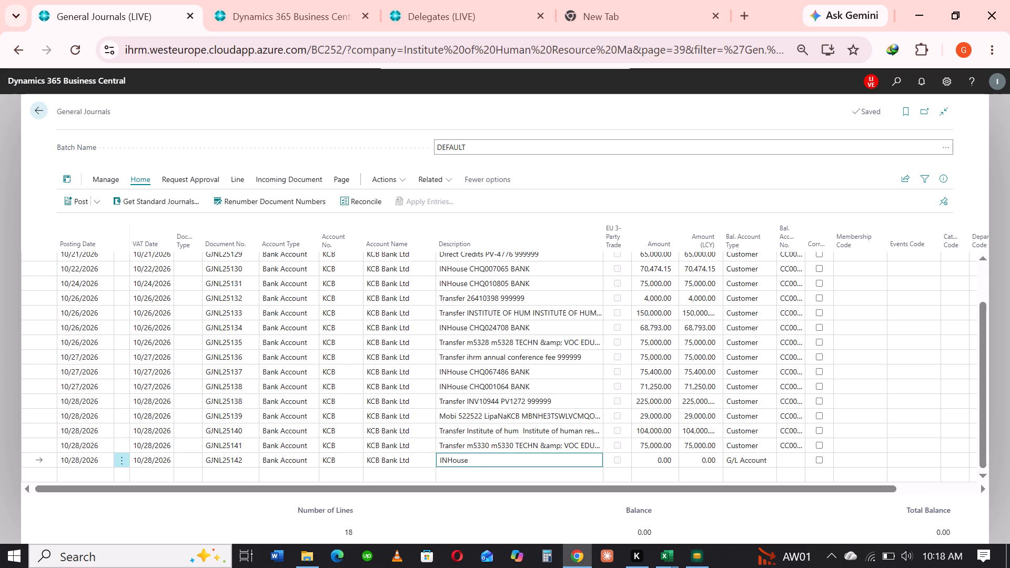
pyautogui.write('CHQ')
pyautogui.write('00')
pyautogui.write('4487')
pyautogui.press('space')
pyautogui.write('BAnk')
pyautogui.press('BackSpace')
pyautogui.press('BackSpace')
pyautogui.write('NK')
# Set the amount of the INHouse CHQ004487 BANK journal line to 75,000.
pyautogui.click(653, 461)
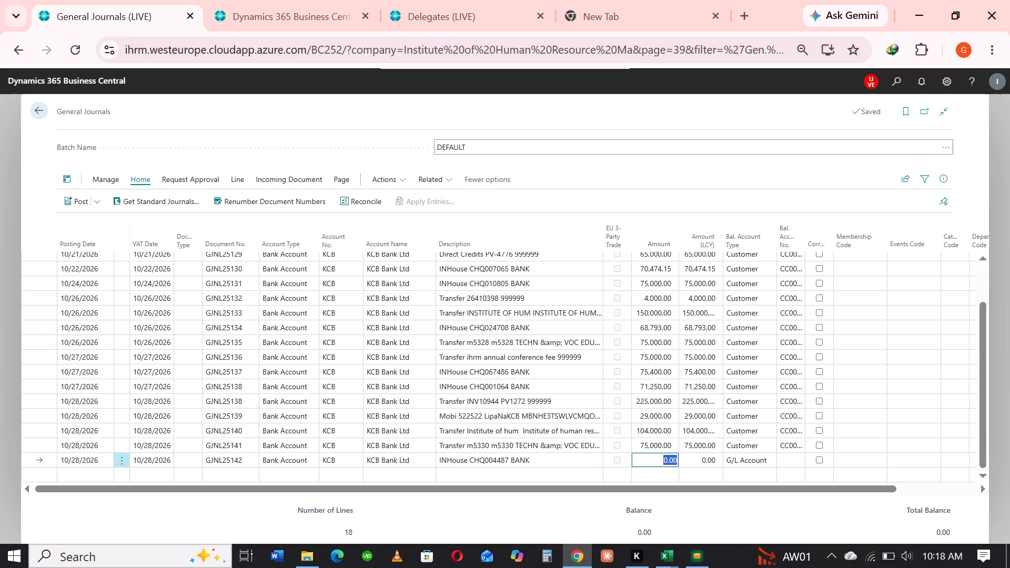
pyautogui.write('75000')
pyautogui.click(731, 456)
pyautogui.click(760, 326)
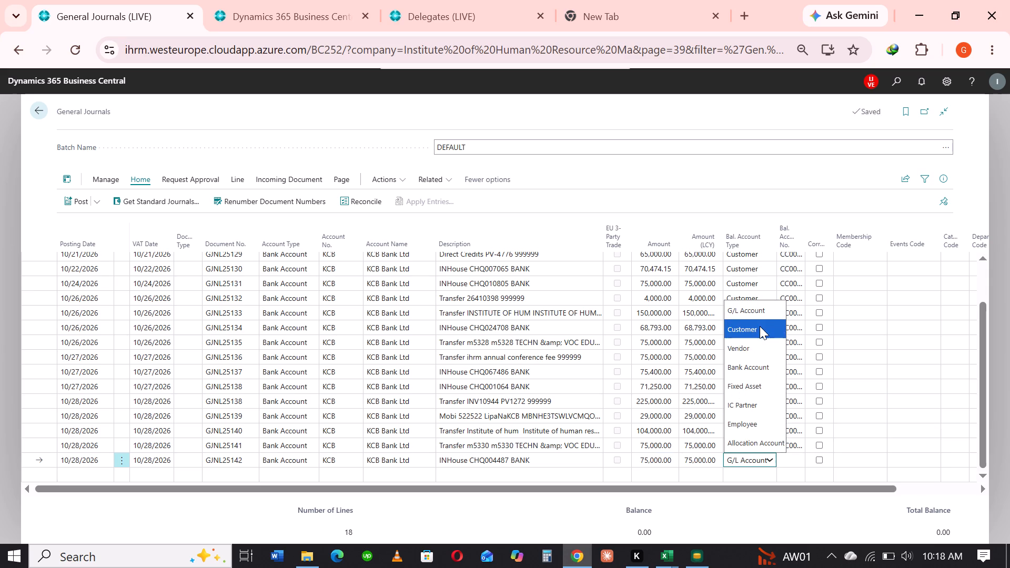
pyautogui.click(796, 456)
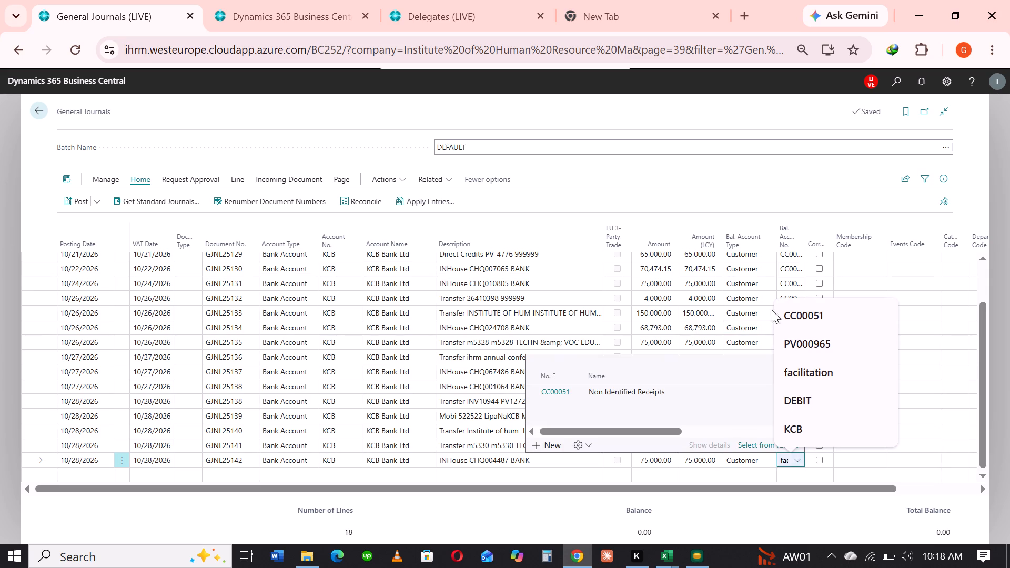
pyautogui.click(799, 317)
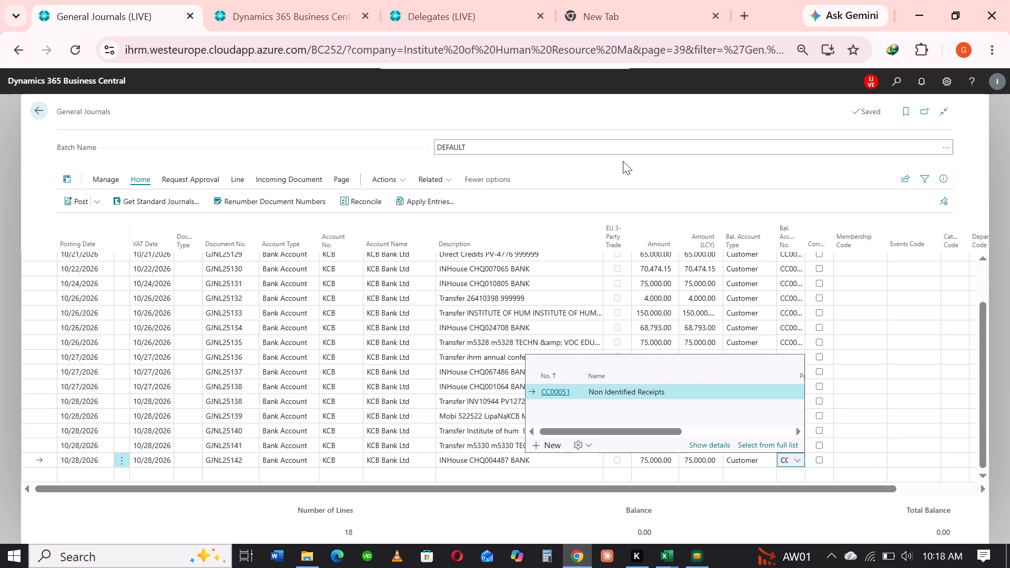
pyautogui.click(623, 163)
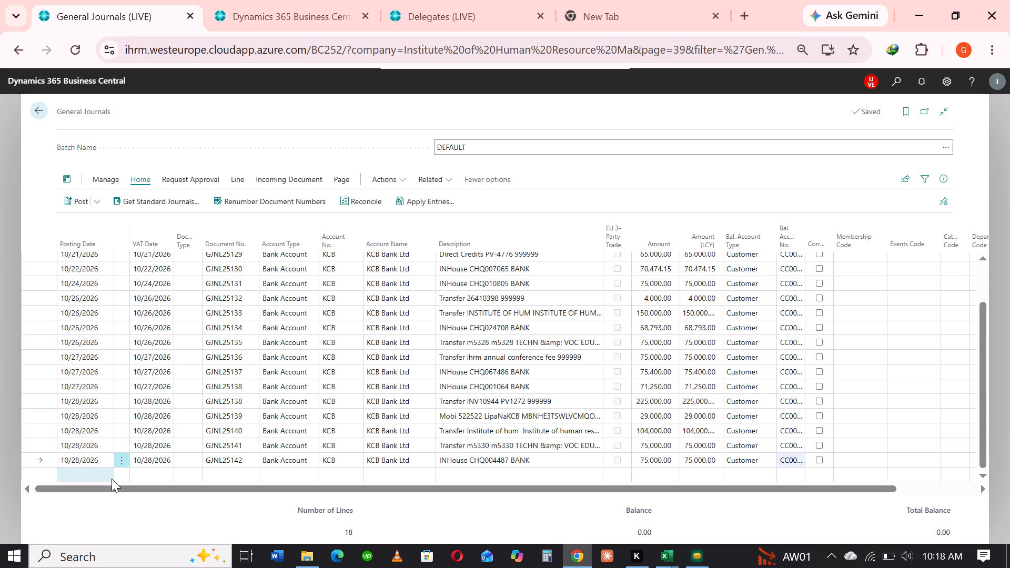
# Start a new journal line with posting date 10/29/2026 and bank account KCB.
pyautogui.click(72, 472)
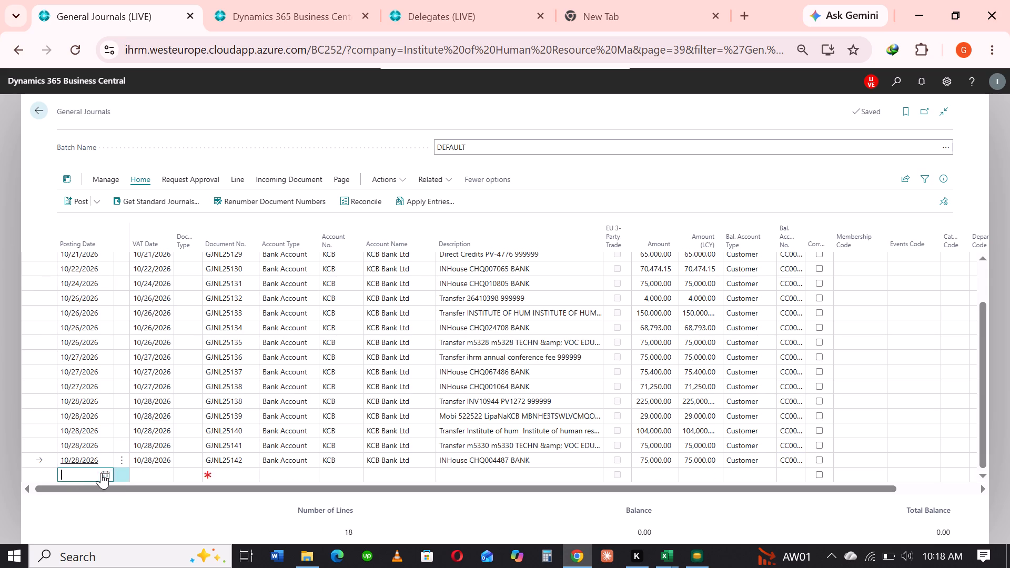
pyautogui.click(103, 473)
pyautogui.click(129, 436)
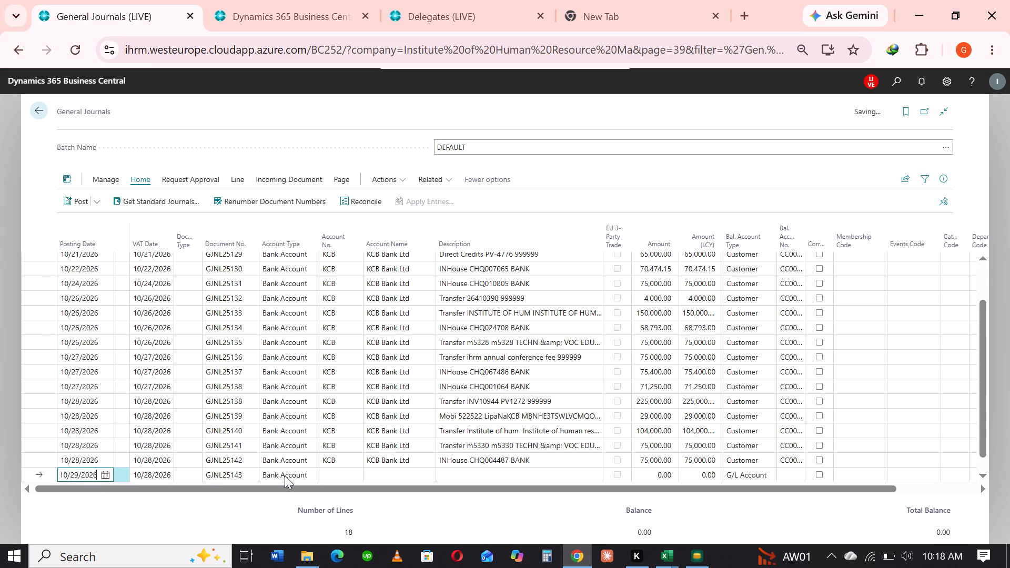
pyautogui.click(327, 473)
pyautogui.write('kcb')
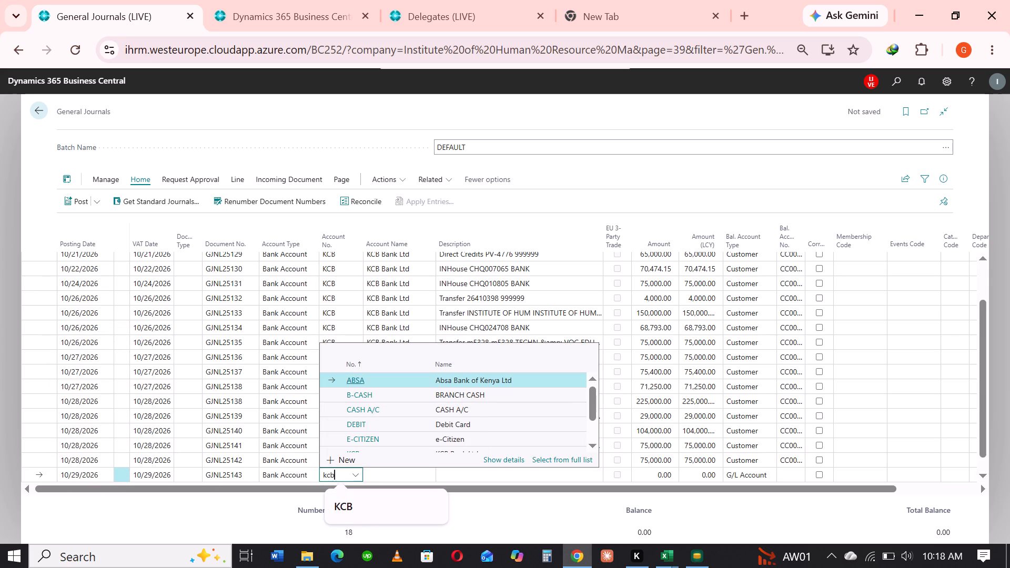
pyautogui.click(378, 143)
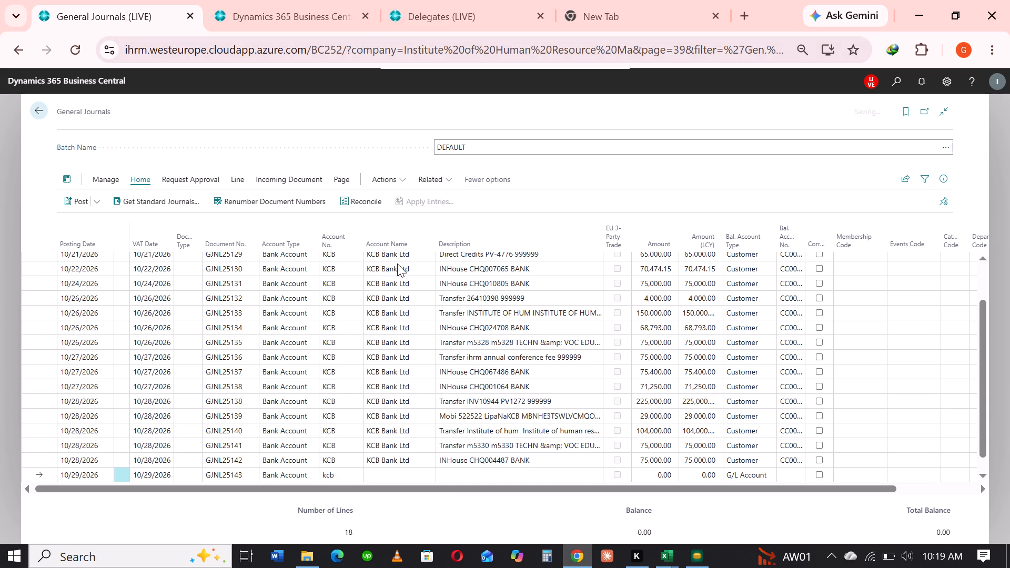
# Set the description of the new 10/29/2026 KCB line to Direct Credits HUMAN RESOURCE MANAGEMENT BANK.
pyautogui.click(471, 474)
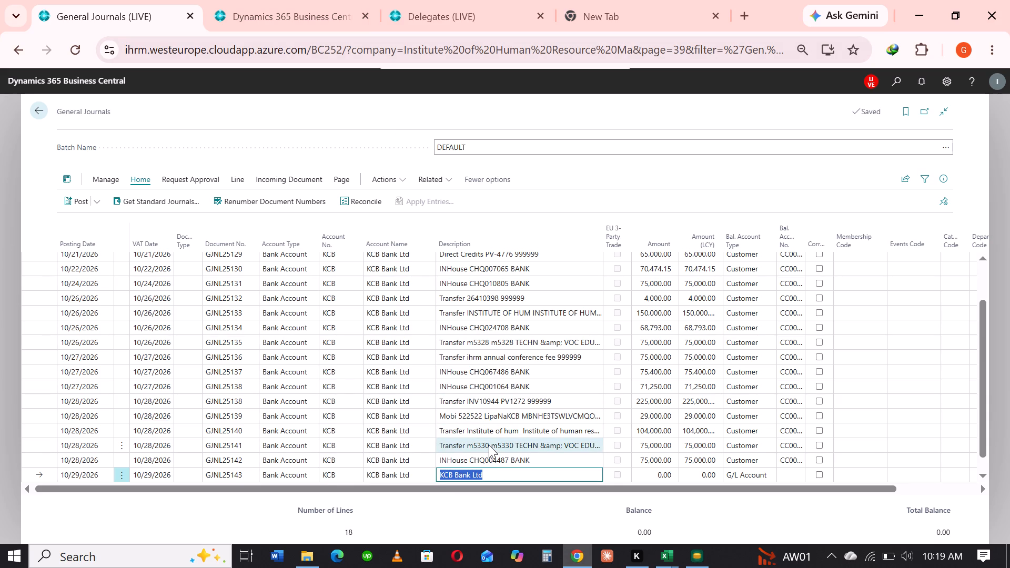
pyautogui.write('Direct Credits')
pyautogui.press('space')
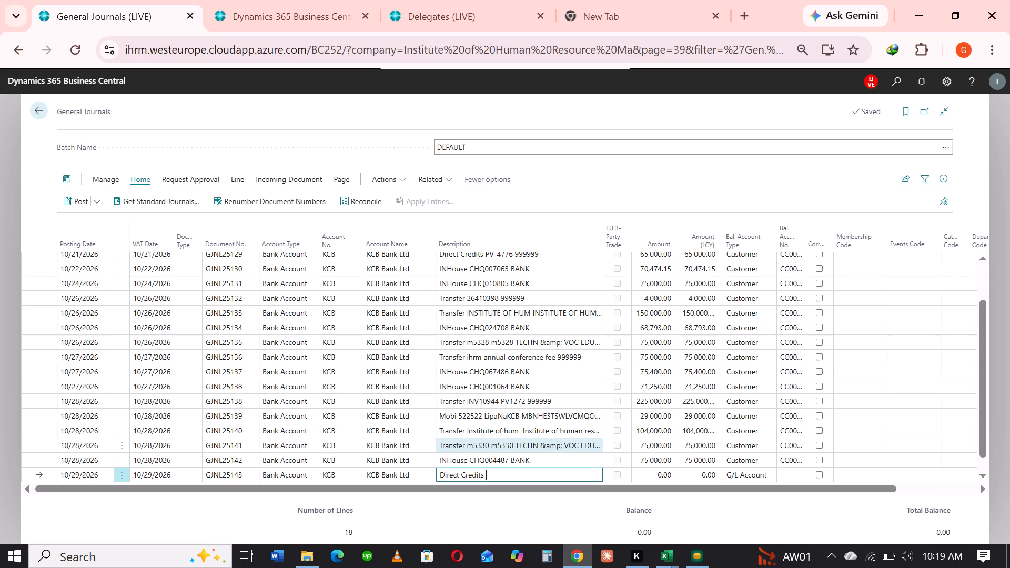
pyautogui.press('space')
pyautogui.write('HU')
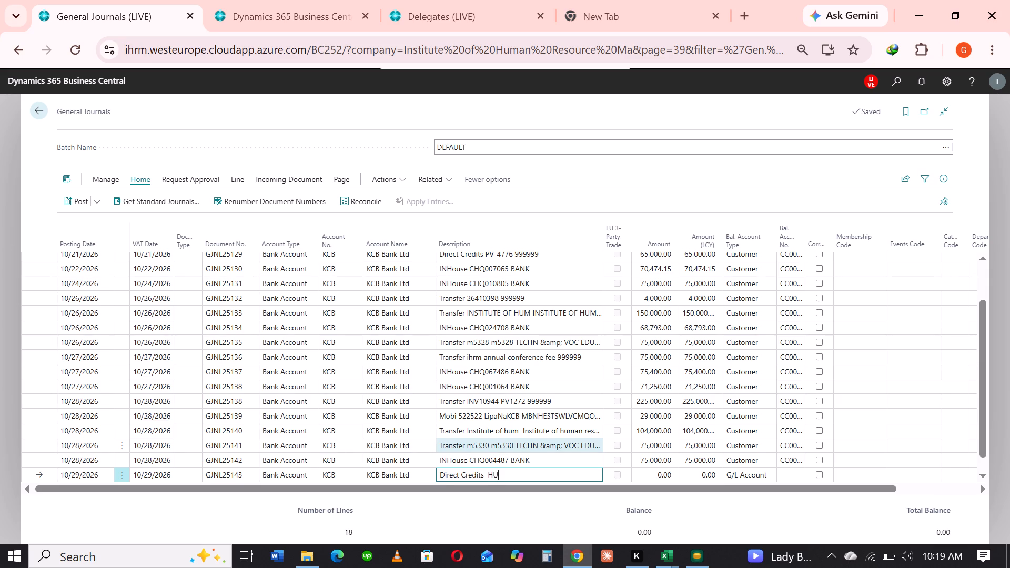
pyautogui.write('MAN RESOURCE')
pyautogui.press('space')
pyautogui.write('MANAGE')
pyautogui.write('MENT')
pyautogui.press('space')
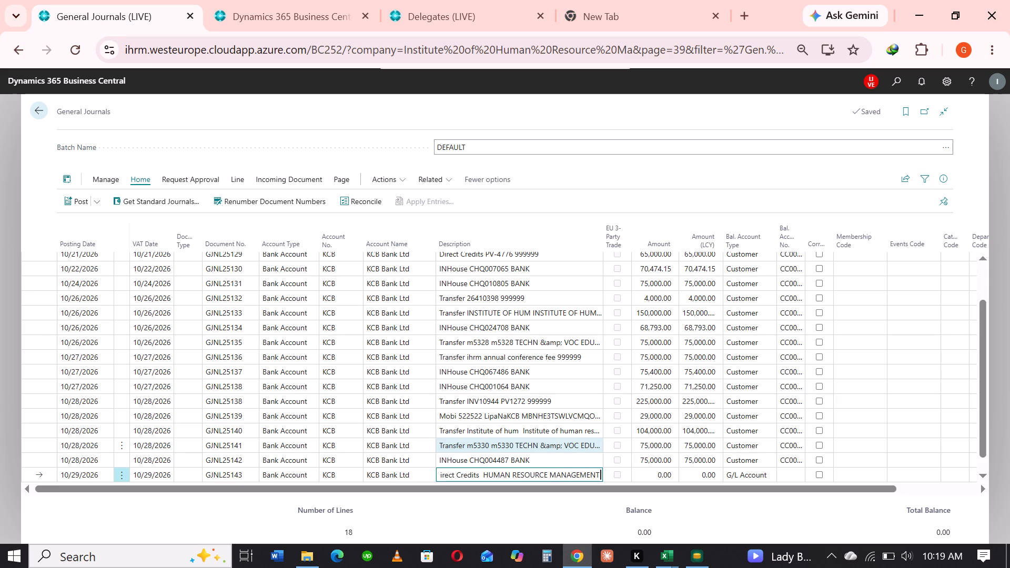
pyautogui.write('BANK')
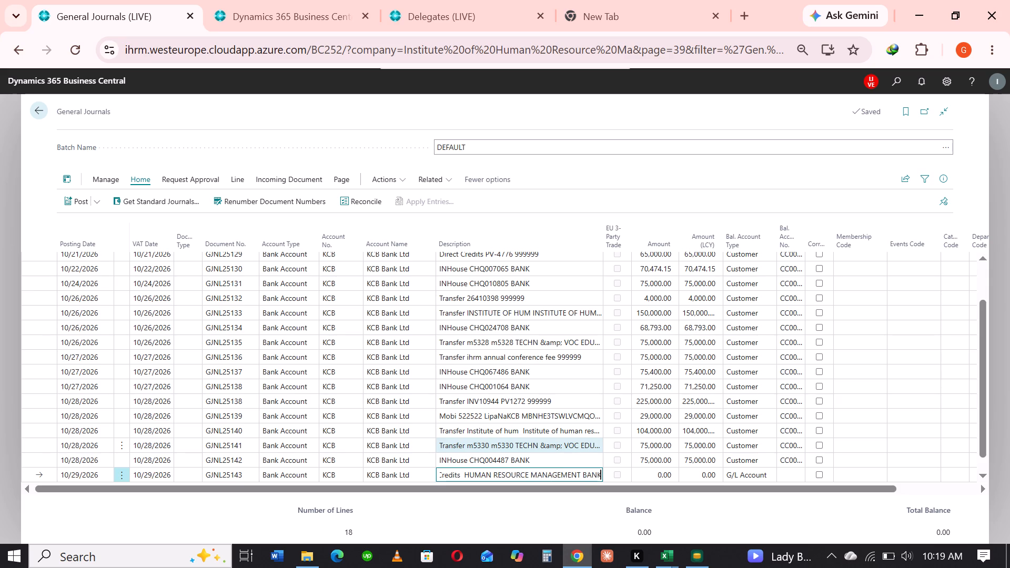
# Set the amount of the 10/29/2026 Direct Credits line to 300,000.
pyautogui.click(662, 478)
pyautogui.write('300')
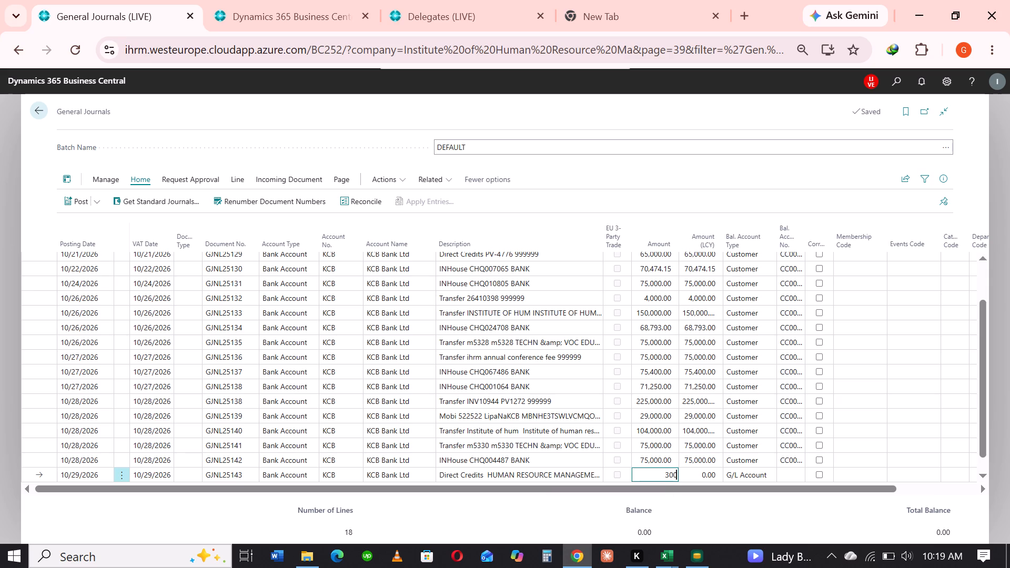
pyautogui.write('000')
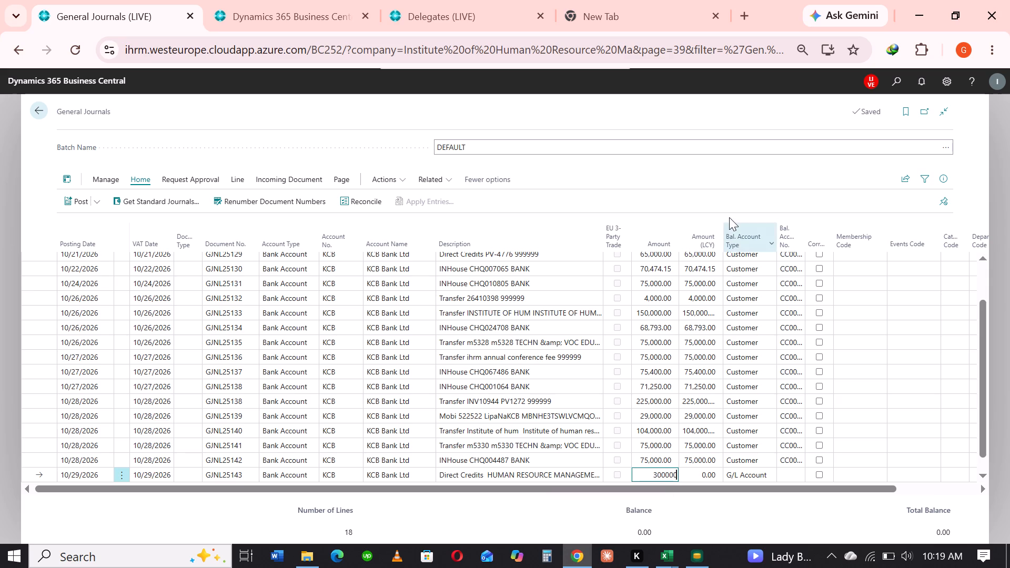
pyautogui.click(729, 217)
pyautogui.click(751, 477)
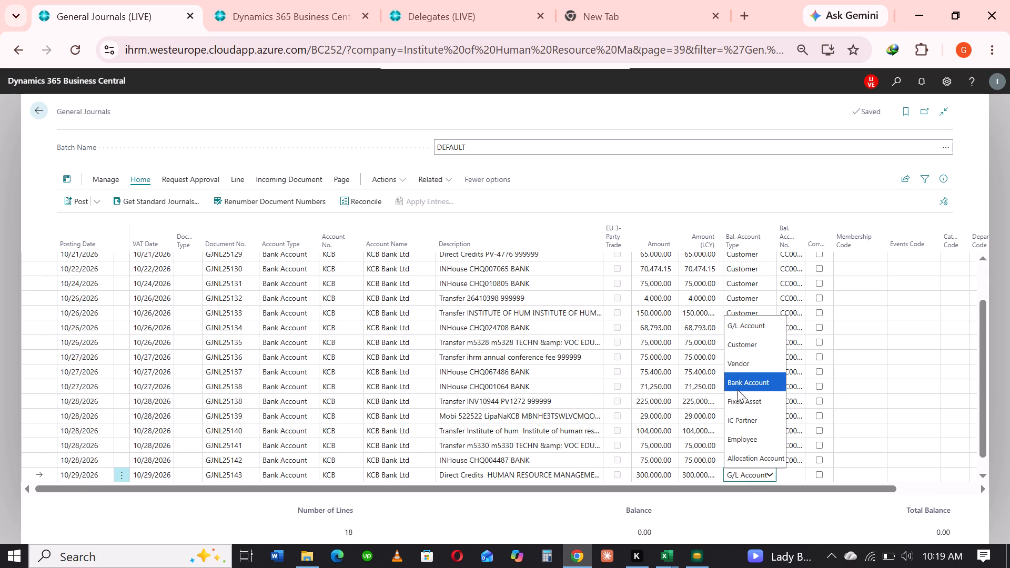
pyautogui.click(746, 348)
pyautogui.click(793, 476)
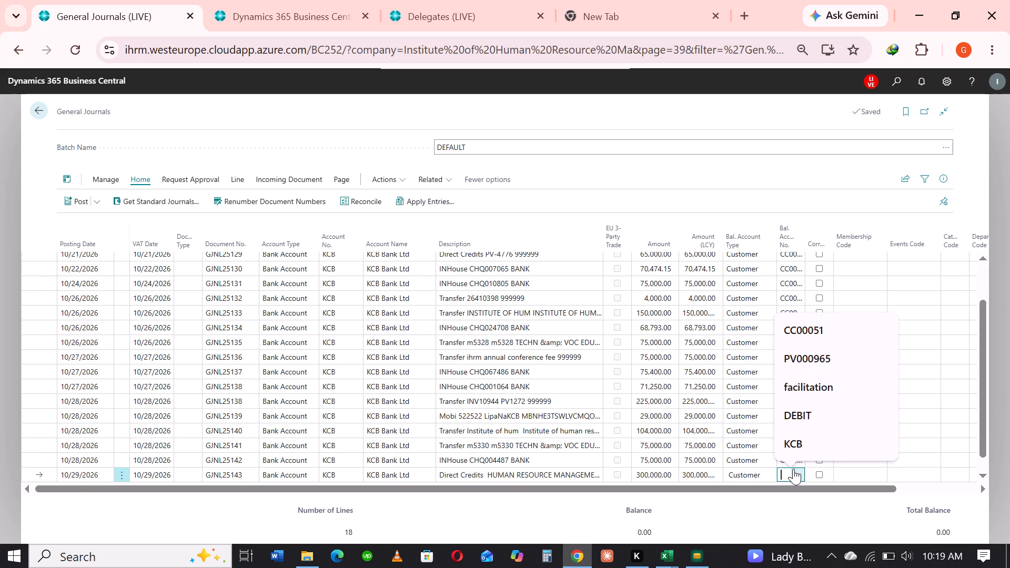
pyautogui.click(830, 331)
pyautogui.click(779, 178)
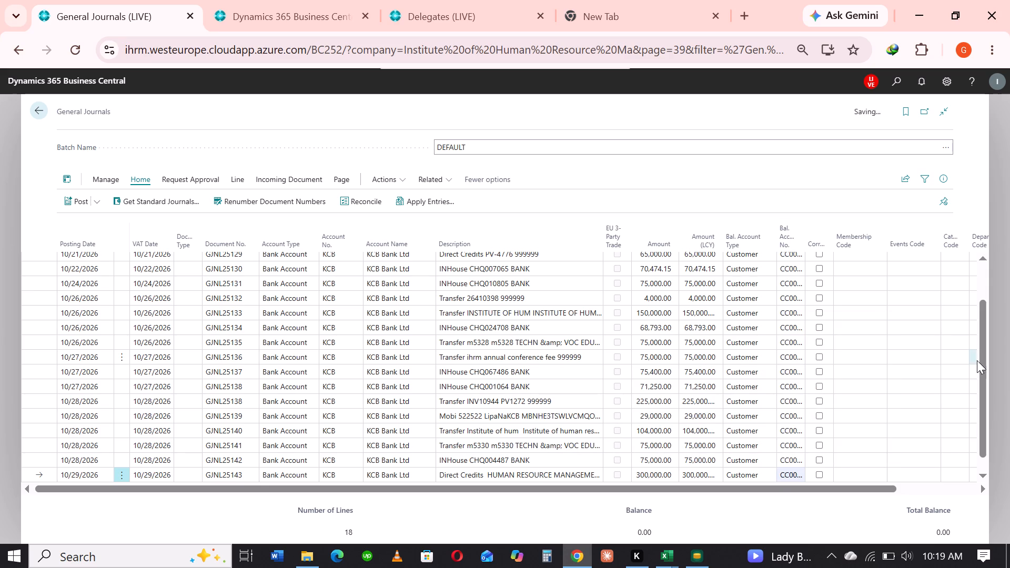
# Start a new journal line with posting date 10/30/2026 and bank account KCB.
pyautogui.moveTo(985, 356); pyautogui.dragTo(972, 437)
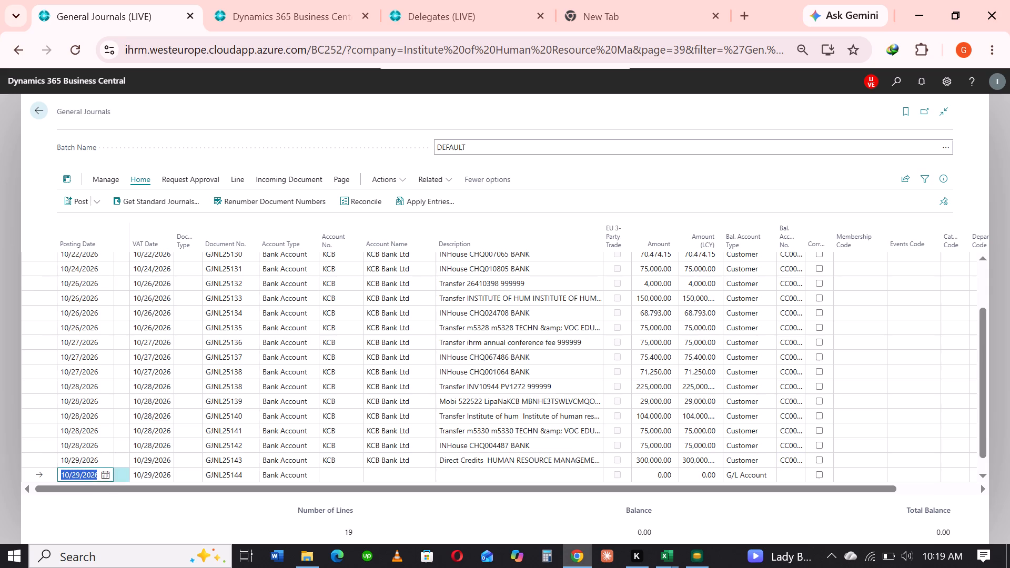
pyautogui.click(102, 478)
pyautogui.click(139, 437)
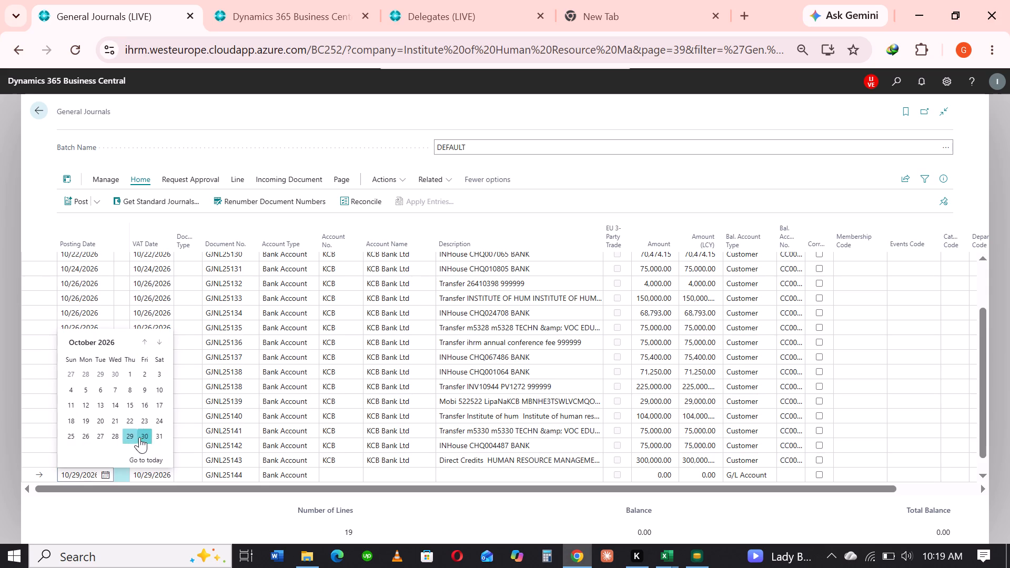
pyautogui.click(345, 475)
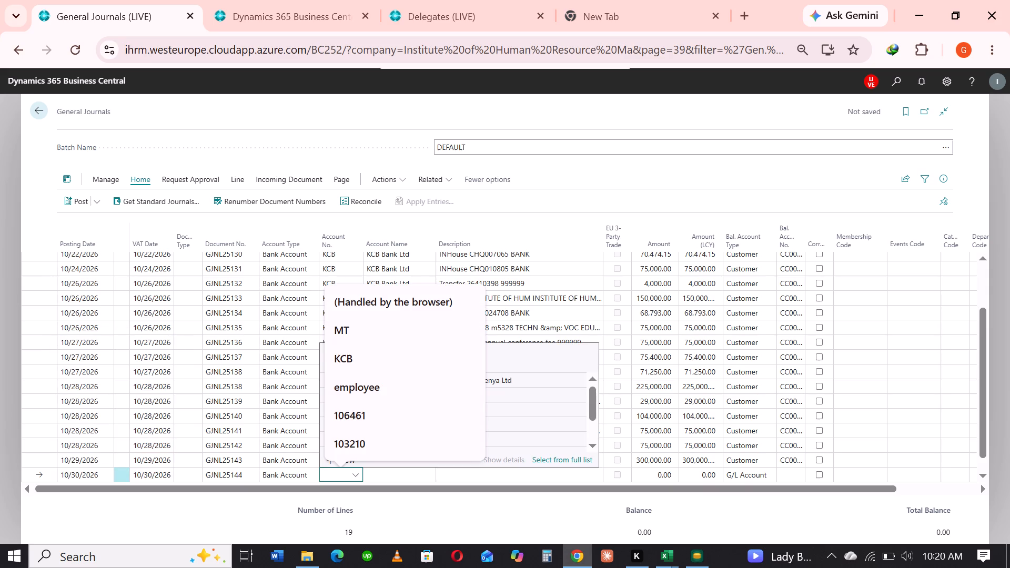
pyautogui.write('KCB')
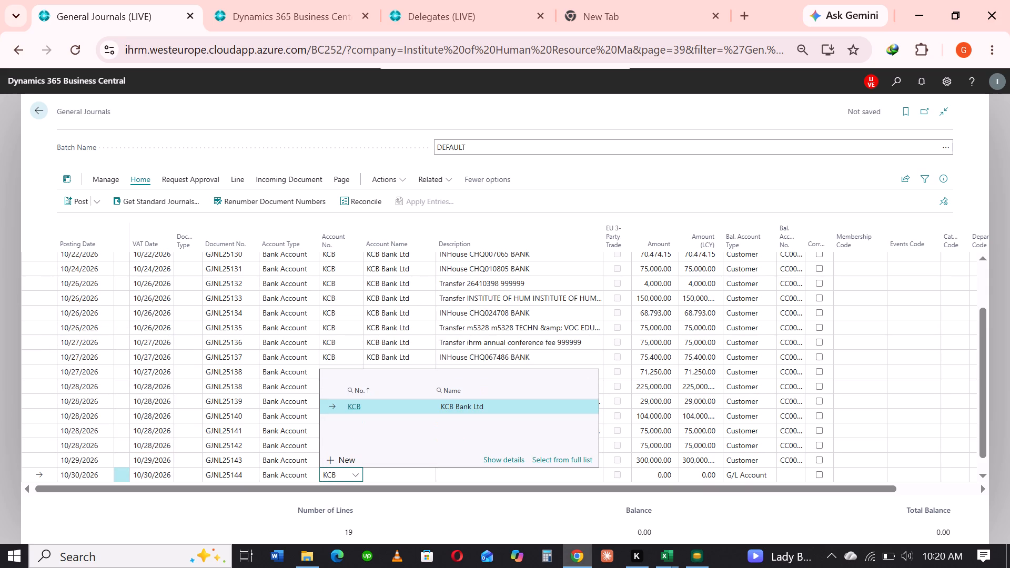
pyautogui.click(603, 184)
# Set the description of the new 10/30/2026 KCB line to Direct Credits INSTITUTE OF HUMAN RESOURCE MA 999999.
pyautogui.click(511, 470)
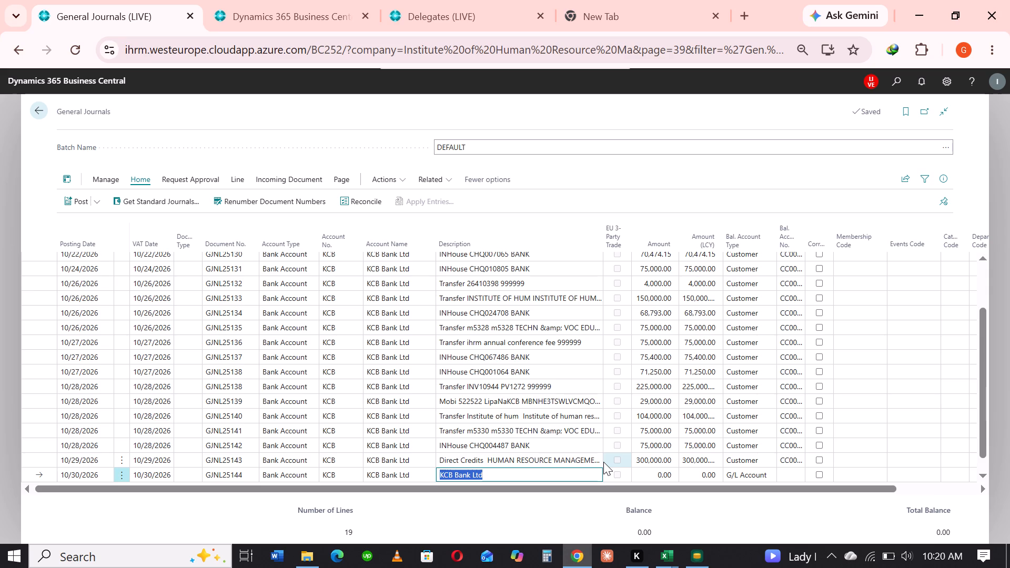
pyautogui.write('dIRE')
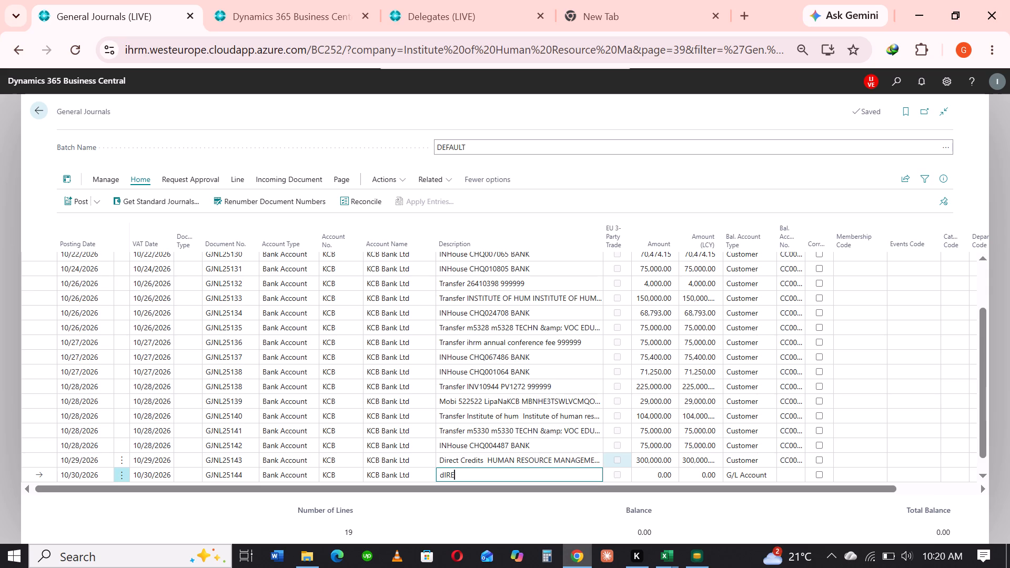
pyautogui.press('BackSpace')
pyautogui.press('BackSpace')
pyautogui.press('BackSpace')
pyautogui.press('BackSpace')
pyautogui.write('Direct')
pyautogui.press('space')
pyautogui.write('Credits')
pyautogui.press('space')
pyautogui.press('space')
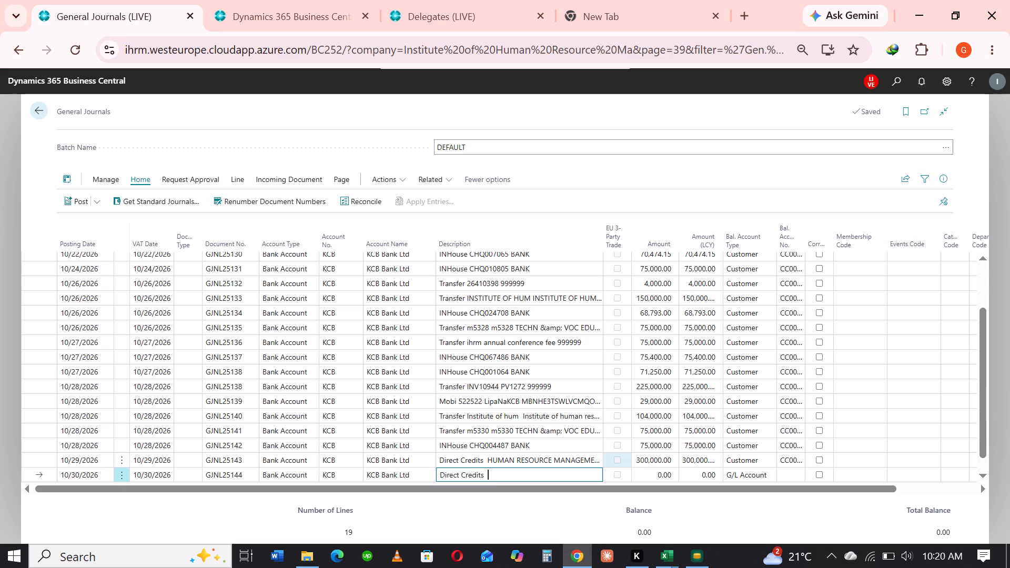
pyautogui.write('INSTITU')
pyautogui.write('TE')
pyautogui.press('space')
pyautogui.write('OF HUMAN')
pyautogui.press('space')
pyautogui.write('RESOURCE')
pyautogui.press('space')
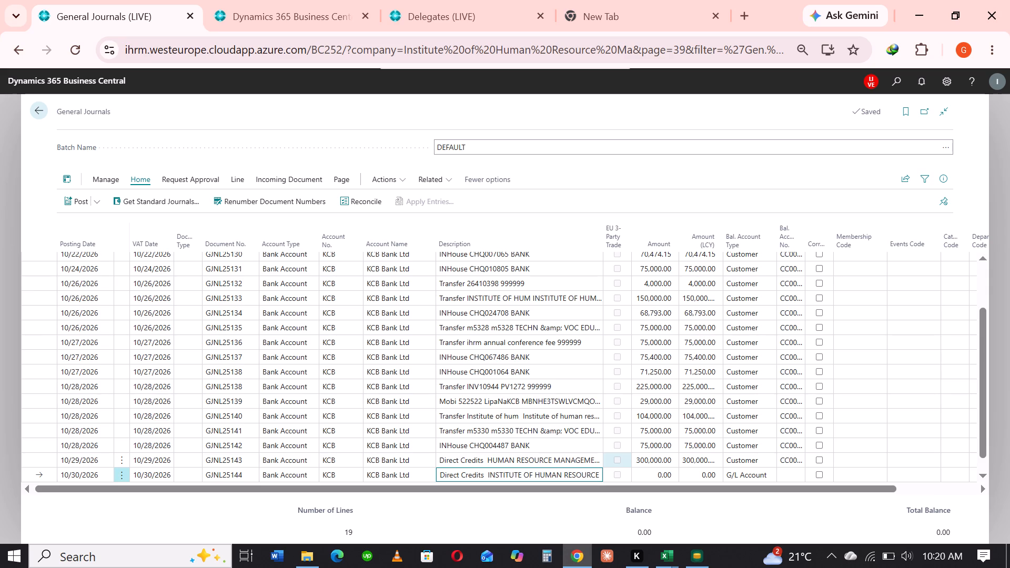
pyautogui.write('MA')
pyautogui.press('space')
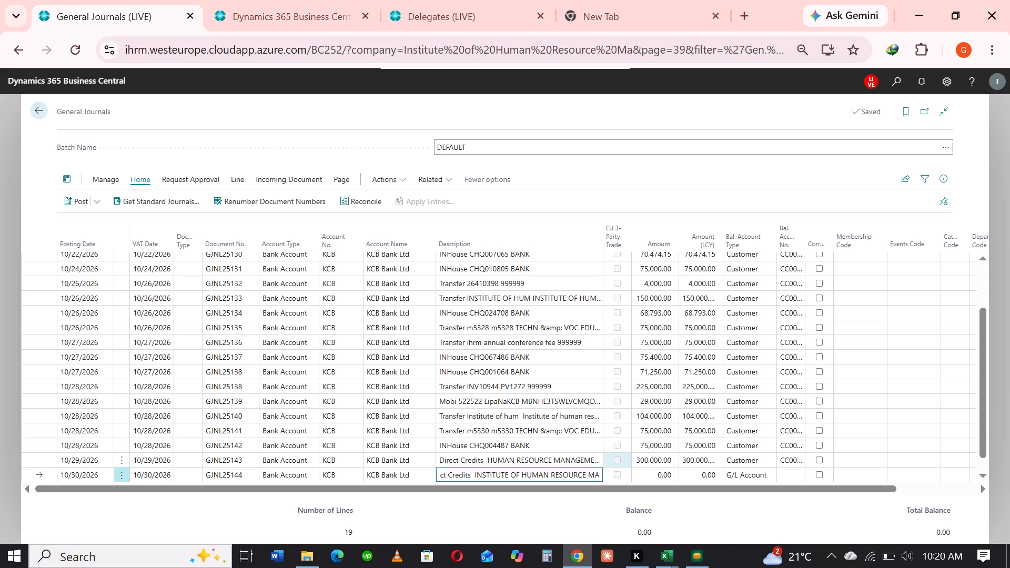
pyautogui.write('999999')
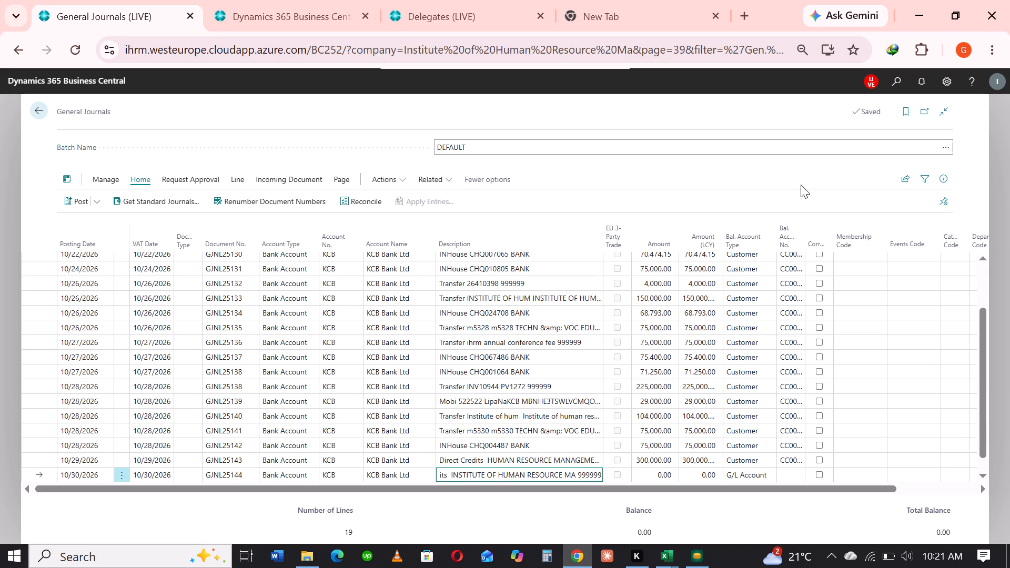
pyautogui.click(800, 184)
# Set the amount of the 10/30/2026 Direct Credits line to 356,250.
pyautogui.click(646, 480)
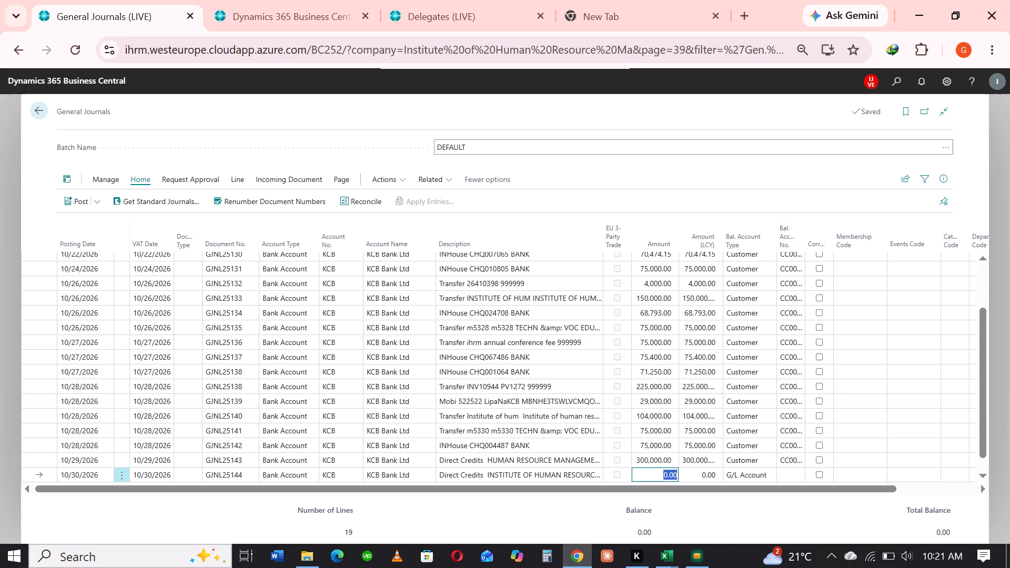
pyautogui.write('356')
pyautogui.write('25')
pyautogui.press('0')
pyautogui.click(760, 184)
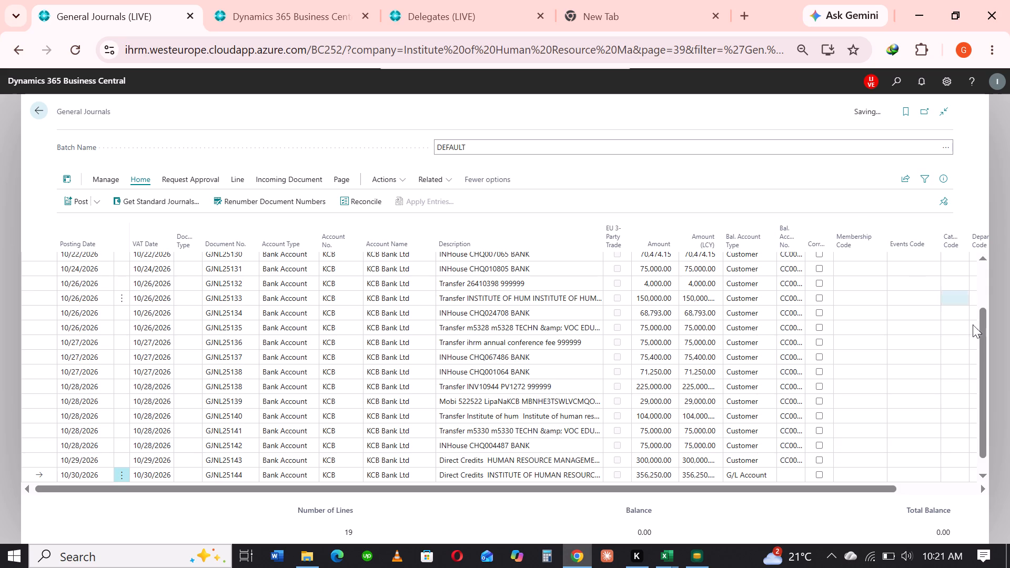
pyautogui.moveTo(987, 357); pyautogui.dragTo(982, 404)
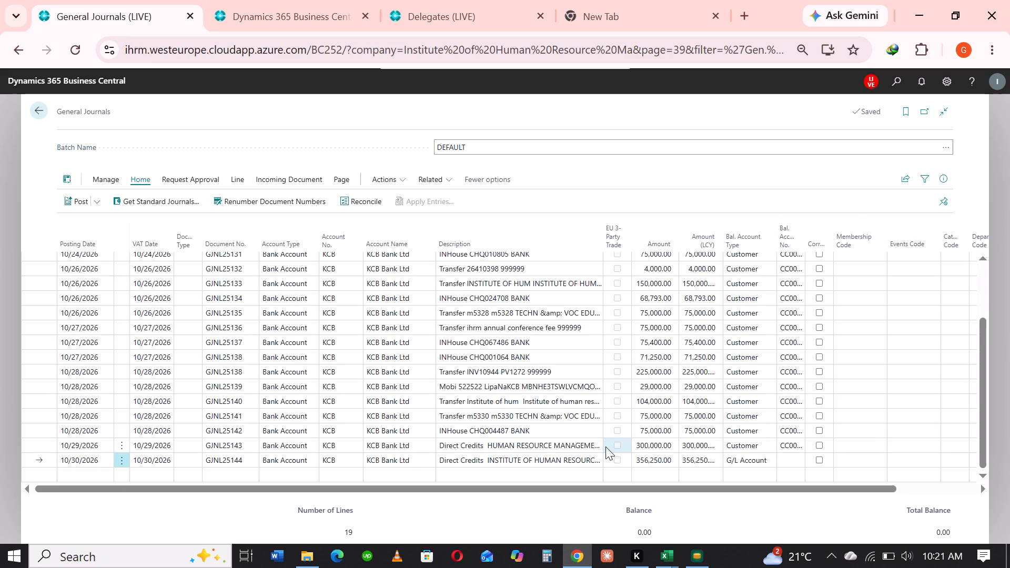
pyautogui.click(737, 460)
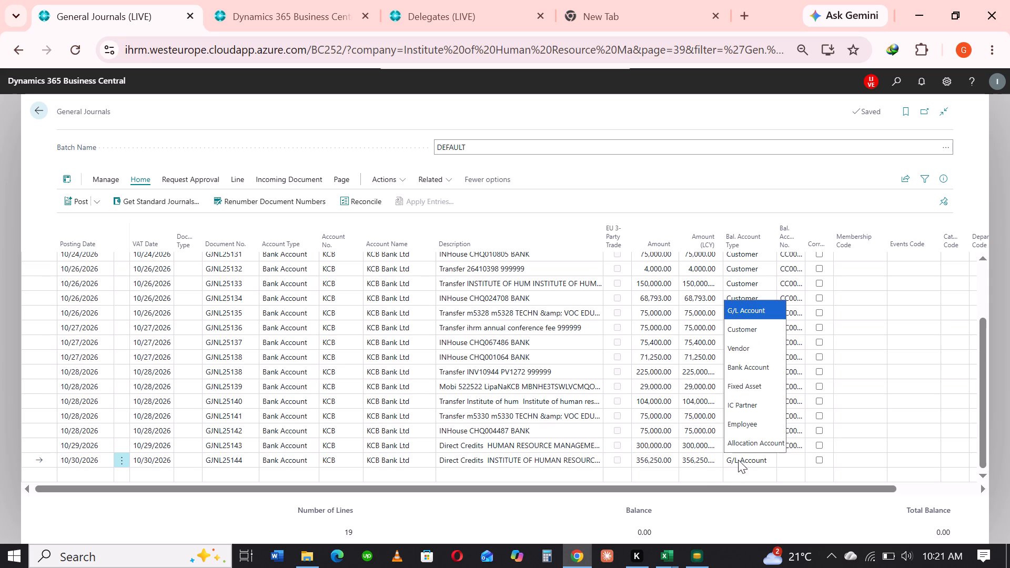
pyautogui.click(738, 331)
pyautogui.click(787, 461)
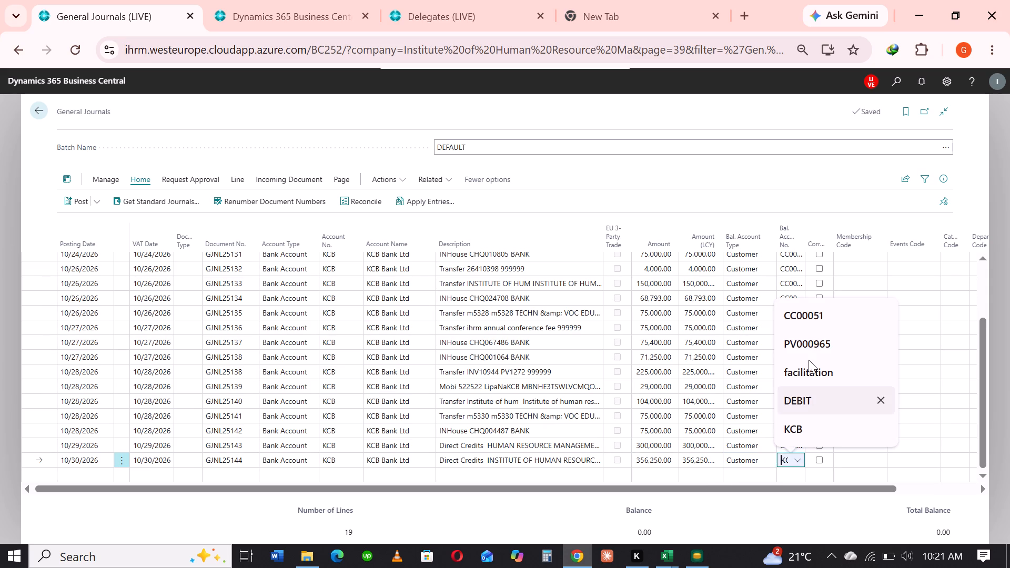
pyautogui.click(821, 316)
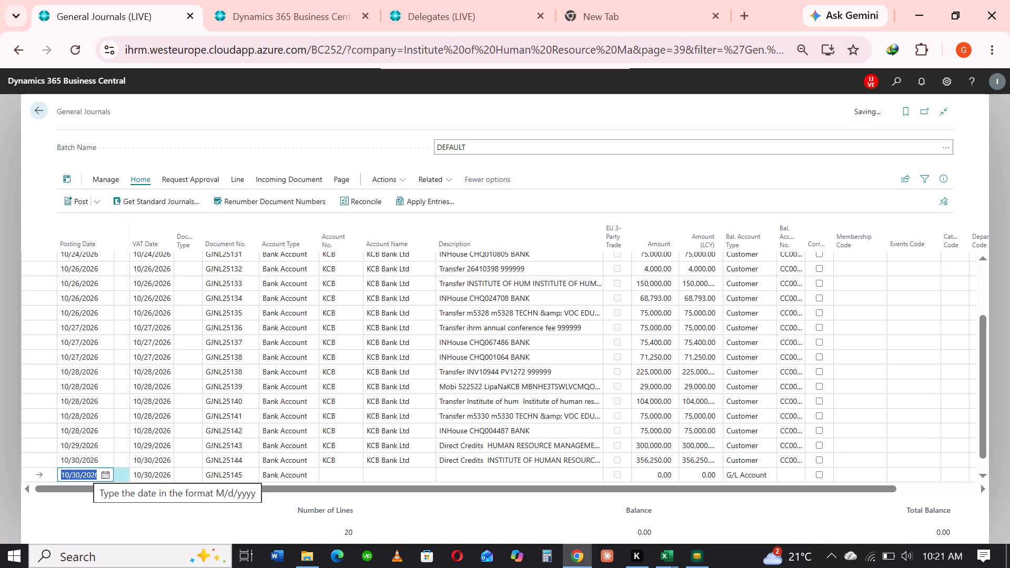
# Set the account number of the new 10/30/2026 bank account line to KCB.
pyautogui.click(317, 471)
pyautogui.click(322, 472)
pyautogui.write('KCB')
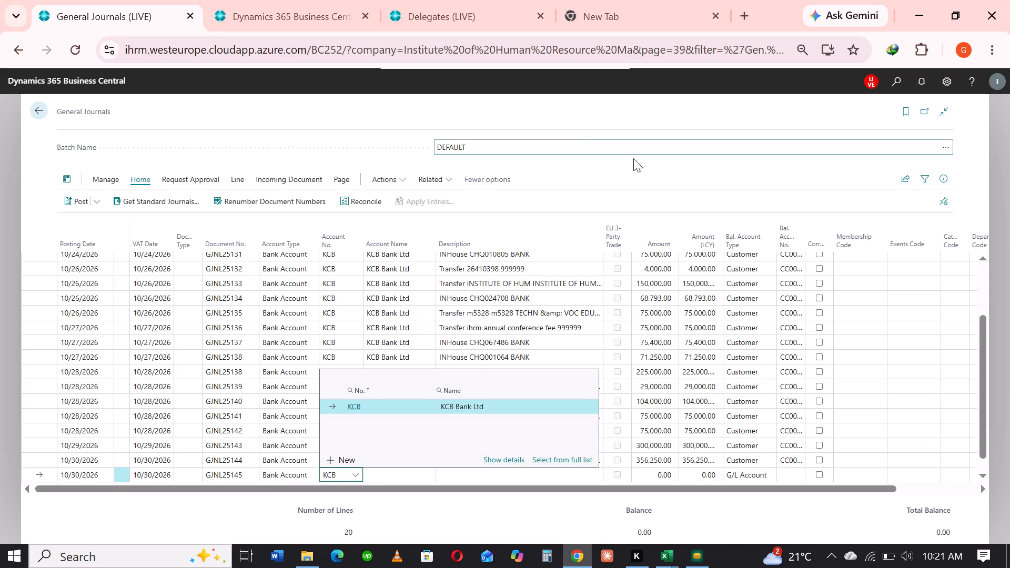
pyautogui.click(628, 175)
pyautogui.click(470, 472)
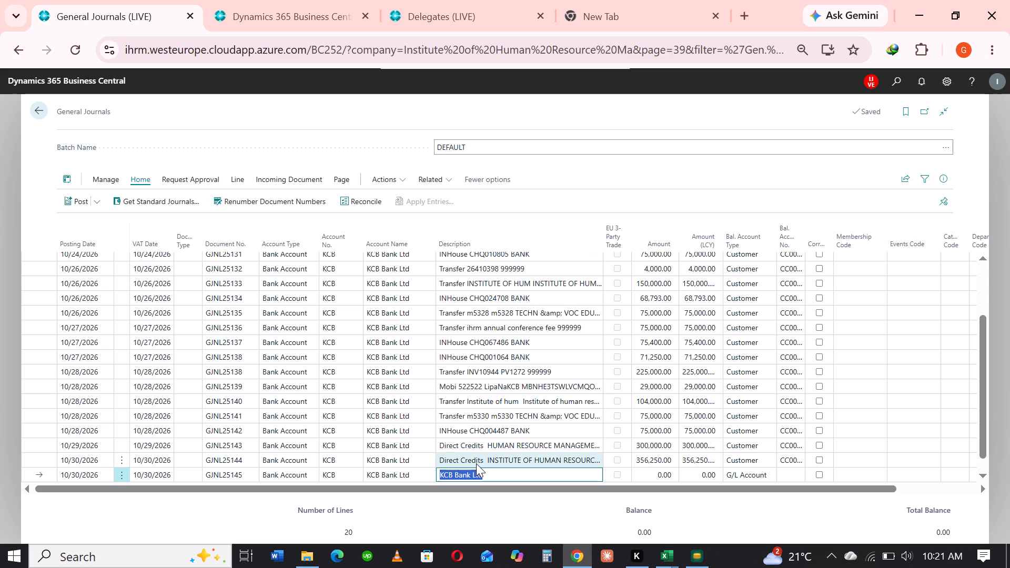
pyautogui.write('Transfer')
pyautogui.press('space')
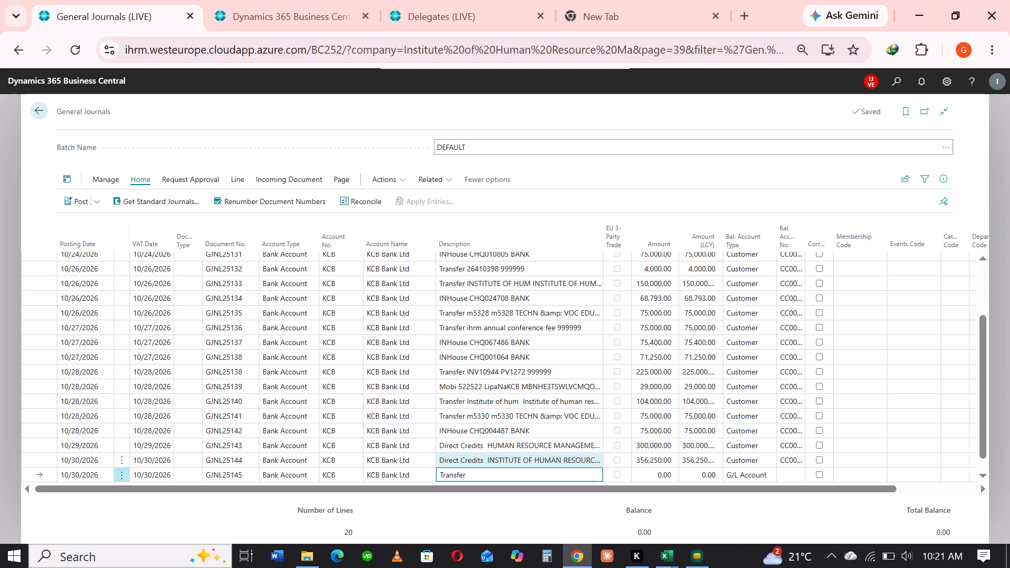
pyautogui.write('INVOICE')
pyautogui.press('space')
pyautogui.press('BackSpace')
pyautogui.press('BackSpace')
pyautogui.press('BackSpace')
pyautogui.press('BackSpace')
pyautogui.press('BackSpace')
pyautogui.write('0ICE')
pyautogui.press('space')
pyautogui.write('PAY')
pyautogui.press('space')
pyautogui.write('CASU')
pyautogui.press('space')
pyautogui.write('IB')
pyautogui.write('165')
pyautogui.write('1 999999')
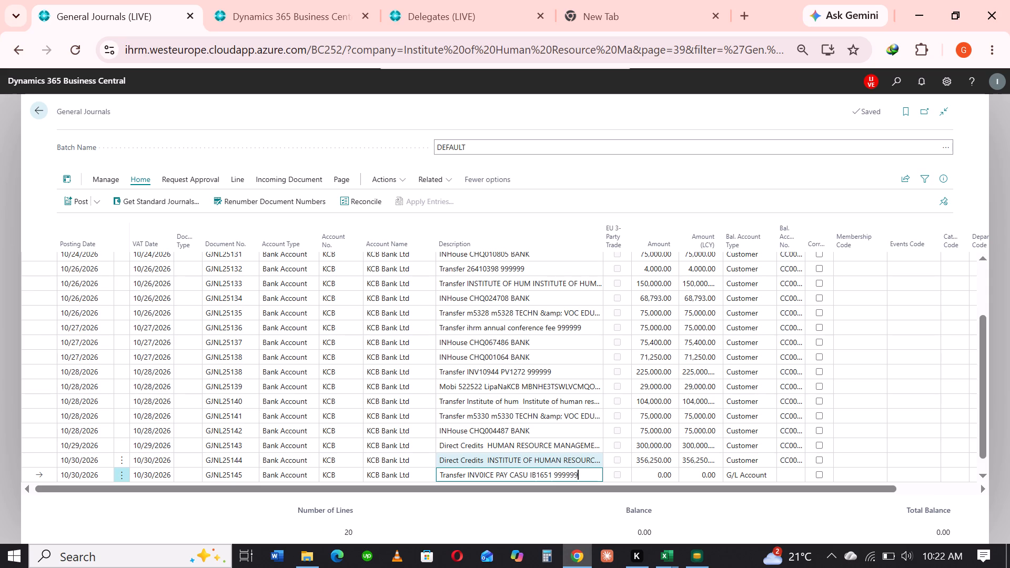
# Set the amount of the 10/30/2026 Transfer line to 71,250.
pyautogui.click(673, 476)
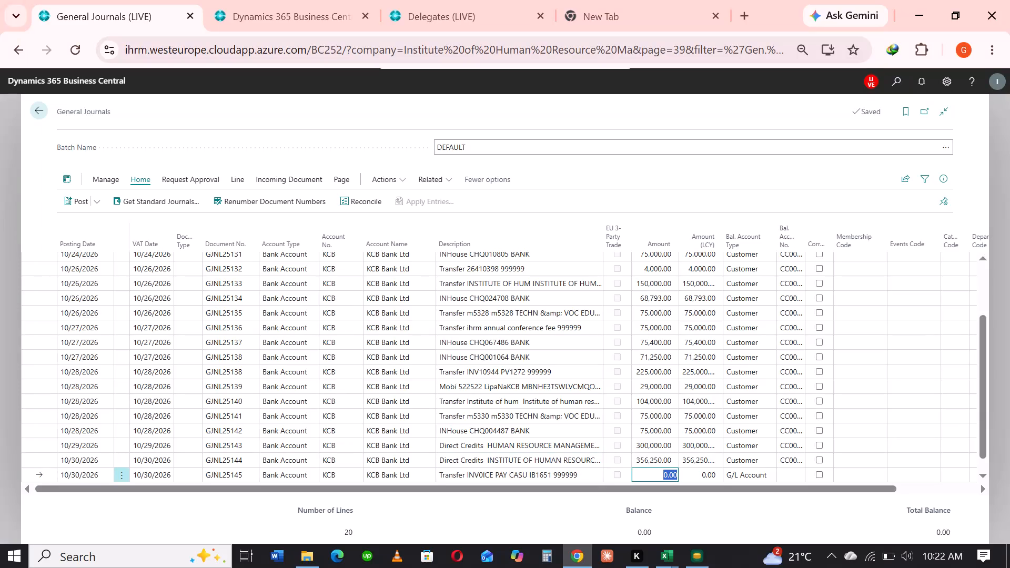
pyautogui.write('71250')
pyautogui.click(714, 168)
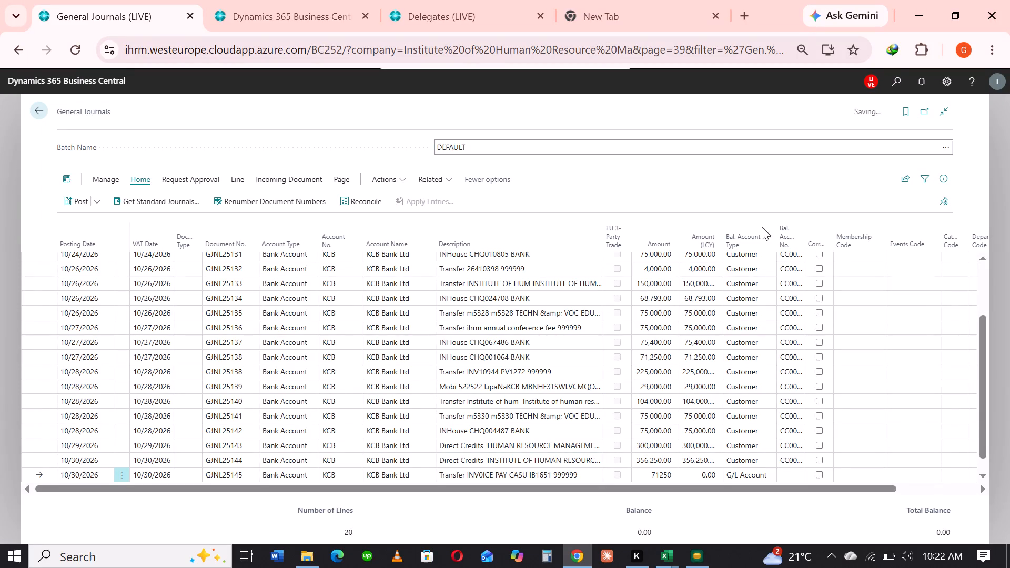
pyautogui.click(735, 478)
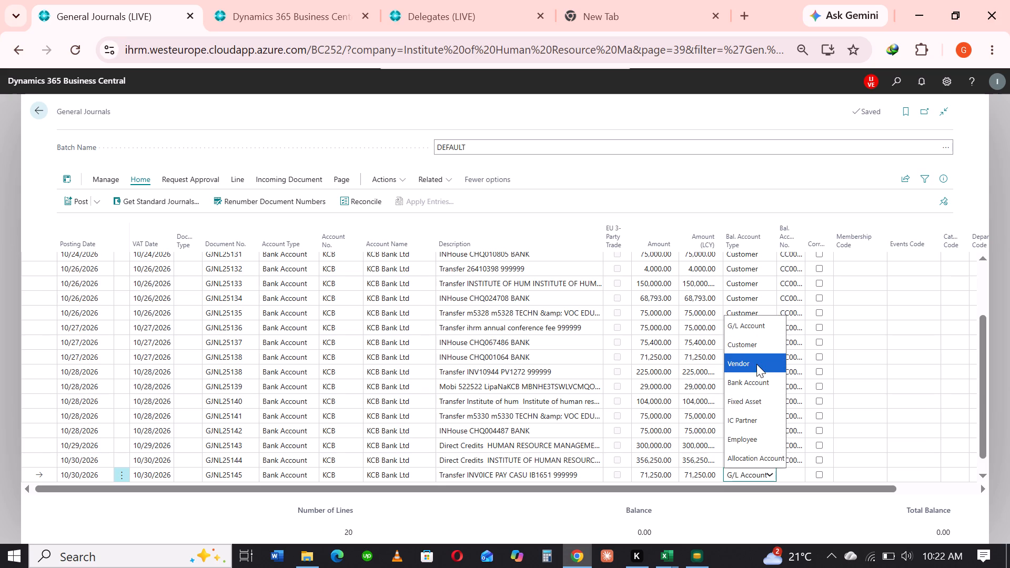
pyautogui.click(760, 346)
pyautogui.moveTo(982, 354); pyautogui.dragTo(980, 393)
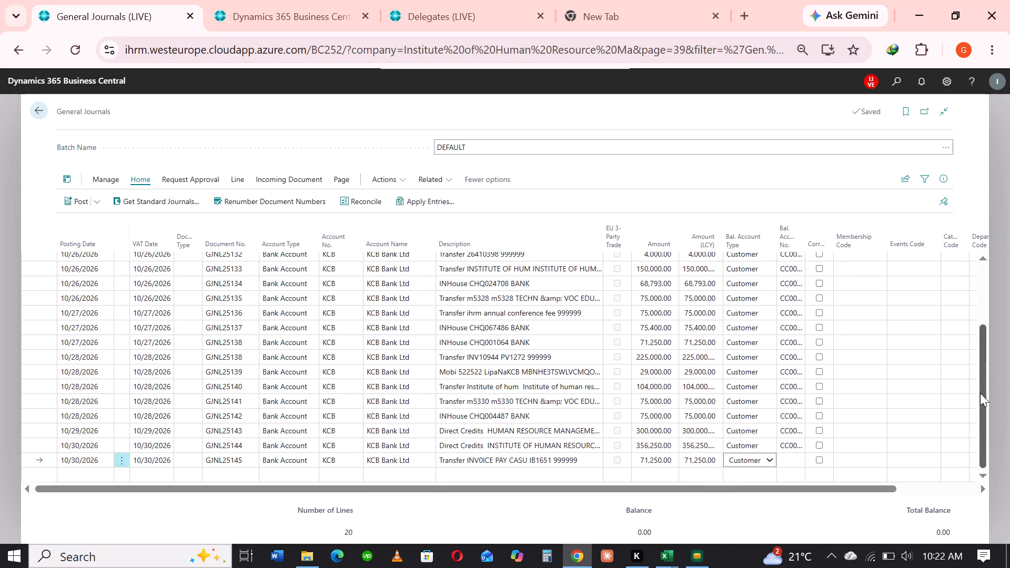
pyautogui.moveTo(980, 393); pyautogui.dragTo(947, 470)
pyautogui.click(775, 461)
pyautogui.click(784, 458)
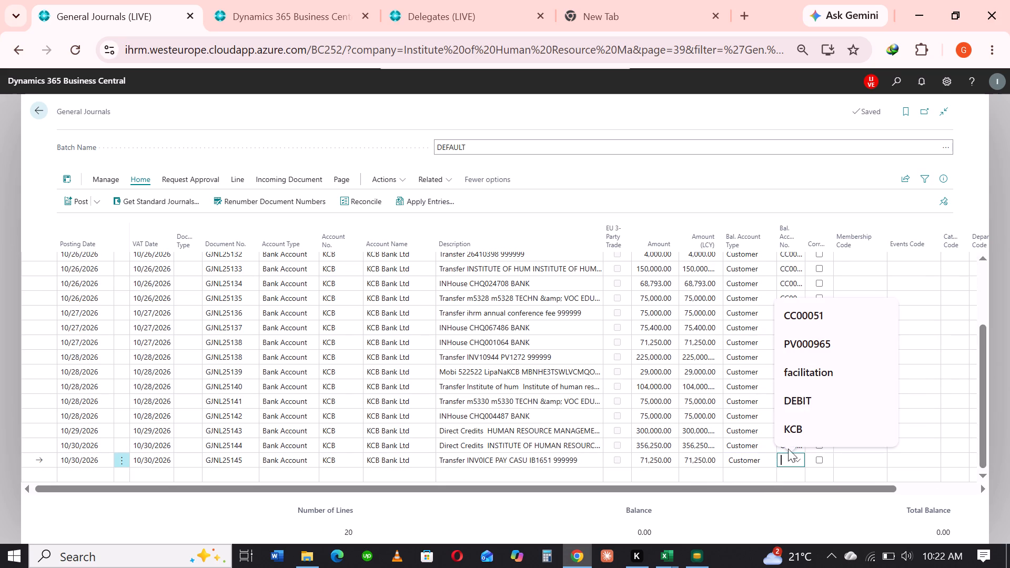
pyautogui.click(807, 319)
# Start another journal line with posting date 10/30/2026.
pyautogui.click(84, 470)
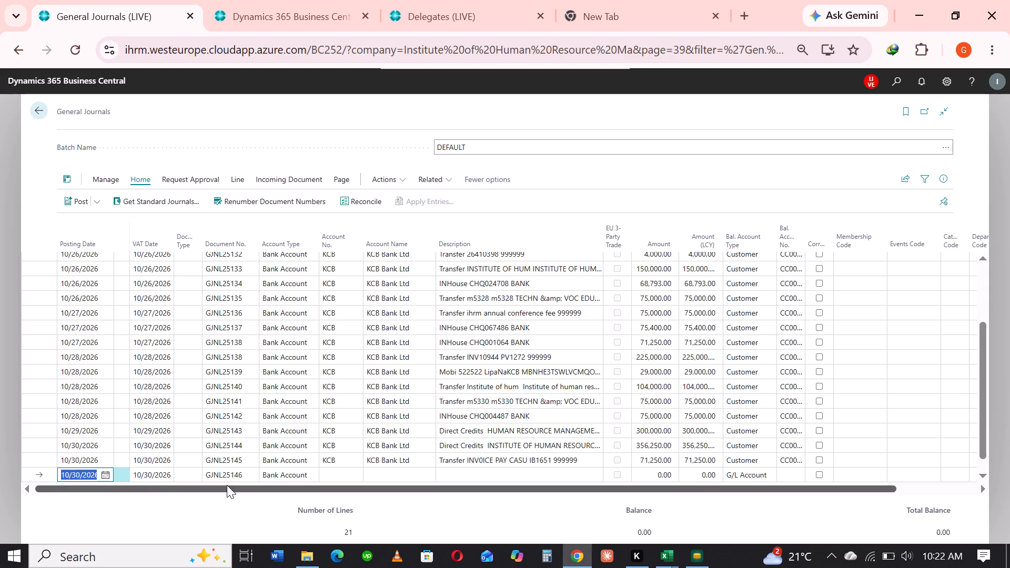
# Switch to the KCB reconciliation workbook in Excel and bring up the last October credit variances in column H.
pyautogui.click(681, 554)
pyautogui.click(681, 509)
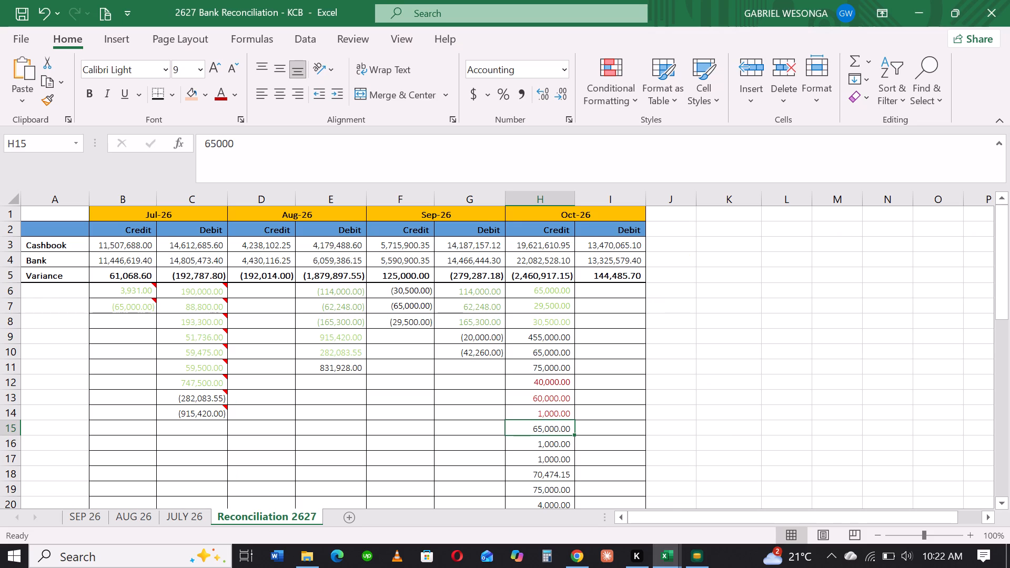
pyautogui.moveTo(1008, 302); pyautogui.dragTo(1006, 442)
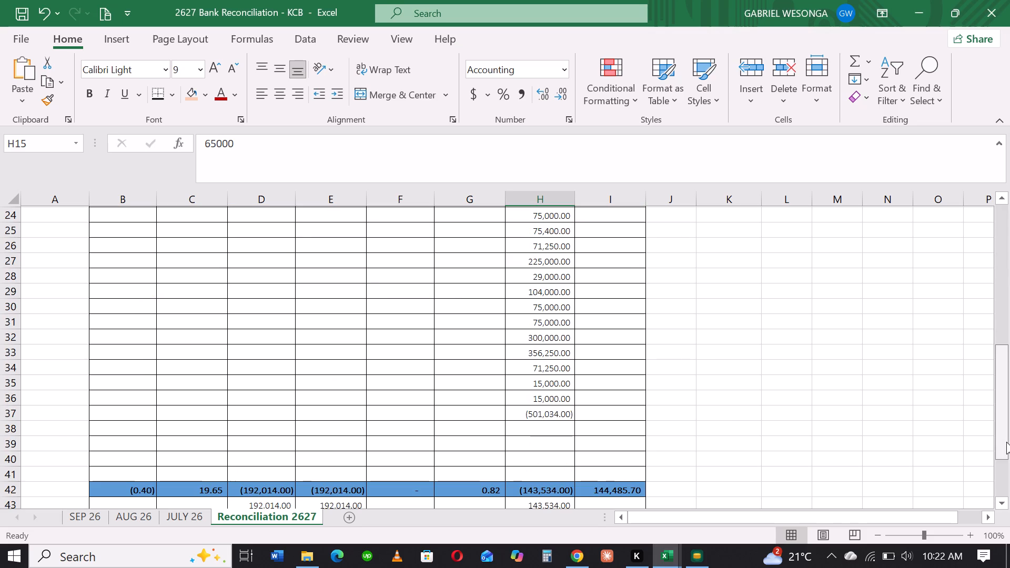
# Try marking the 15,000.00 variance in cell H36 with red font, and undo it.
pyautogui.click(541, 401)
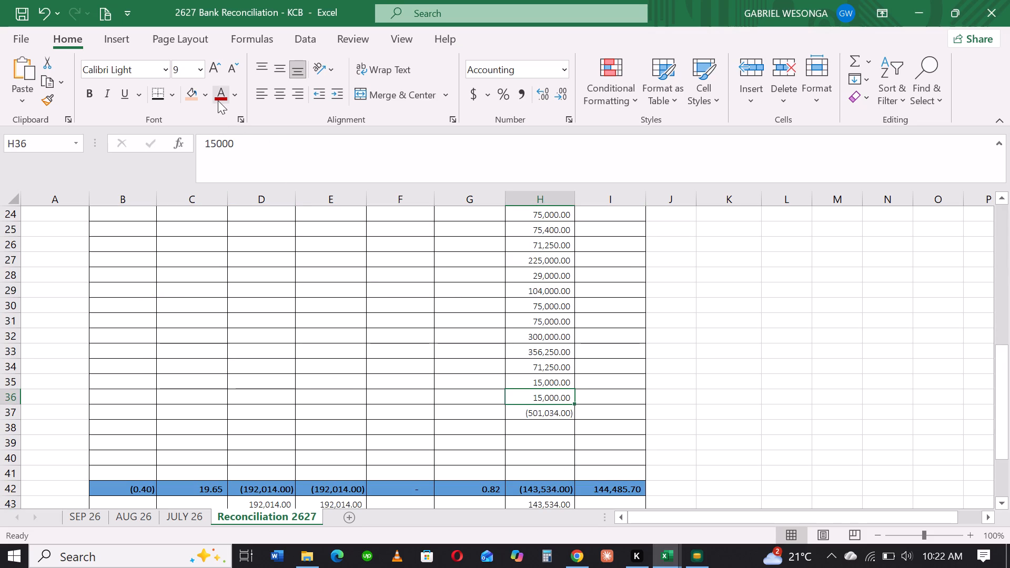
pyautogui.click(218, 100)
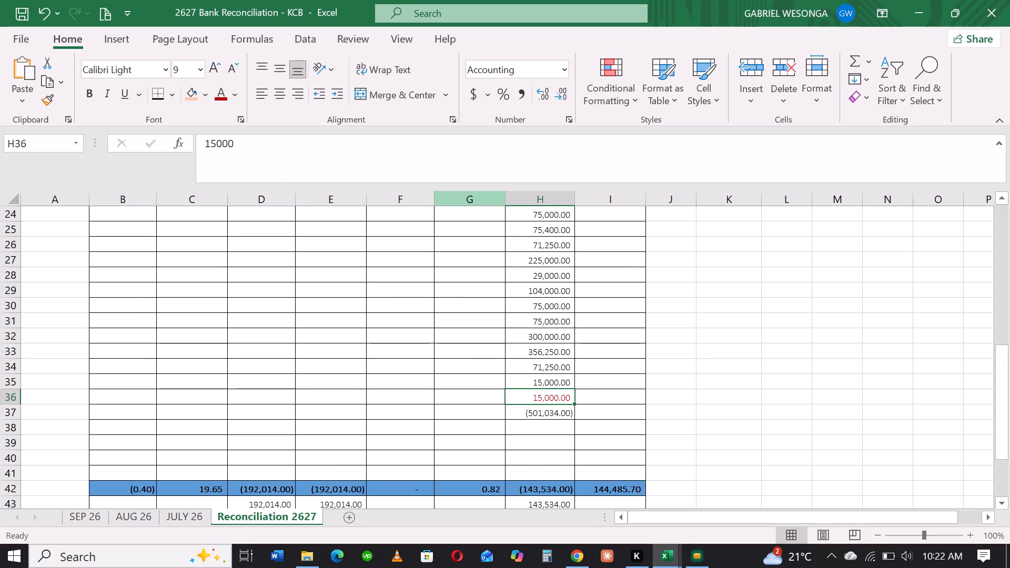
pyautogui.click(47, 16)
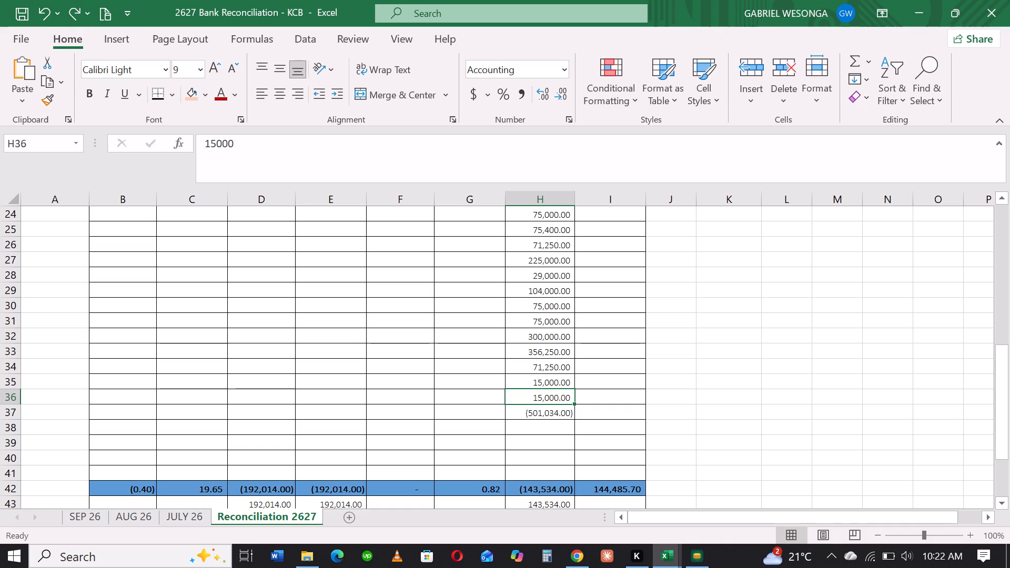
# Mark the 15,000.00 October credit variance in cell H35 with red font.
pyautogui.click(540, 380)
pyautogui.click(219, 98)
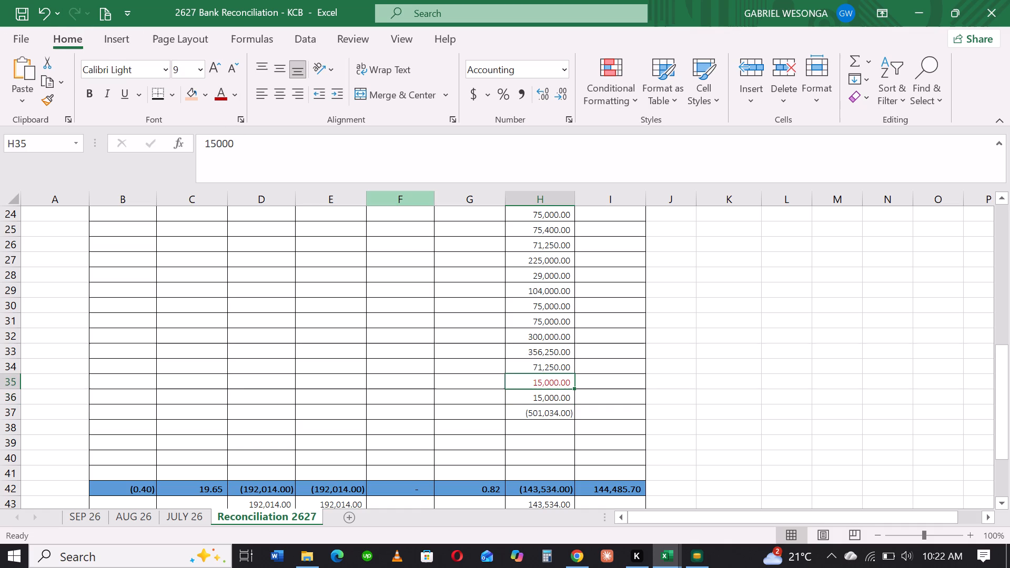
# Switch to the Business Central general journal and set the new 10/30/2026 line's account number to KCB.
pyautogui.click(574, 556)
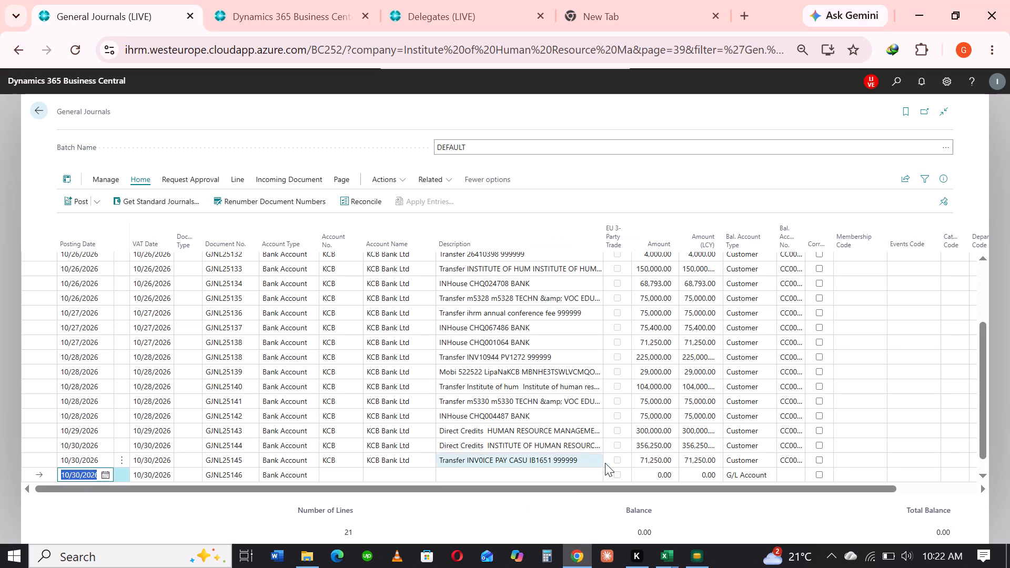
pyautogui.click(349, 477)
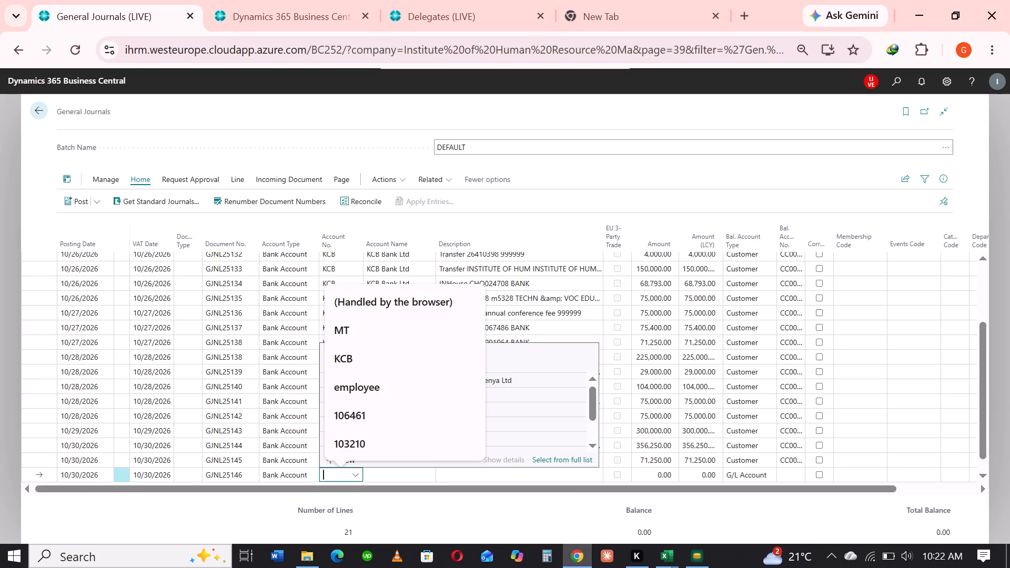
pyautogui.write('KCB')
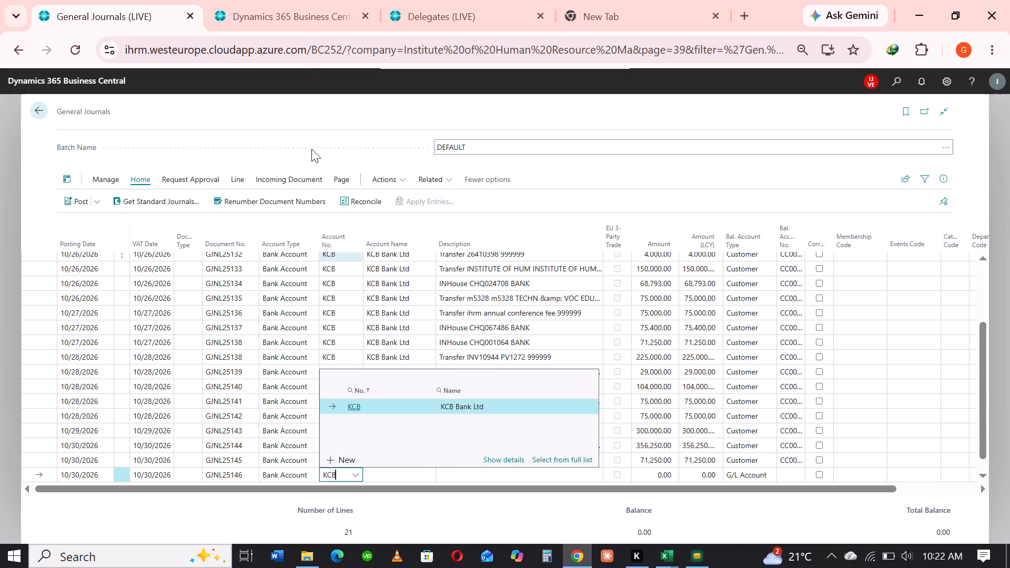
pyautogui.click(330, 111)
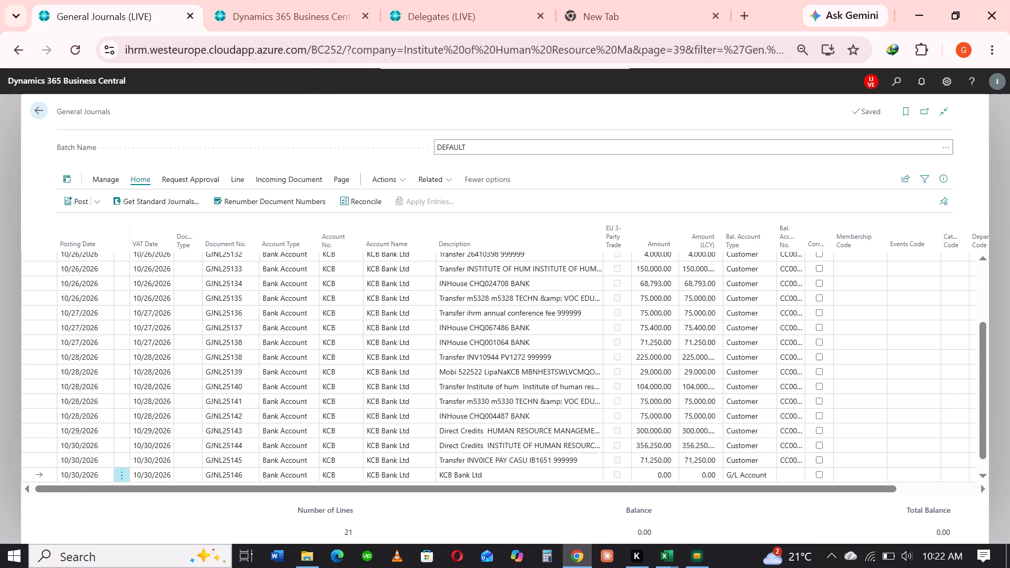
pyautogui.click(472, 469)
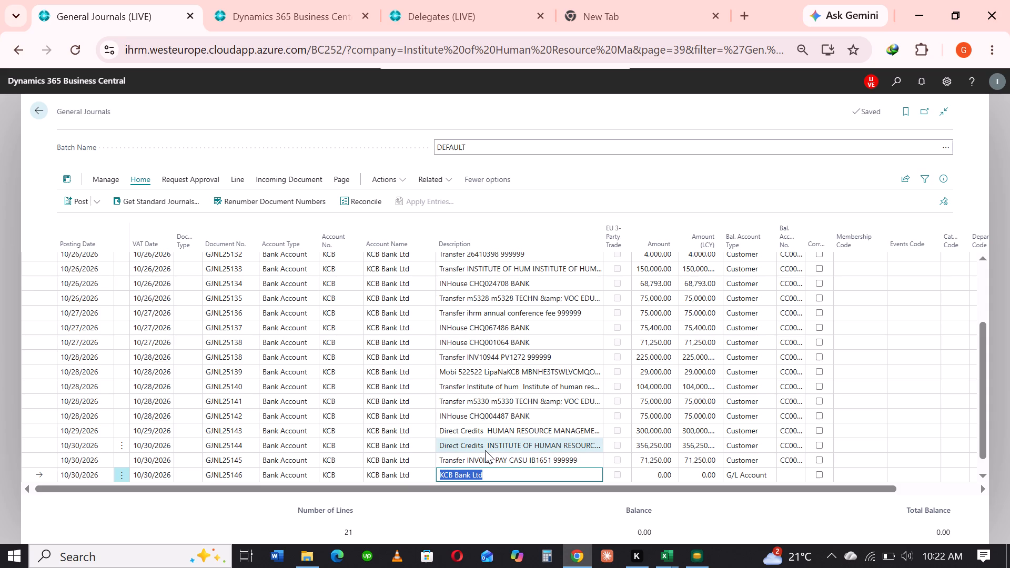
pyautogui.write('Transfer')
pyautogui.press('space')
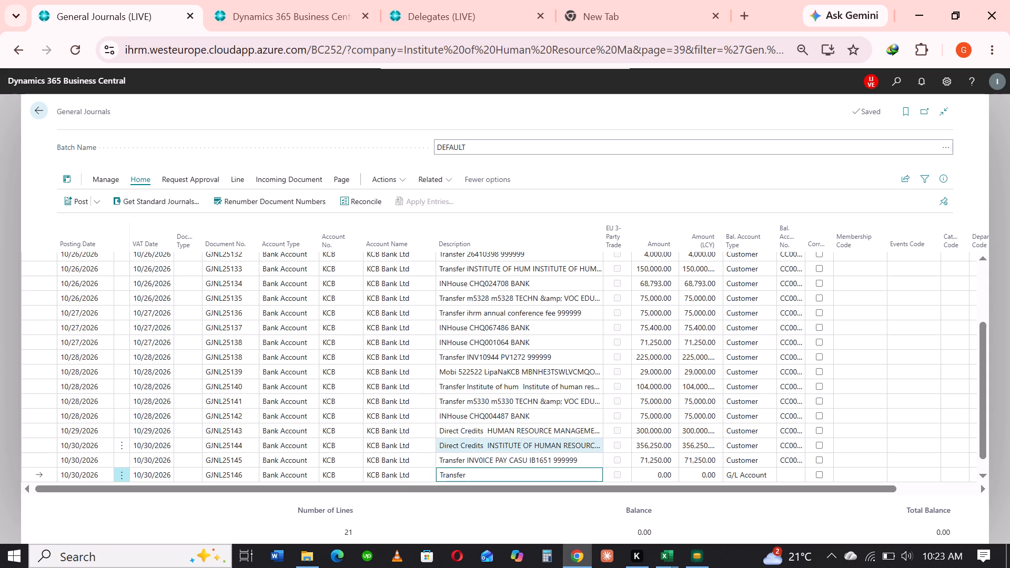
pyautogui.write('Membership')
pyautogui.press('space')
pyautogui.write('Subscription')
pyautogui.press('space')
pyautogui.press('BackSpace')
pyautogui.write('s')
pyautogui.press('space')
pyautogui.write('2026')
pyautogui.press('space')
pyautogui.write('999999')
pyautogui.click(650, 181)
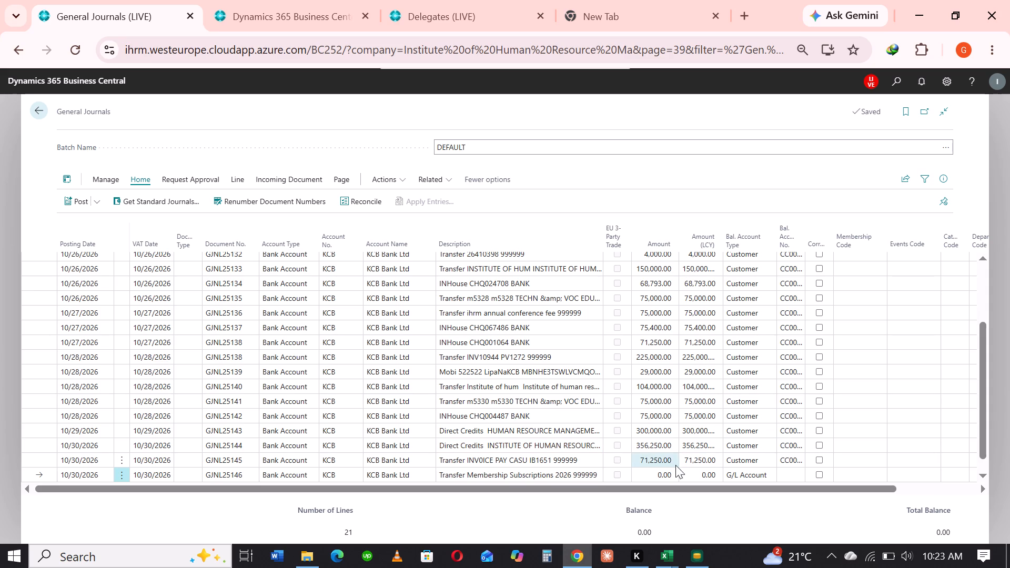
pyautogui.click(660, 476)
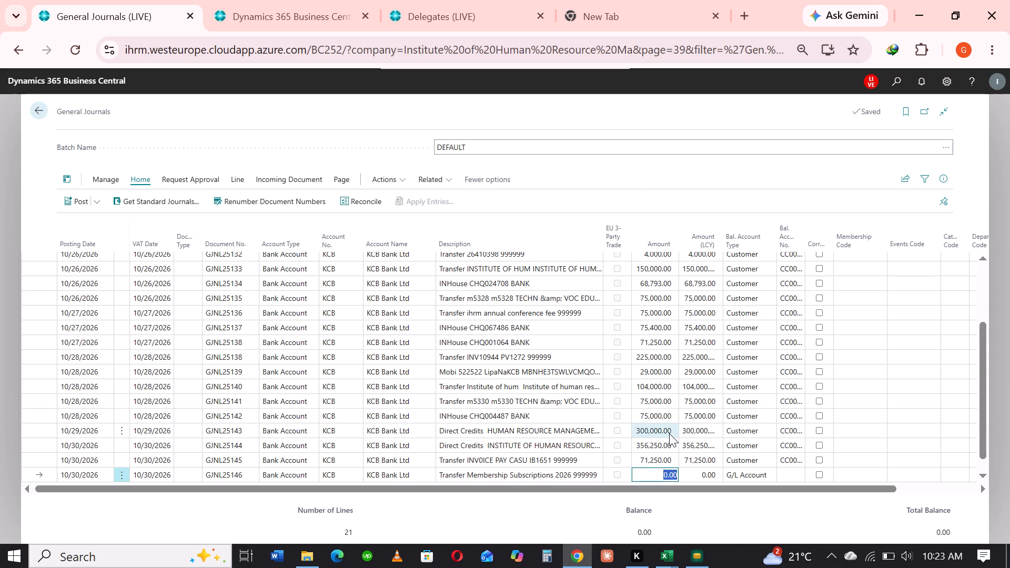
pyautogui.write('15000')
pyautogui.click(757, 184)
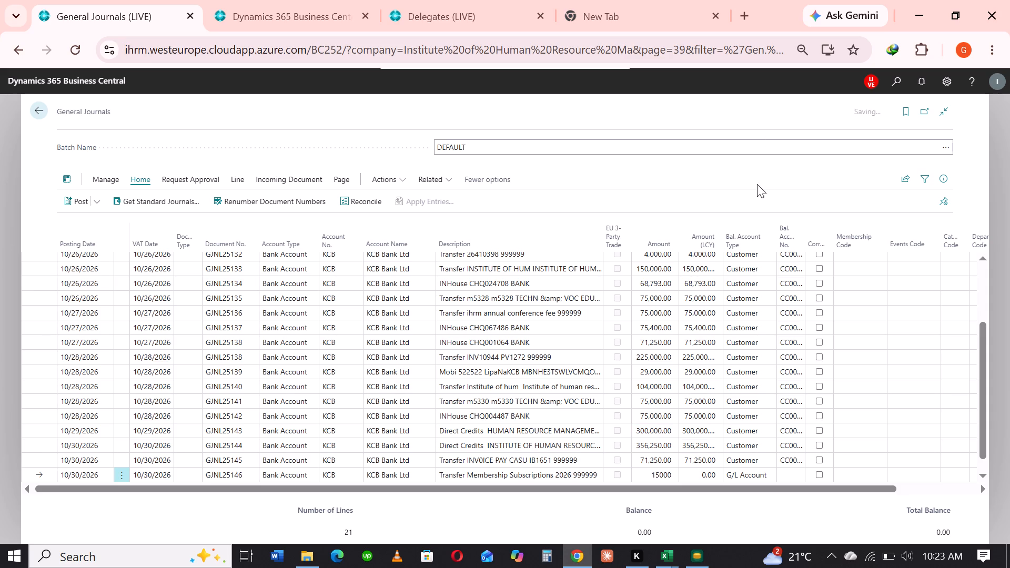
pyautogui.click(763, 476)
pyautogui.click(760, 347)
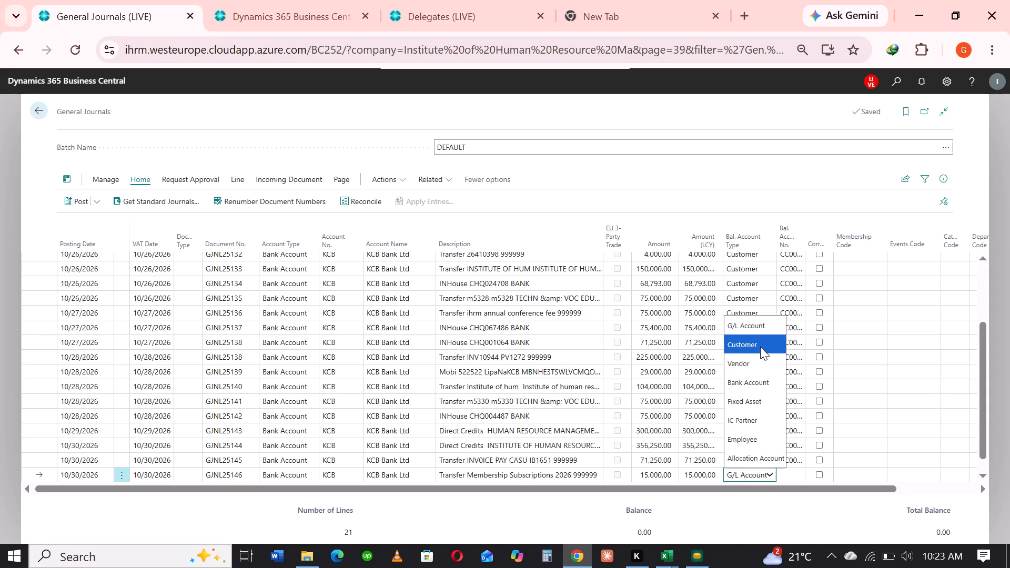
pyautogui.click(790, 476)
pyautogui.click(820, 332)
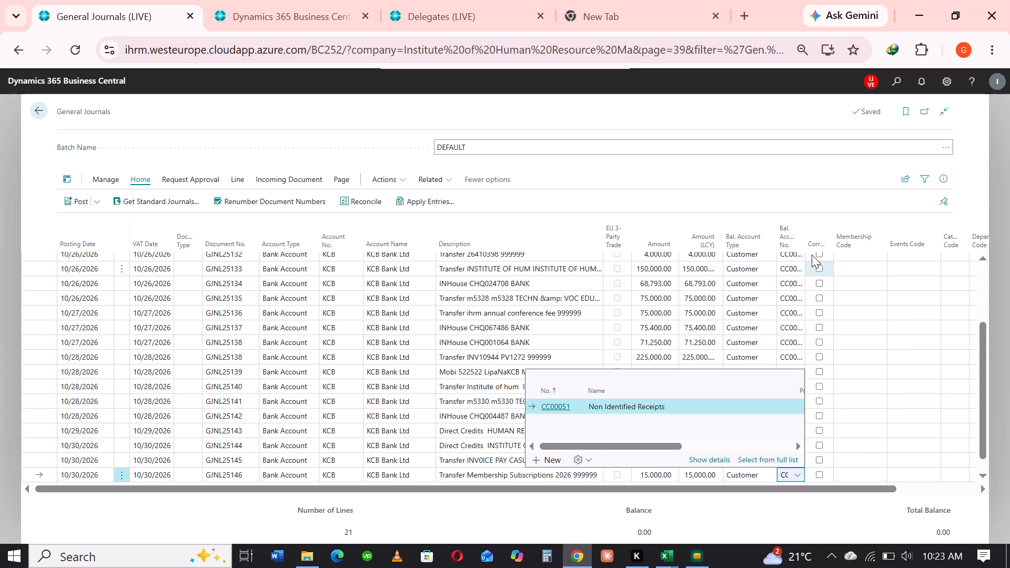
pyautogui.click(774, 191)
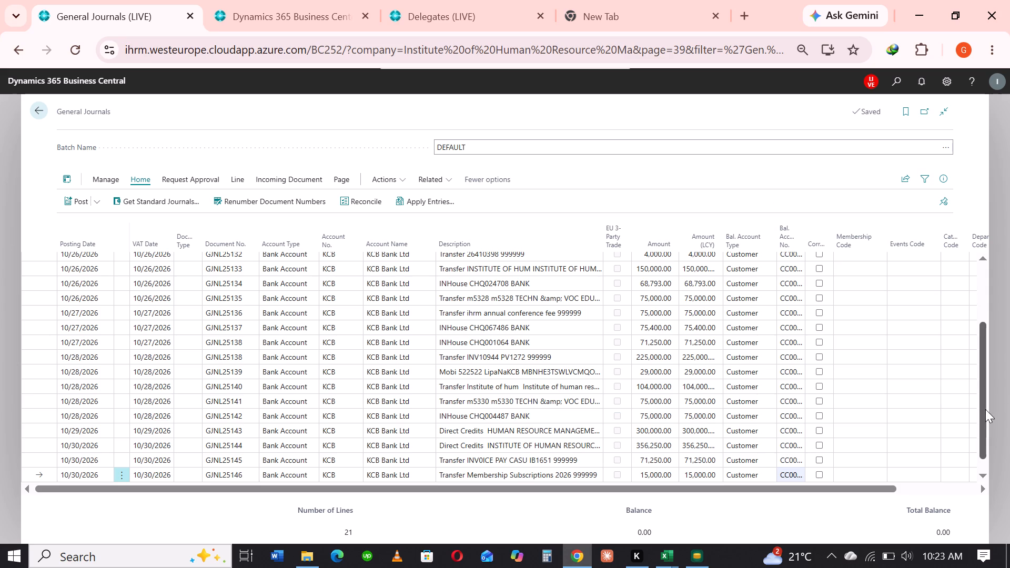
# Export the DEFAULT batch's general journal lines to Excel and open the downloaded General Journals file.
pyautogui.moveTo(985, 409); pyautogui.dragTo(985, 443)
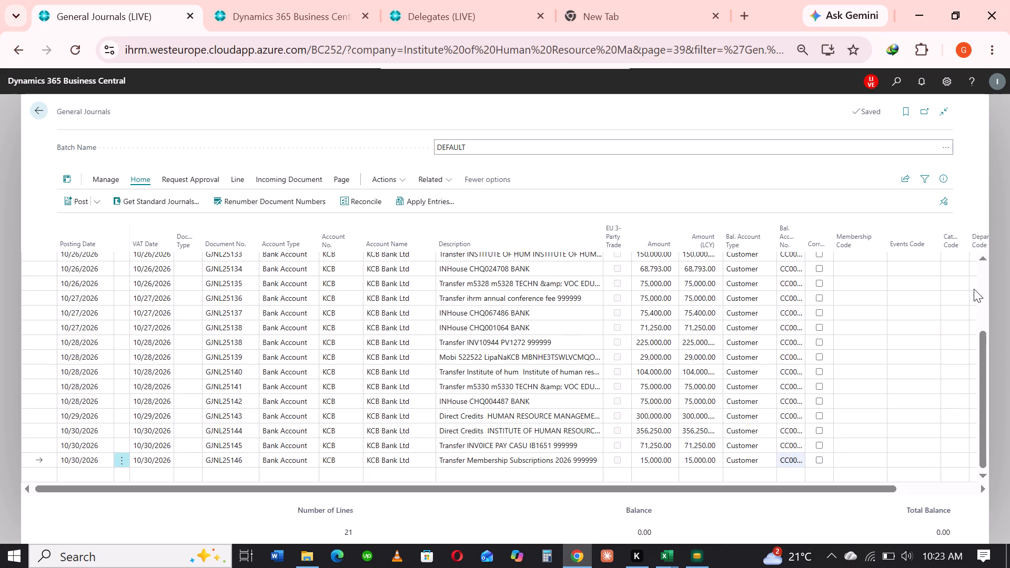
pyautogui.moveTo(835, 489); pyautogui.dragTo(911, 477)
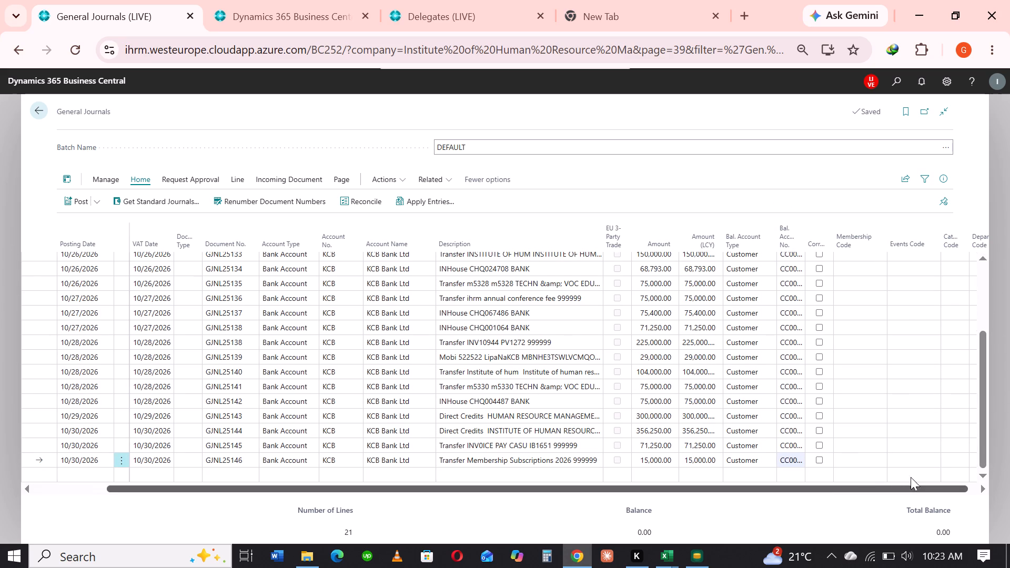
pyautogui.moveTo(911, 477); pyautogui.dragTo(920, 480)
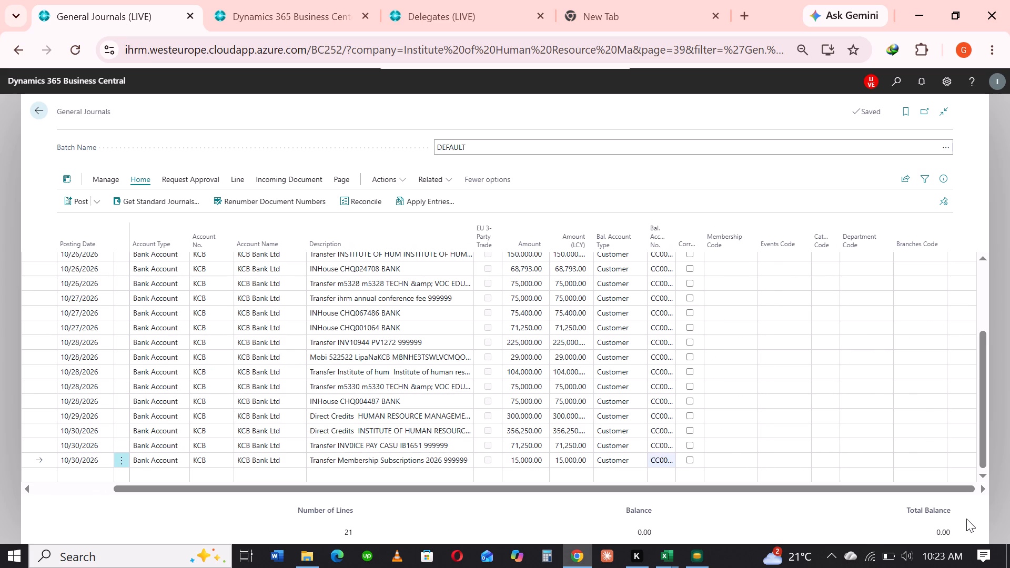
pyautogui.scroll(-1, 966, 518)
pyautogui.scroll(1, 966, 518)
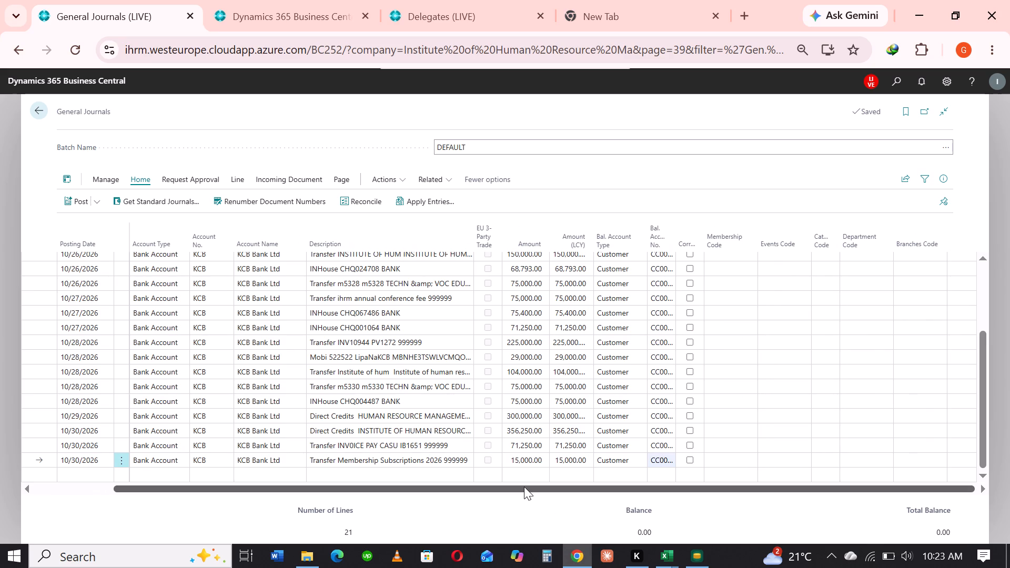
pyautogui.moveTo(524, 486); pyautogui.dragTo(77, 463)
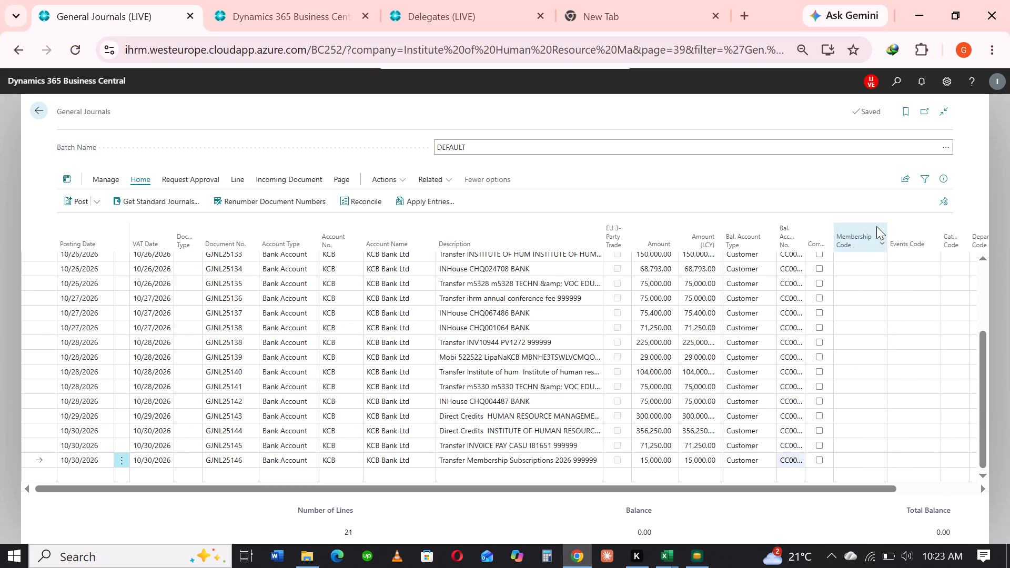
pyautogui.click(901, 186)
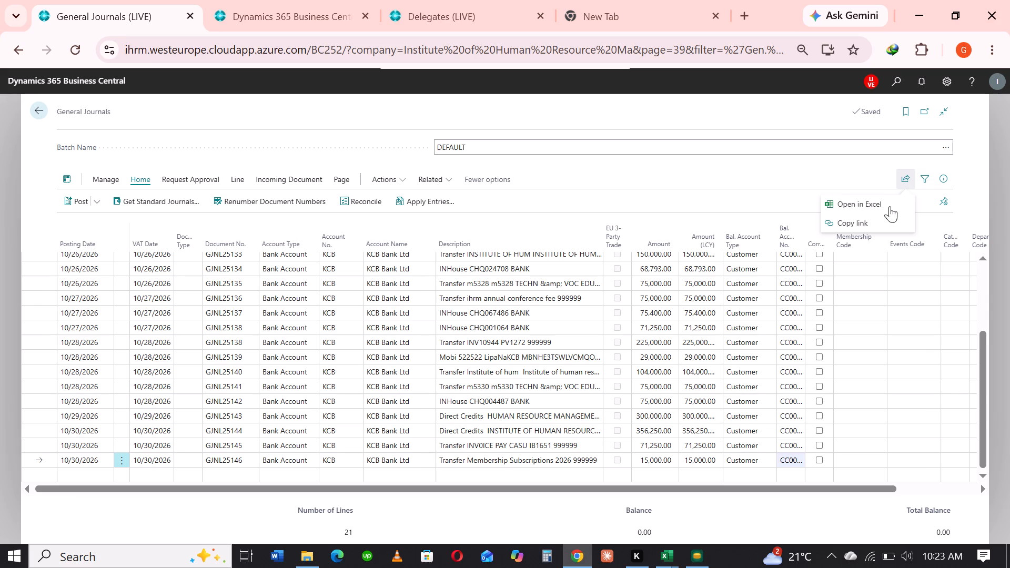
pyautogui.click(890, 206)
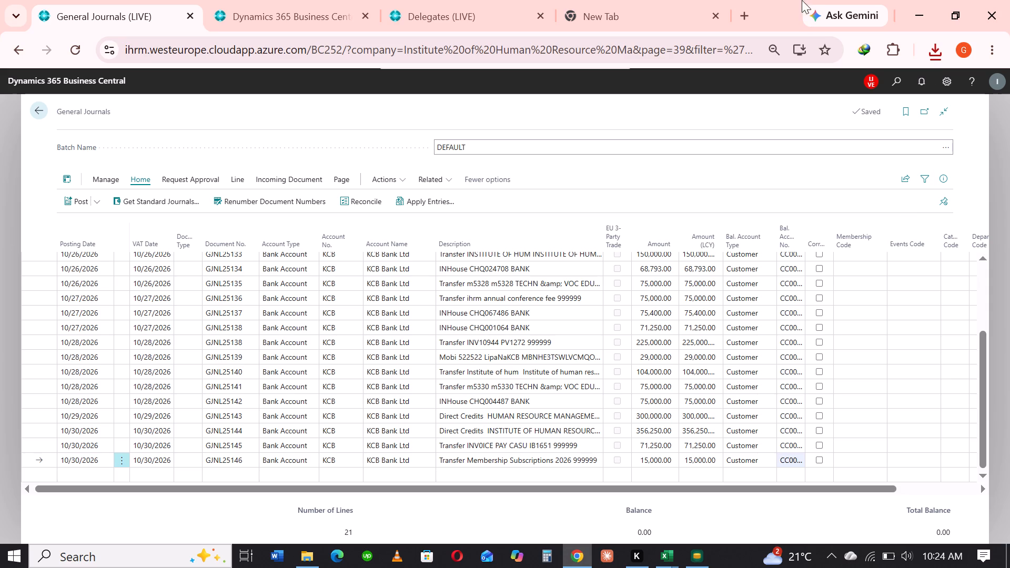
pyautogui.click(931, 48)
pyautogui.click(788, 128)
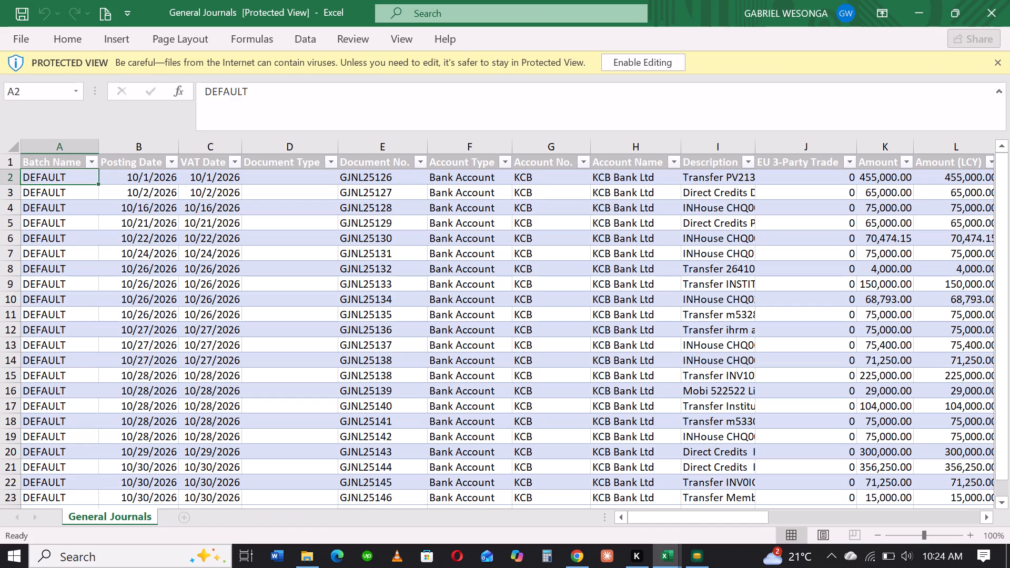
# Enable editing of the exported General Journals workbook and sum the Amount column in cell K25.
pyautogui.moveTo(714, 514); pyautogui.dragTo(813, 506)
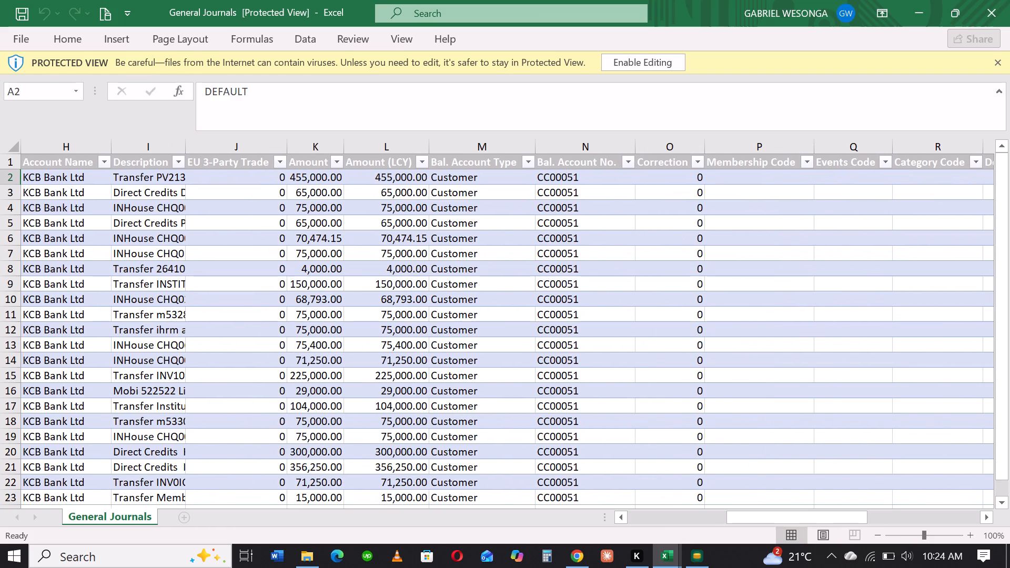
pyautogui.moveTo(997, 264); pyautogui.dragTo(997, 386)
pyautogui.click(316, 497)
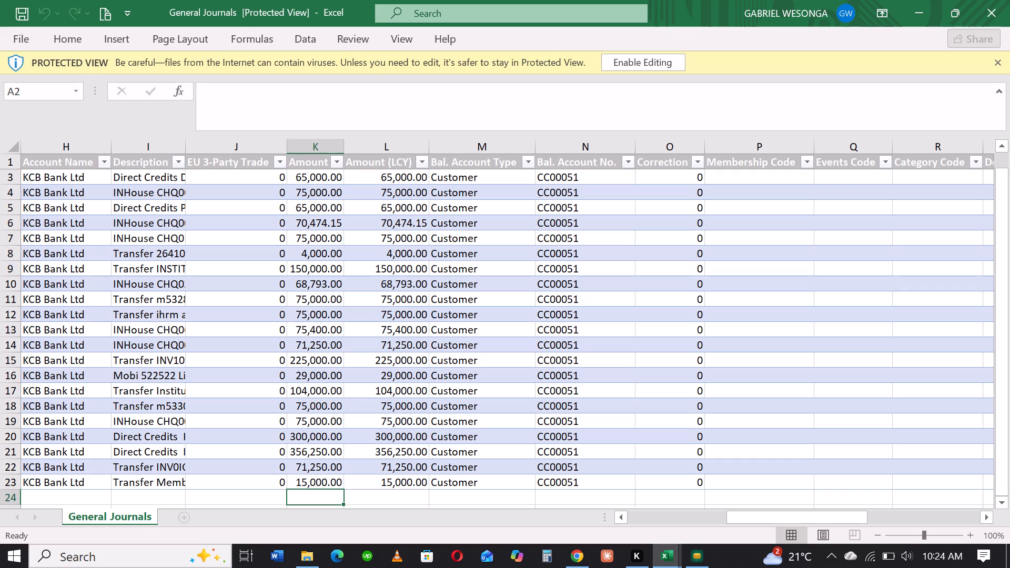
pyautogui.click(639, 59)
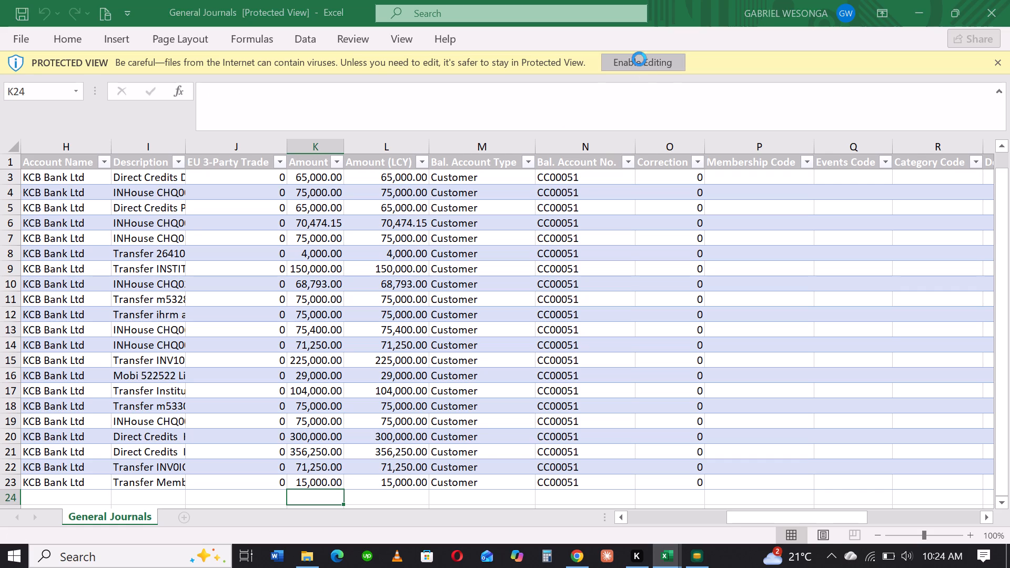
pyautogui.moveTo(1000, 232); pyautogui.dragTo(996, 347)
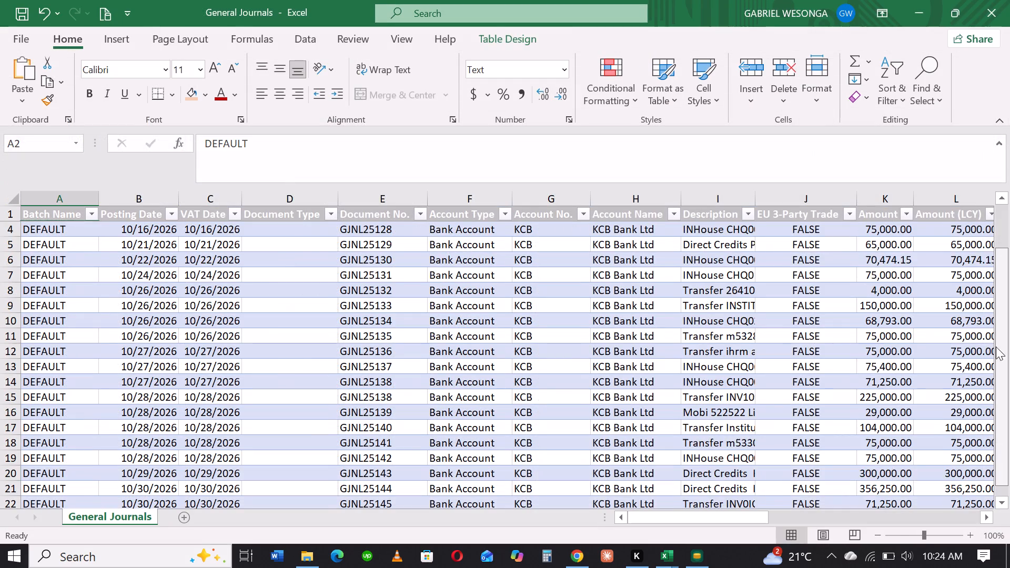
pyautogui.moveTo(996, 347); pyautogui.dragTo(992, 447)
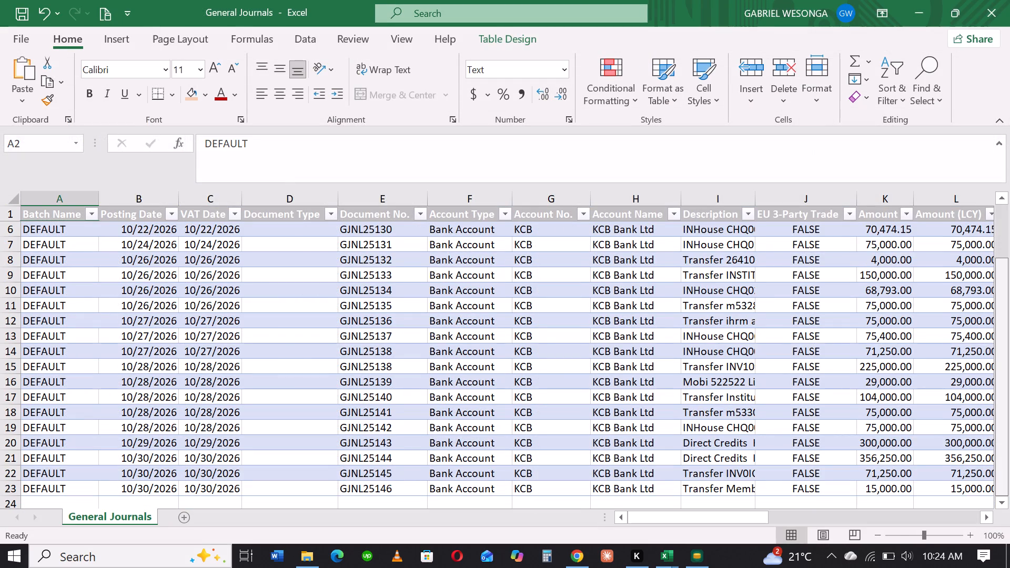
pyautogui.click(1005, 509)
pyautogui.doubleClick(1005, 506)
pyautogui.click(894, 475)
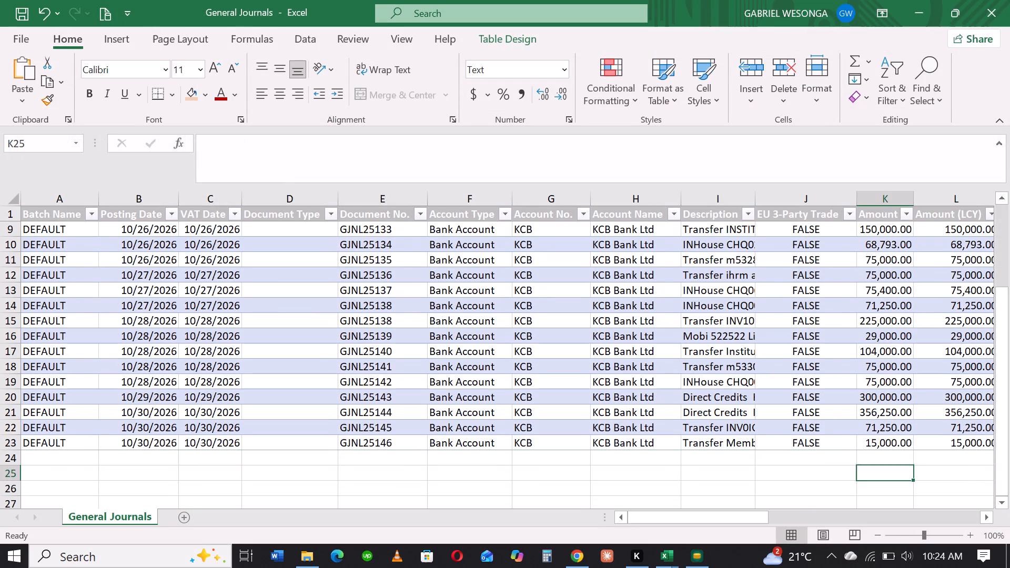
pyautogui.click(858, 64)
pyautogui.press('Return')
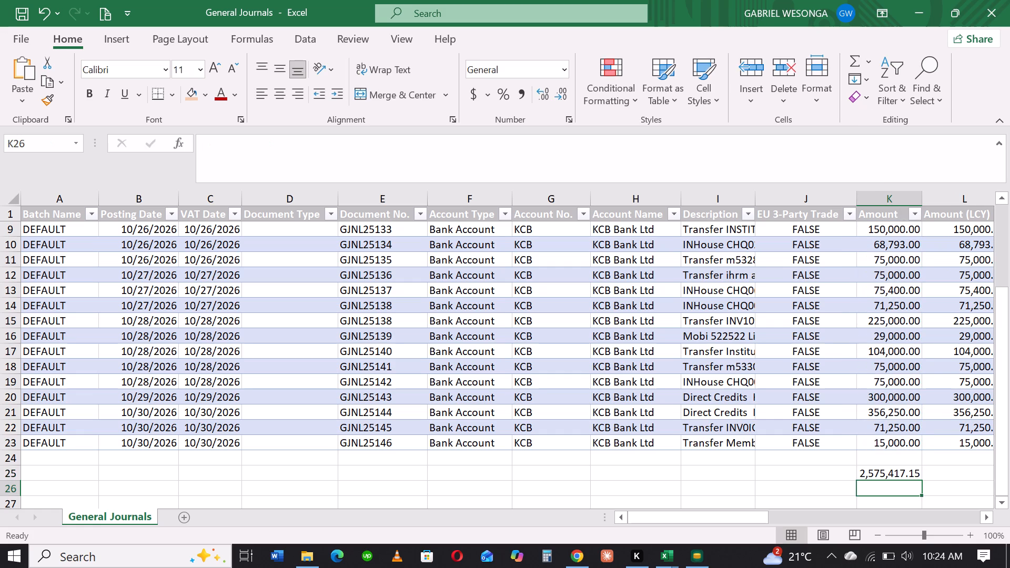
pyautogui.click(907, 473)
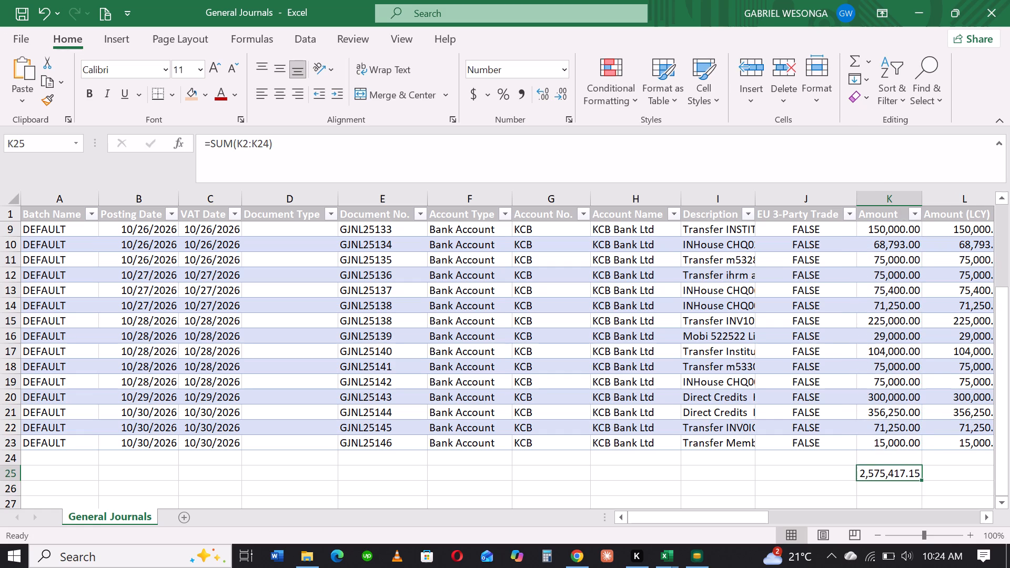
# Switch to the 2627 Bank Reconciliation - KCB workbook in Excel.
pyautogui.click(584, 565)
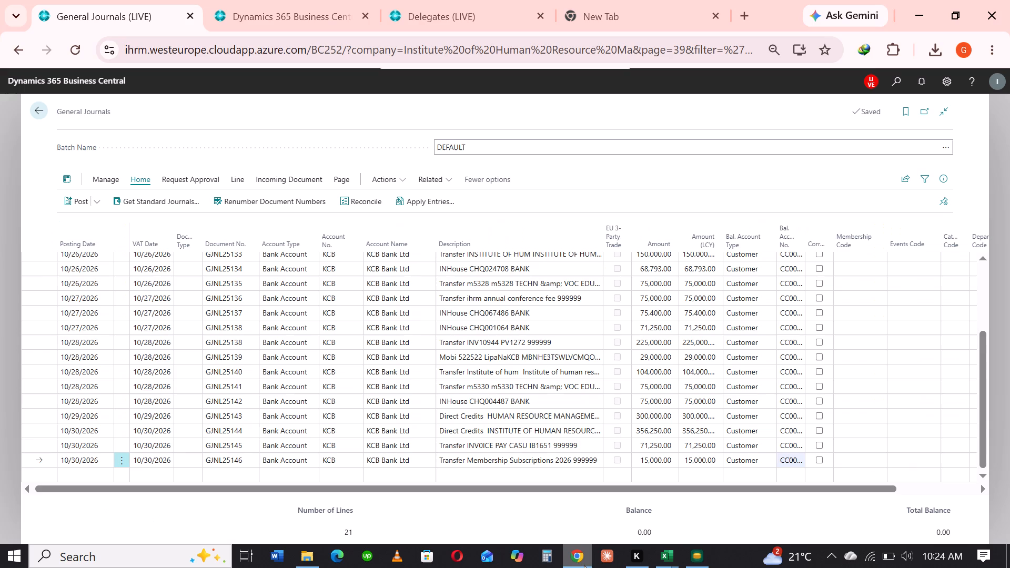
pyautogui.click(670, 557)
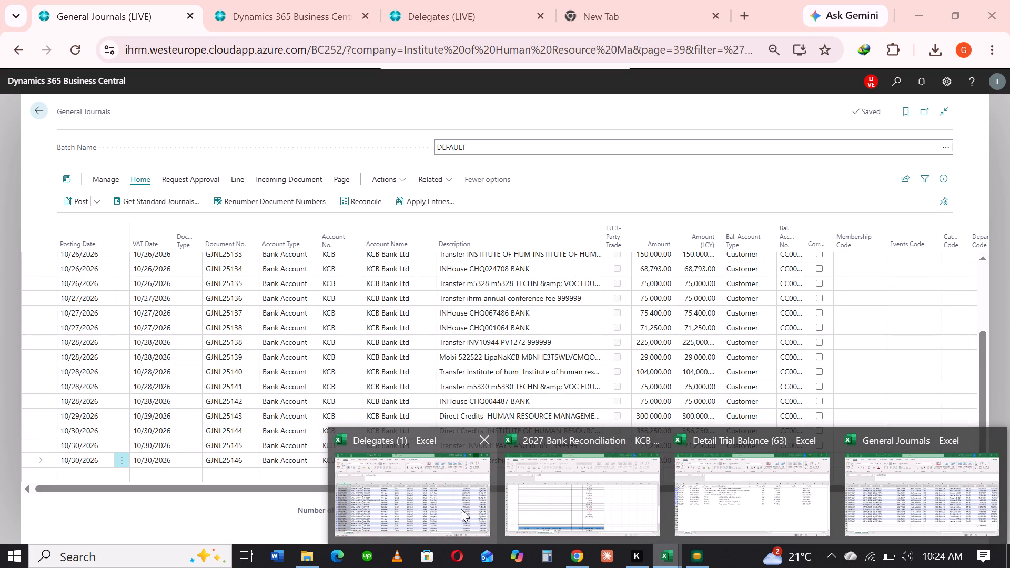
pyautogui.click(601, 509)
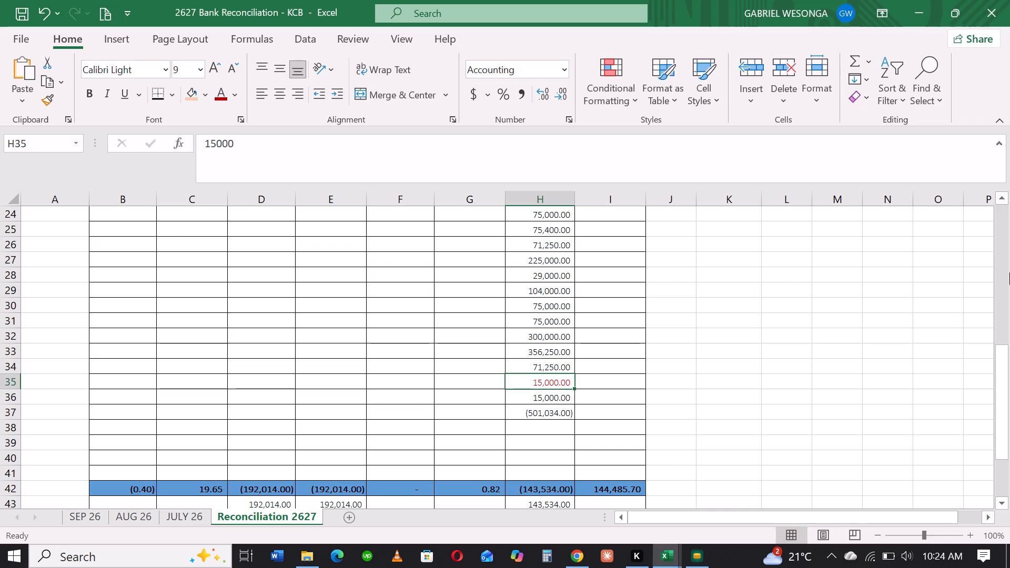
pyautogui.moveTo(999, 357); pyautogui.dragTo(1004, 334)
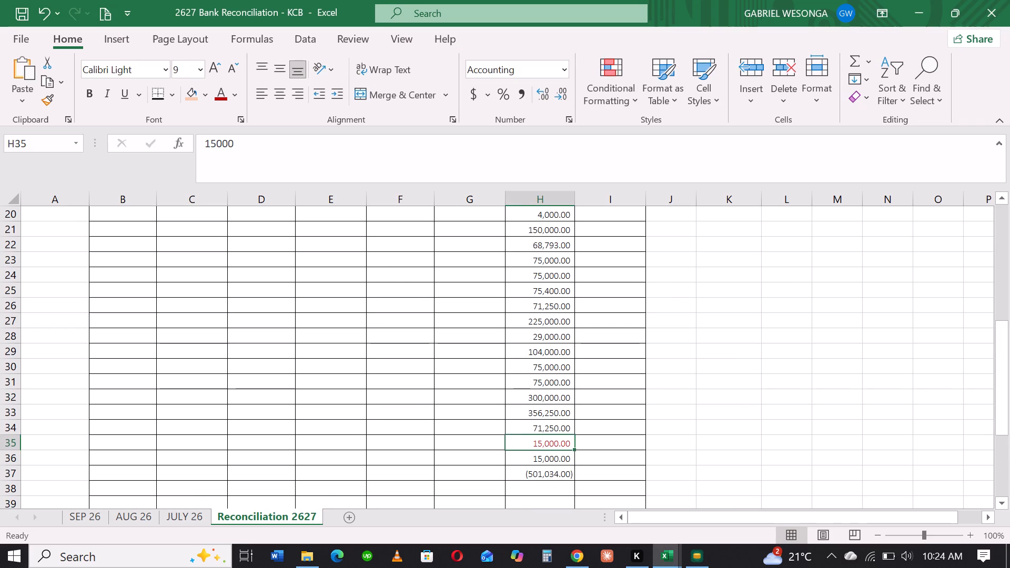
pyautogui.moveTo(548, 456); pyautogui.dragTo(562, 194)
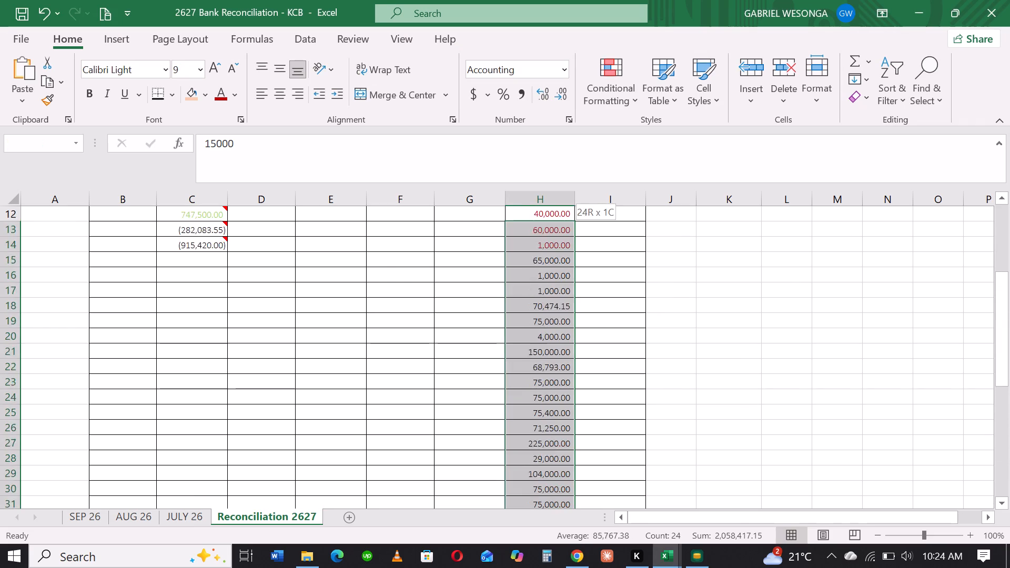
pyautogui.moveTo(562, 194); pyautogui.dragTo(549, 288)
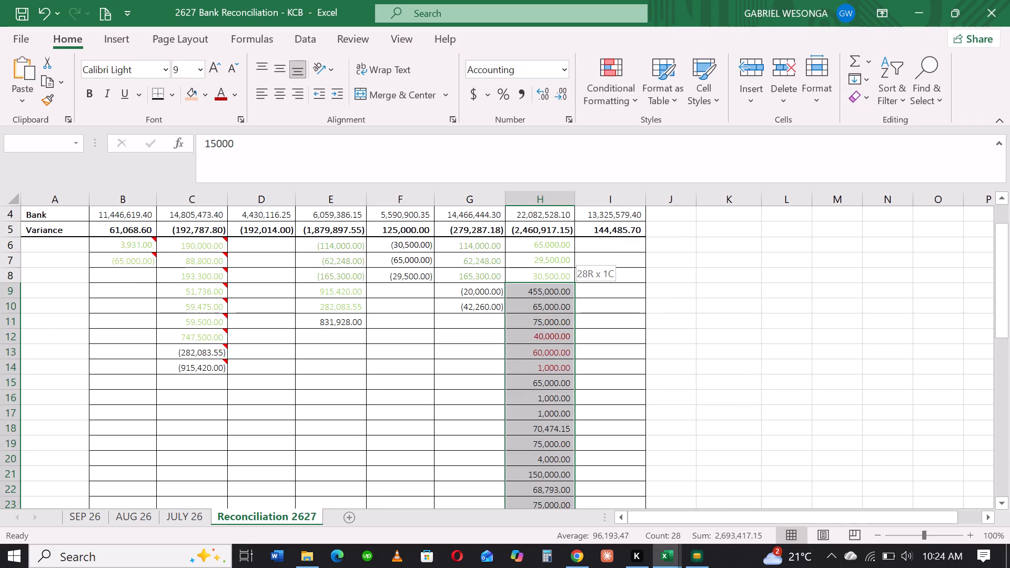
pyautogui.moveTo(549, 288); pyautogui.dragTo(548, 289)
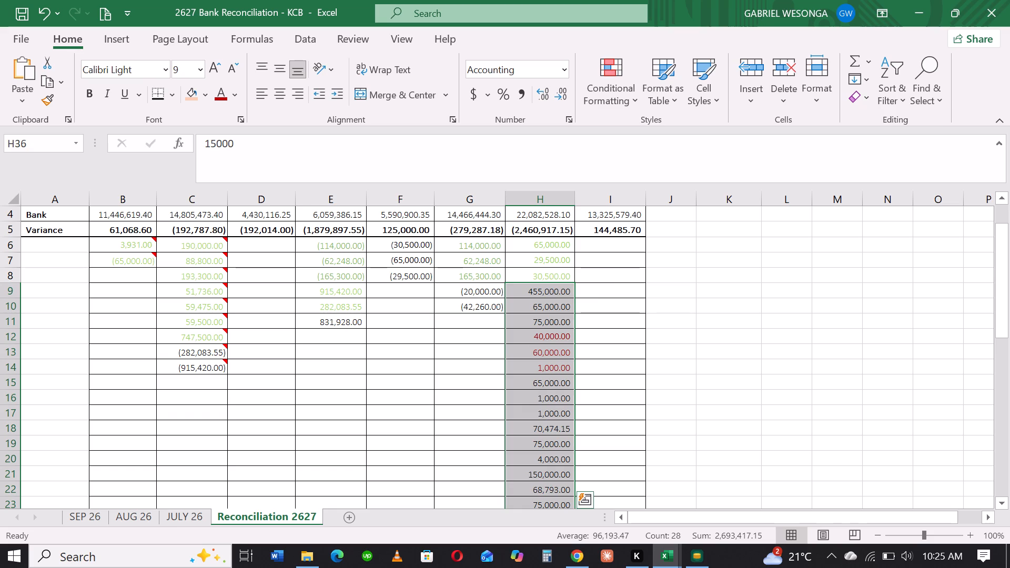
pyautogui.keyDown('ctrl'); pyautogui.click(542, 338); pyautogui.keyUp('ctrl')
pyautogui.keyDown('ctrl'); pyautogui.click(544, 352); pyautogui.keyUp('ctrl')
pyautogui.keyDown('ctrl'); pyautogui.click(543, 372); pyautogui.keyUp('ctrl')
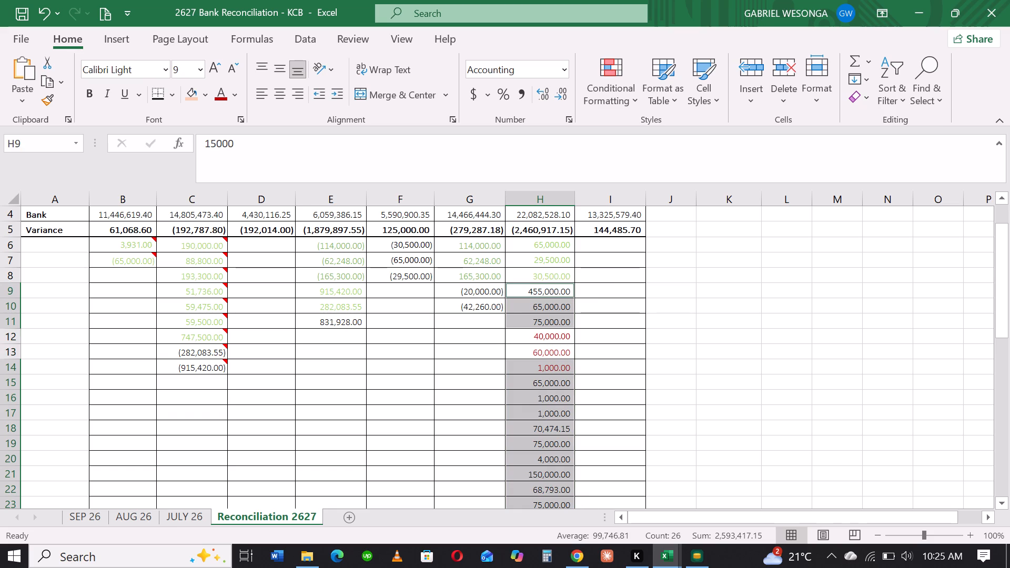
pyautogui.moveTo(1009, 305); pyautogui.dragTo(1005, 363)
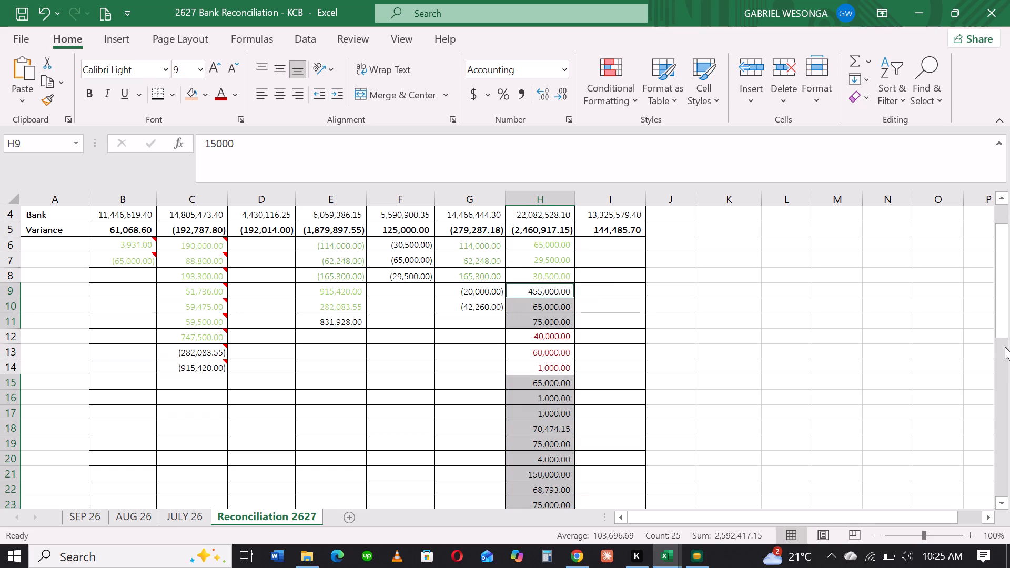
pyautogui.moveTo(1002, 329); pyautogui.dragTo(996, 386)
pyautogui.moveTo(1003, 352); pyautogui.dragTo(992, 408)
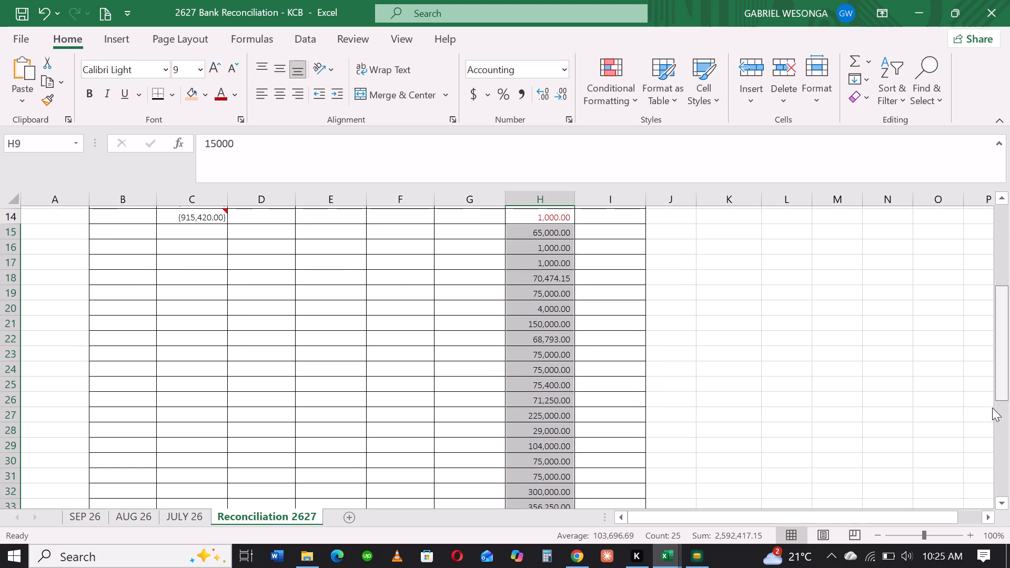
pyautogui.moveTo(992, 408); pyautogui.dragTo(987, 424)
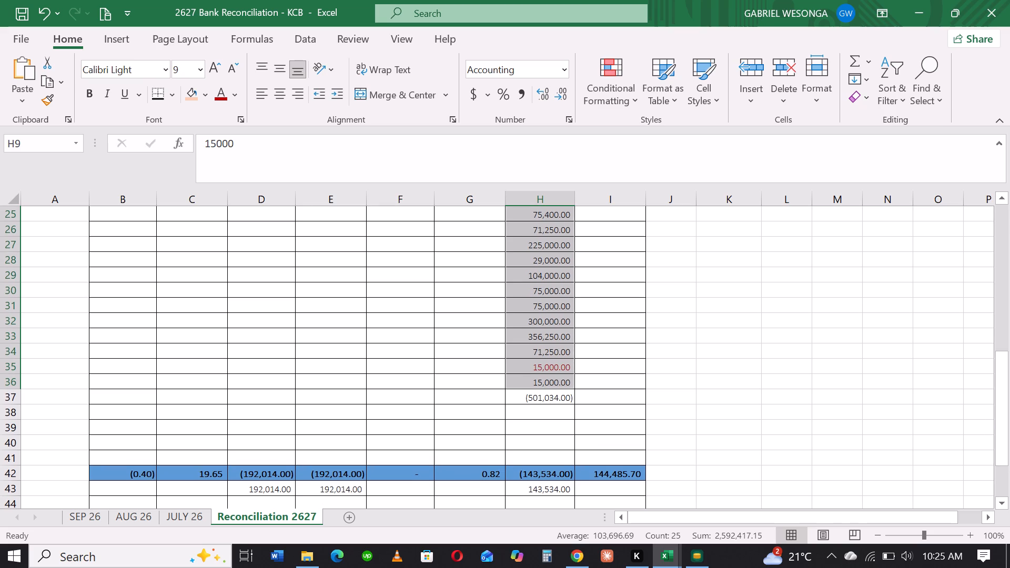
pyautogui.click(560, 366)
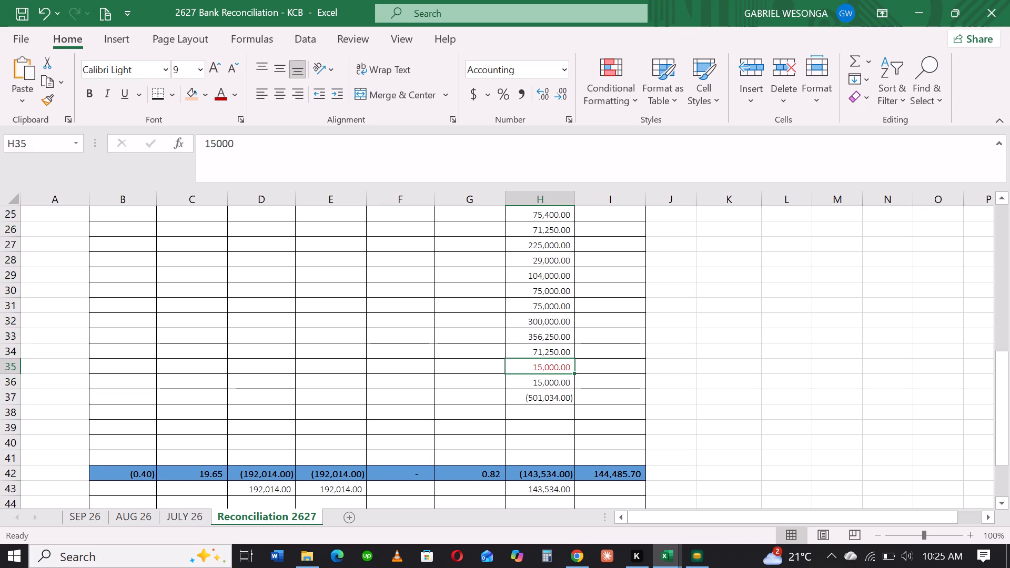
# Select the October credit variances in H9:H36, leaving out the red amounts in H12:H14 and H35, to check their sum.
pyautogui.click(561, 397)
pyautogui.moveTo(563, 383); pyautogui.dragTo(565, 291)
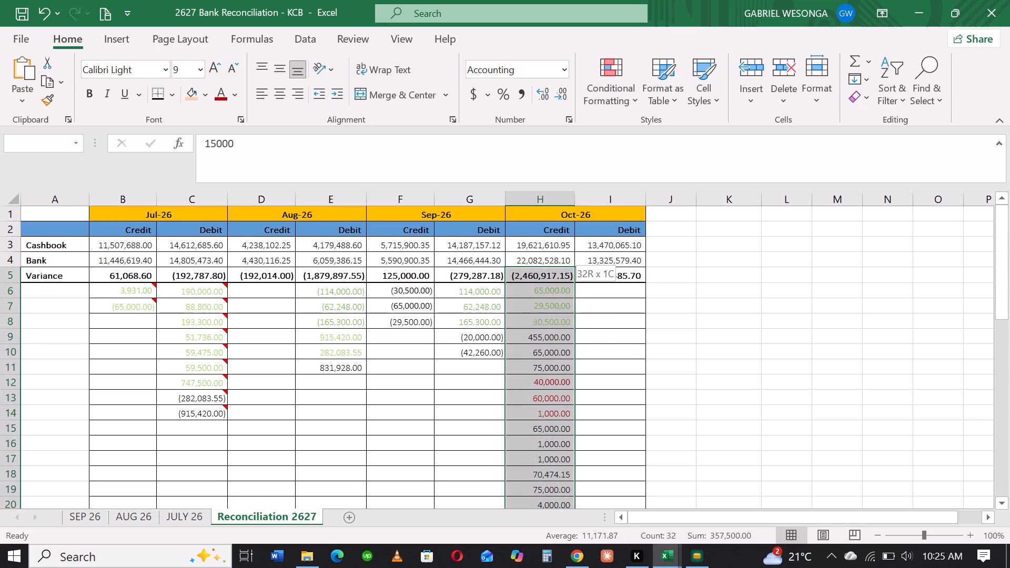
pyautogui.moveTo(565, 291); pyautogui.dragTo(547, 392)
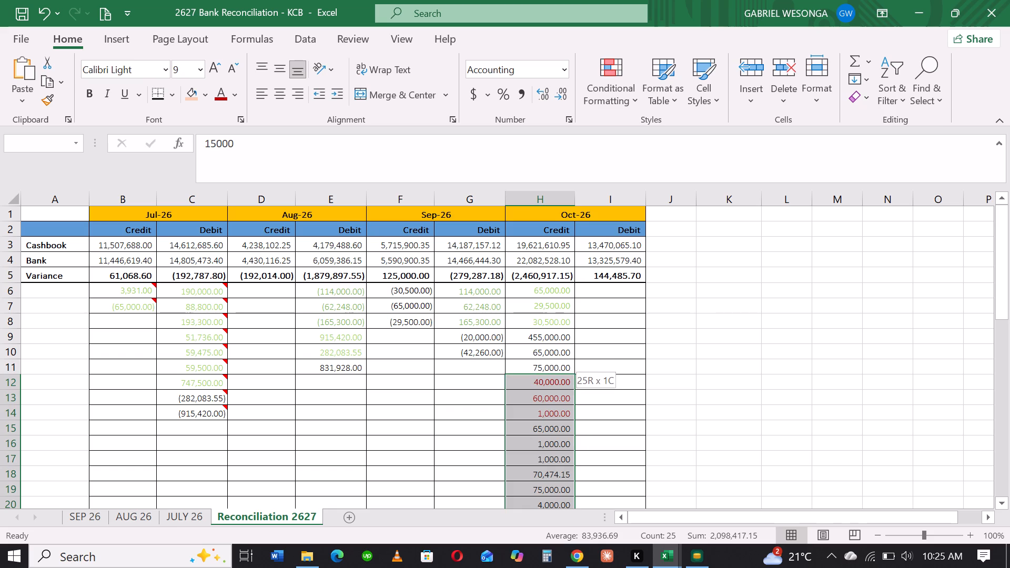
pyautogui.moveTo(547, 392); pyautogui.dragTo(551, 380)
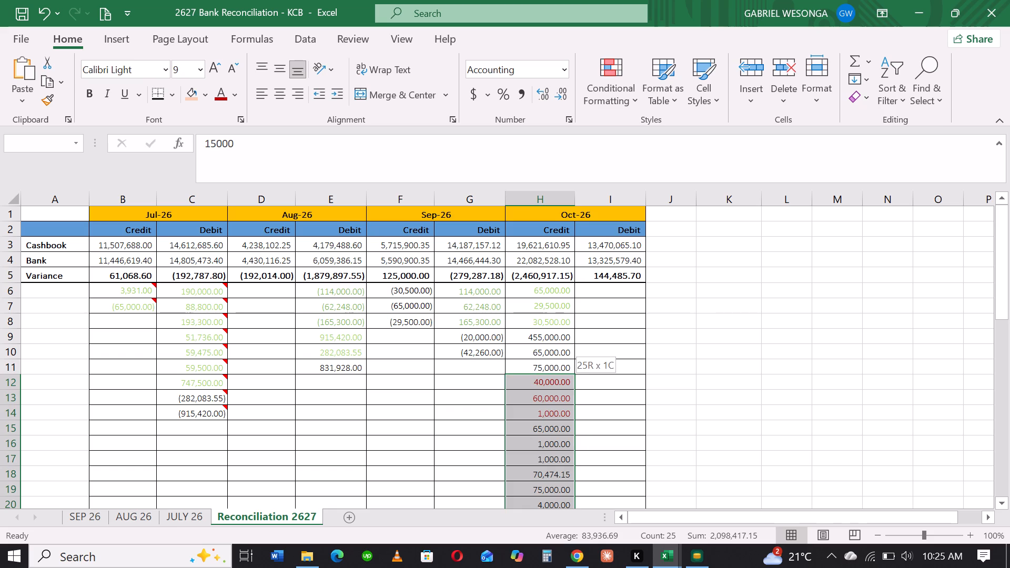
pyautogui.moveTo(551, 380); pyautogui.dragTo(560, 338)
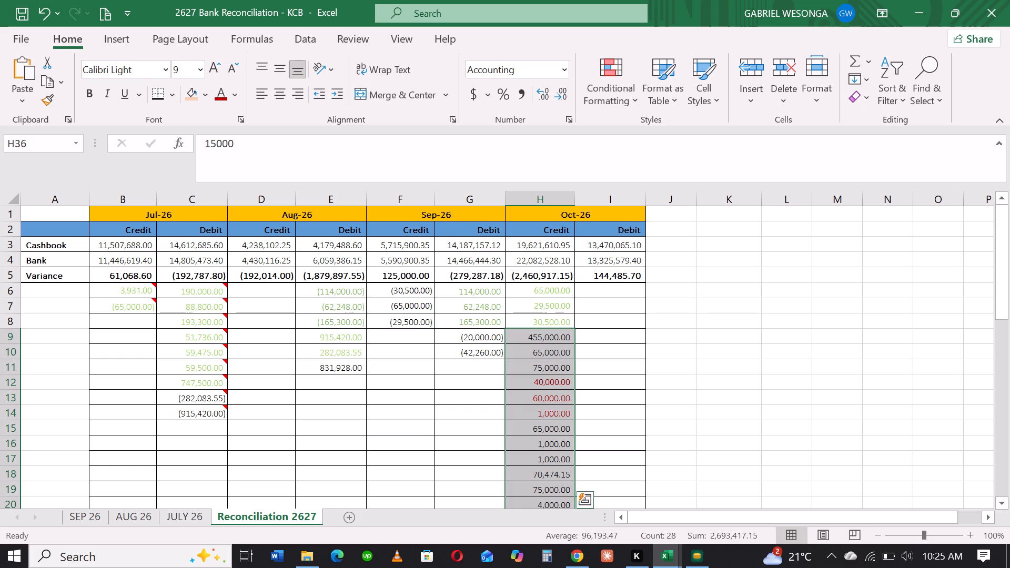
pyautogui.keyDown('ctrl'); pyautogui.click(551, 377); pyautogui.keyUp('ctrl')
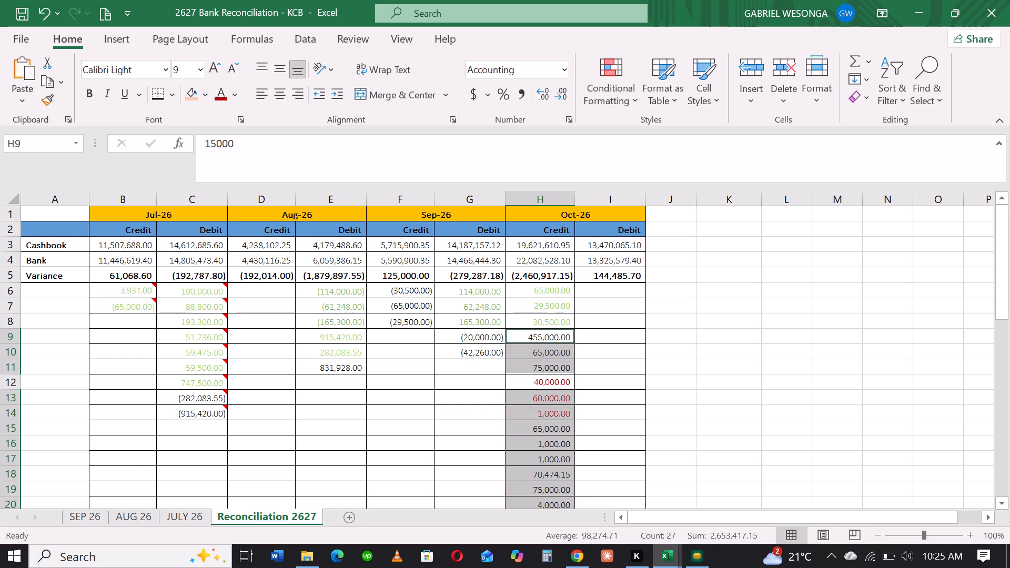
pyautogui.keyDown('ctrl'); pyautogui.click(551, 397); pyautogui.keyUp('ctrl')
pyautogui.keyDown('ctrl'); pyautogui.click(547, 413); pyautogui.keyUp('ctrl')
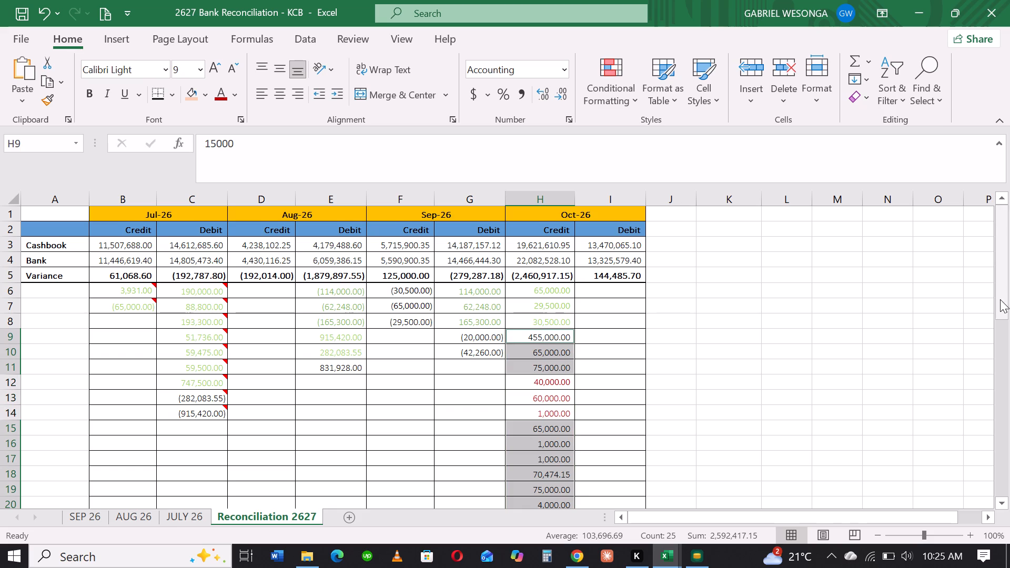
pyautogui.moveTo(1000, 299); pyautogui.dragTo(984, 394)
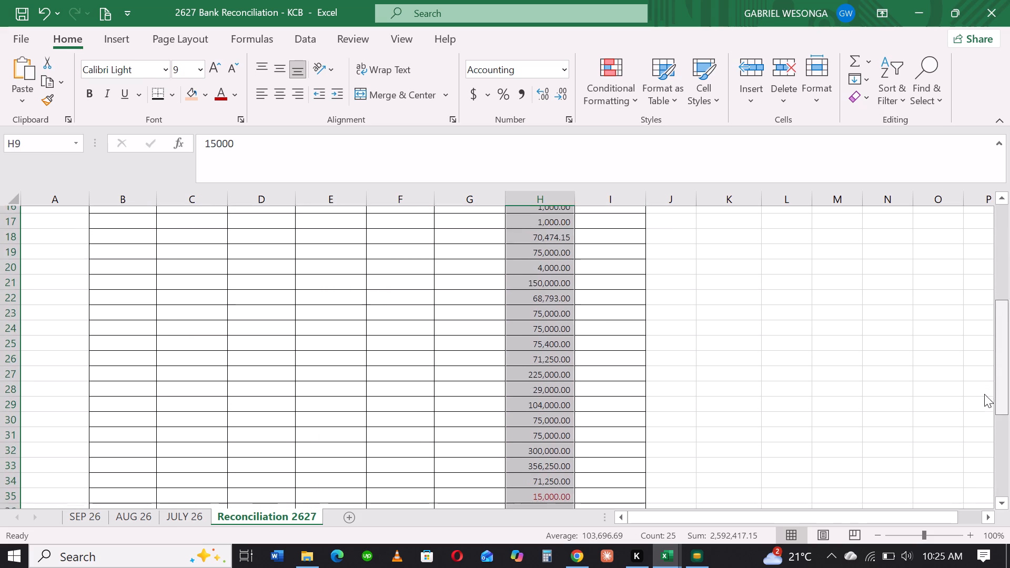
pyautogui.moveTo(984, 394); pyautogui.dragTo(982, 402)
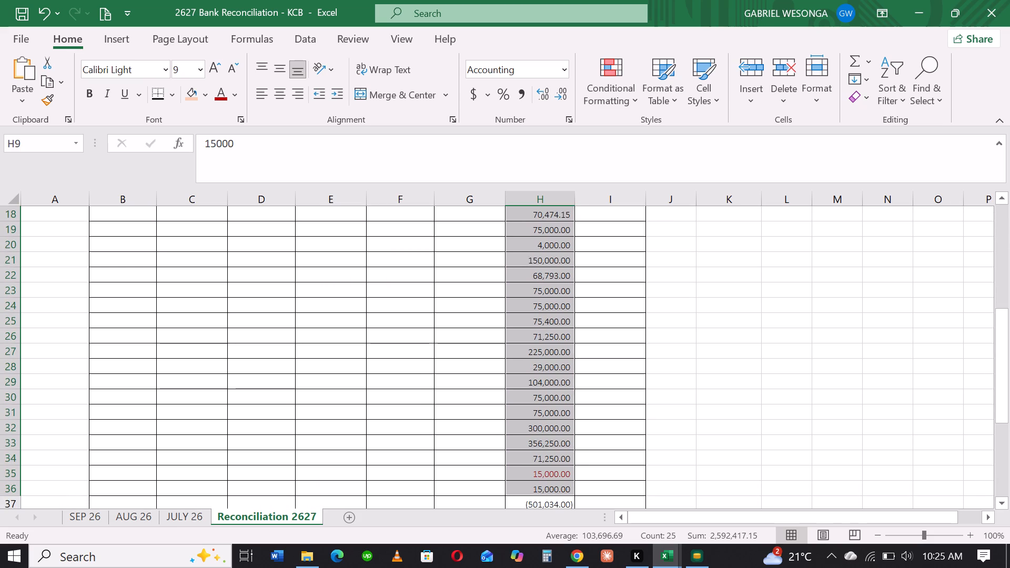
pyautogui.keyDown('ctrl'); pyautogui.click(549, 476); pyautogui.keyUp('ctrl')
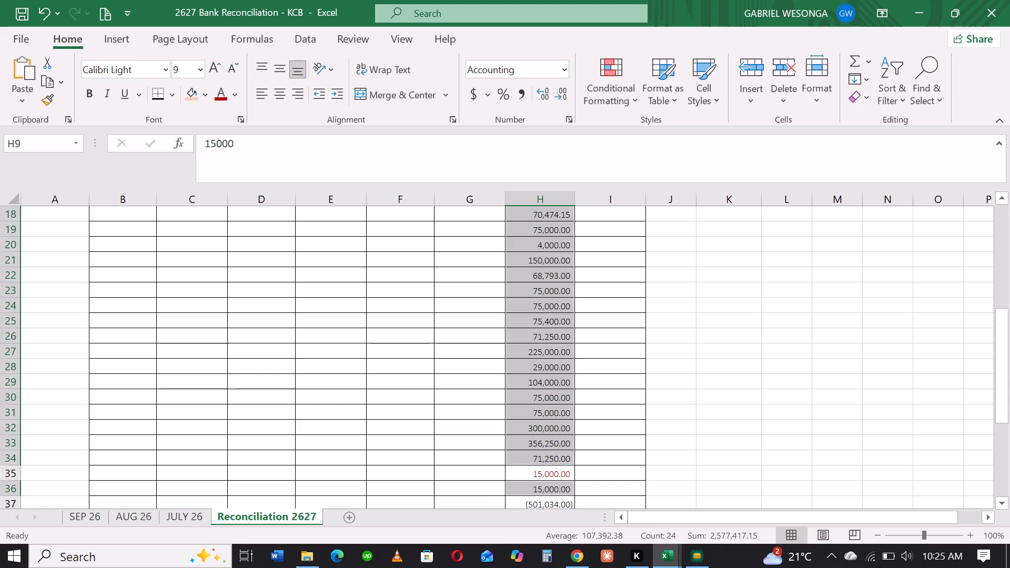
# Compare the total in the General Journals workbook and the Business Central journal lines with the selected variances in the KCB reconciliation workbook.
pyautogui.click(669, 550)
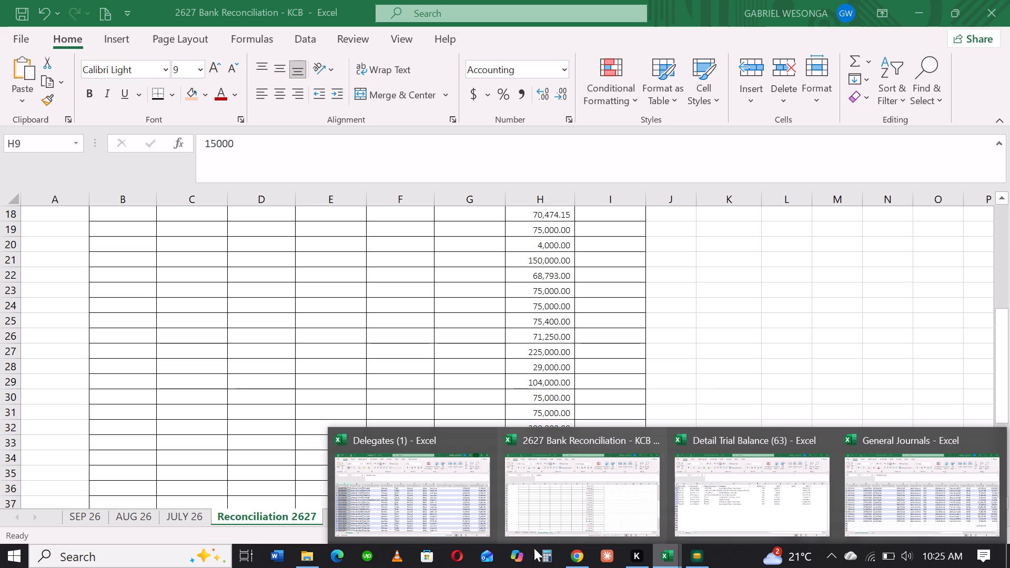
pyautogui.click(908, 508)
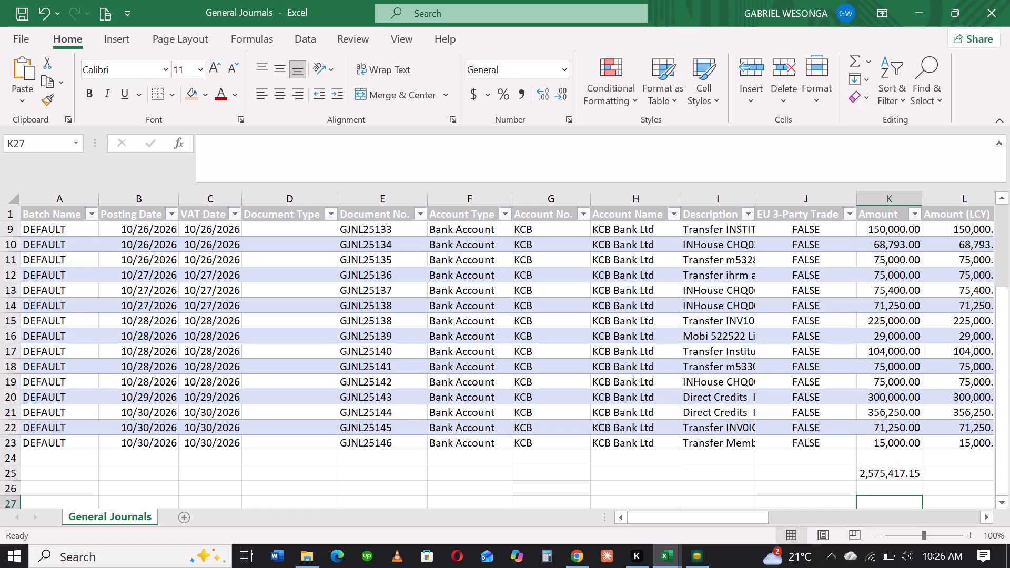
pyautogui.click(881, 487)
pyautogui.click(586, 554)
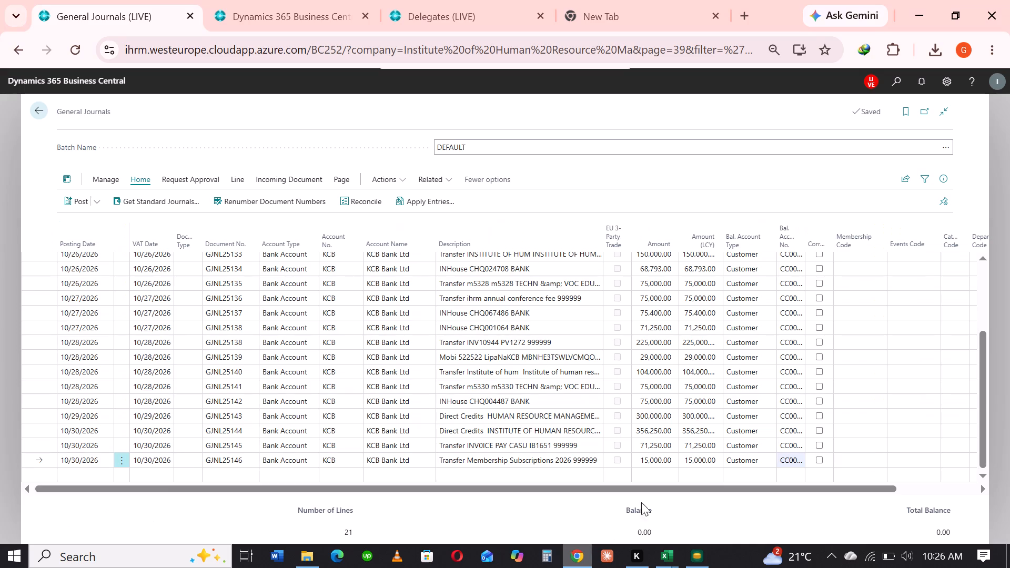
pyautogui.click(668, 552)
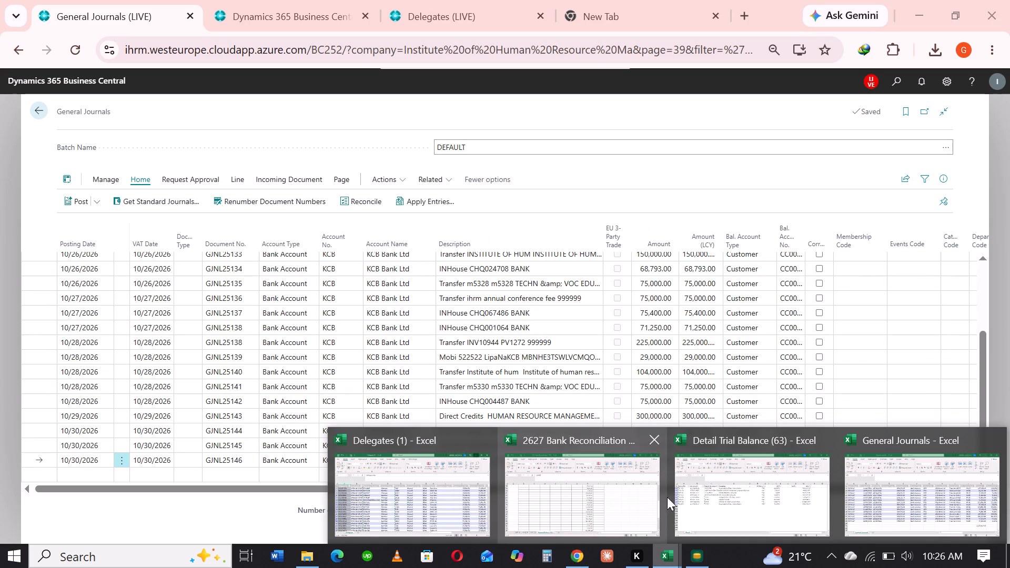
pyautogui.click(584, 494)
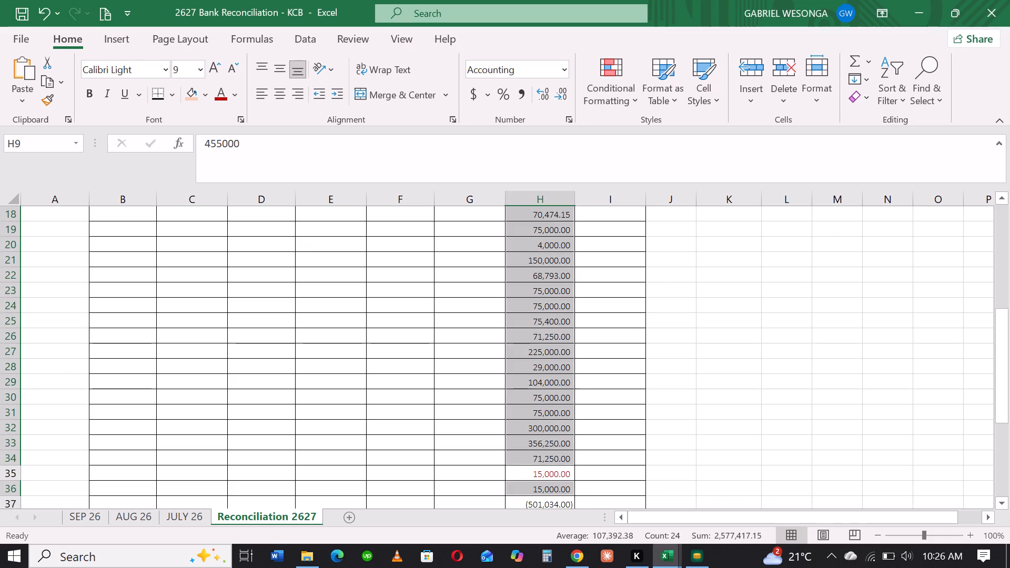
# Switch to the General Journals workbook and enter 2577417.15 in cell K26, below the Amount total.
pyautogui.click(667, 551)
pyautogui.click(877, 508)
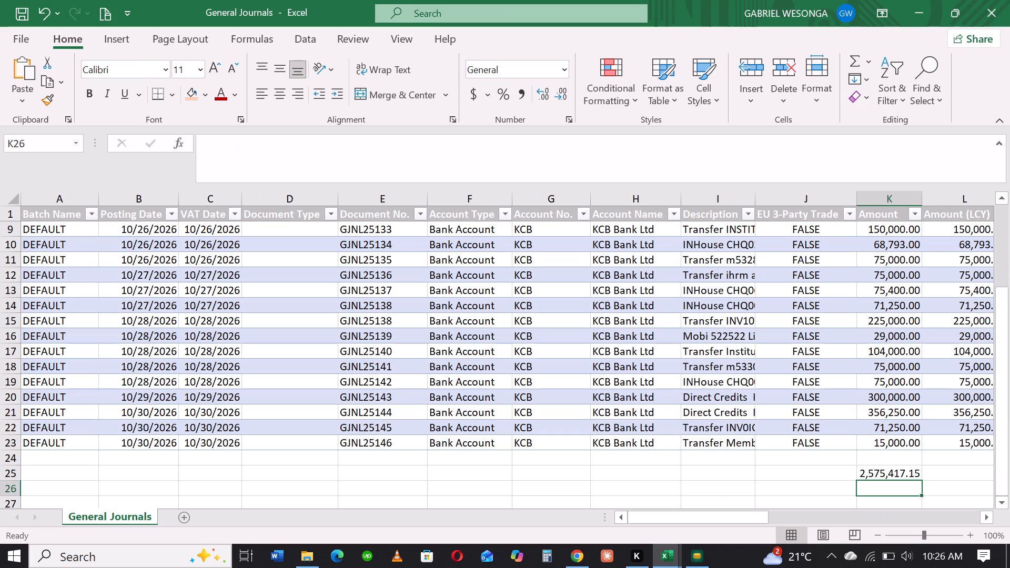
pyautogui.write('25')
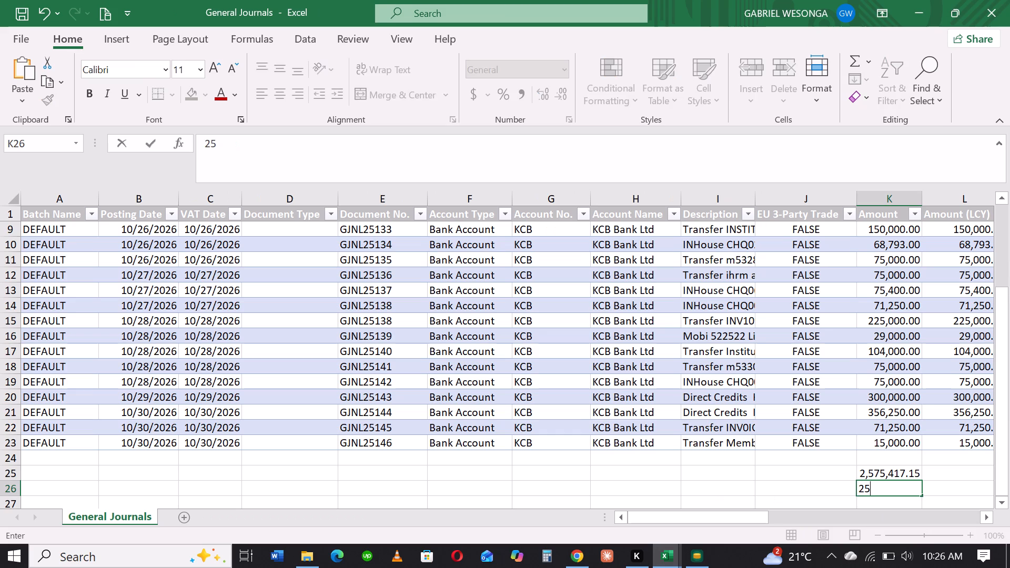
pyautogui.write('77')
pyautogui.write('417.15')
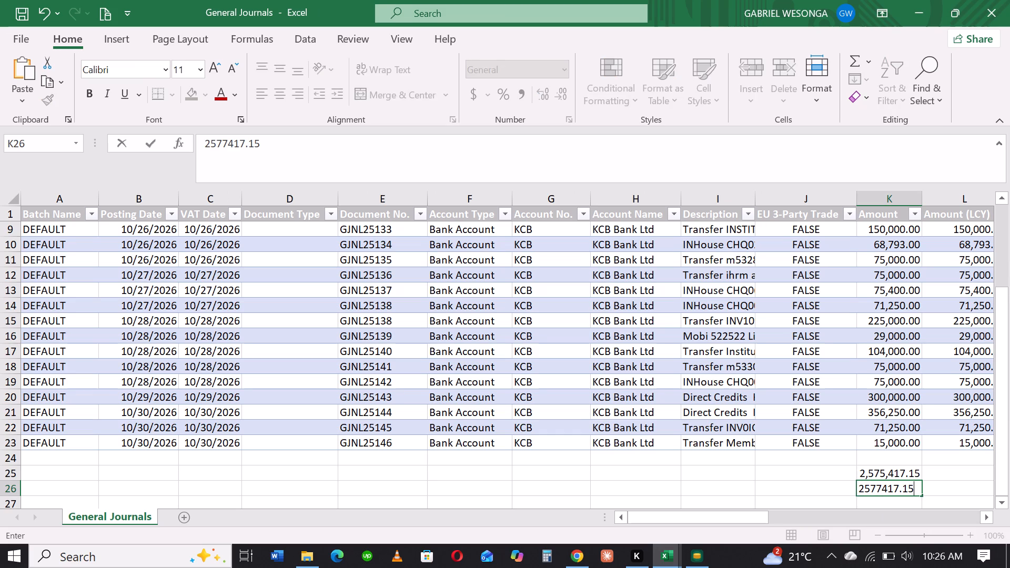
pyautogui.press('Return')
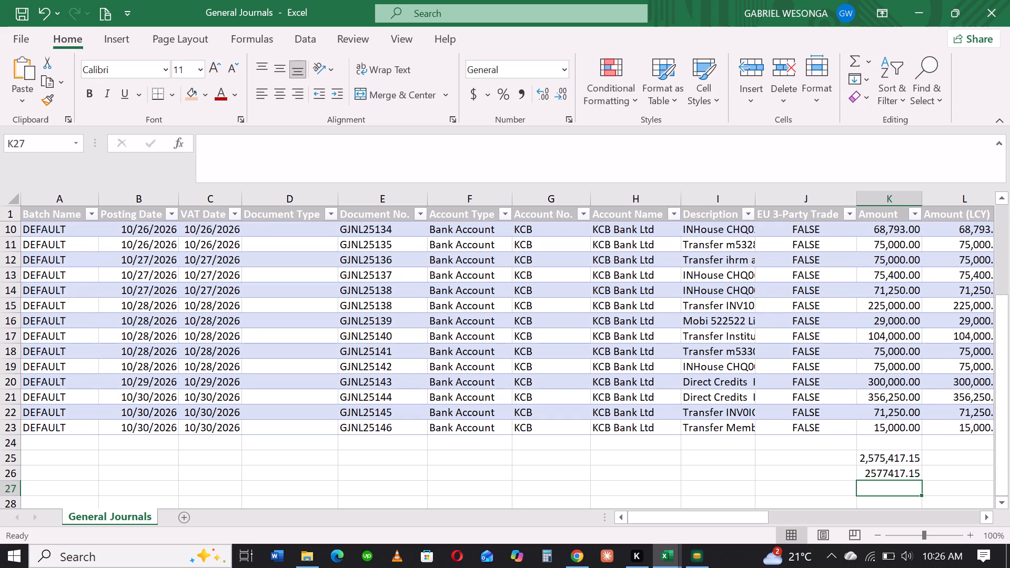
# Apply the comma number style to the totals in cells K26 and K25.
pyautogui.click(895, 474)
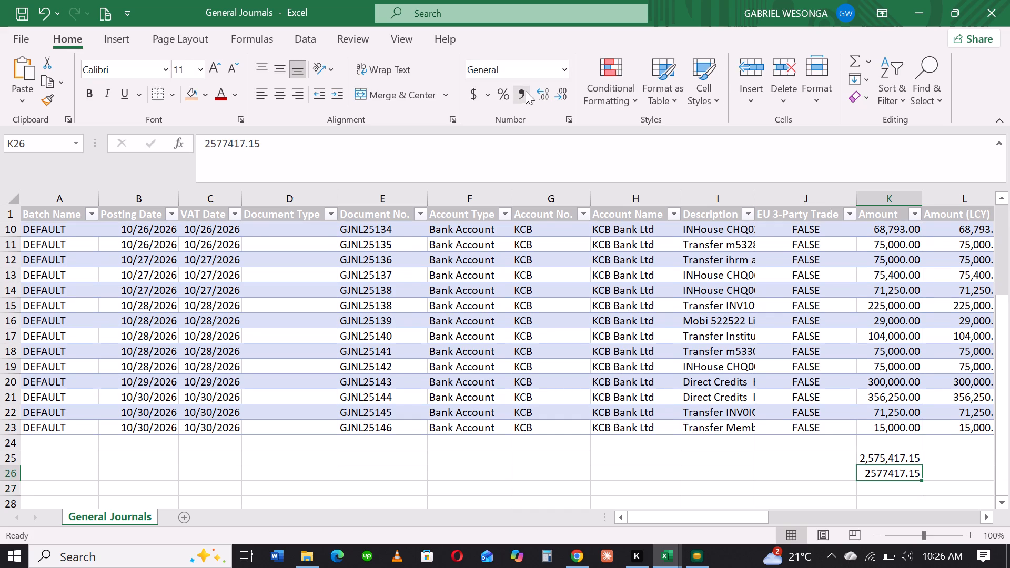
pyautogui.click(522, 92)
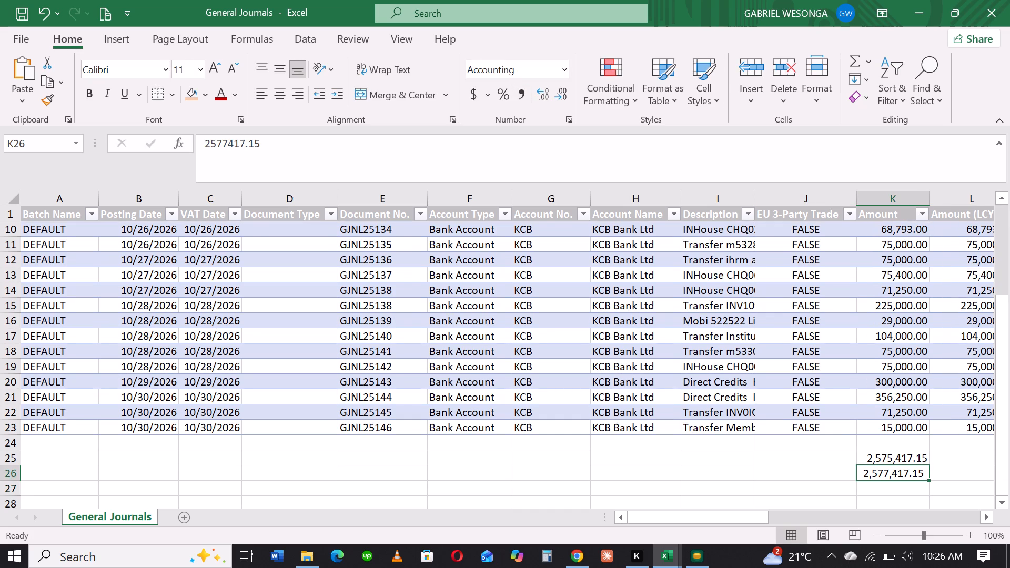
pyautogui.click(948, 471)
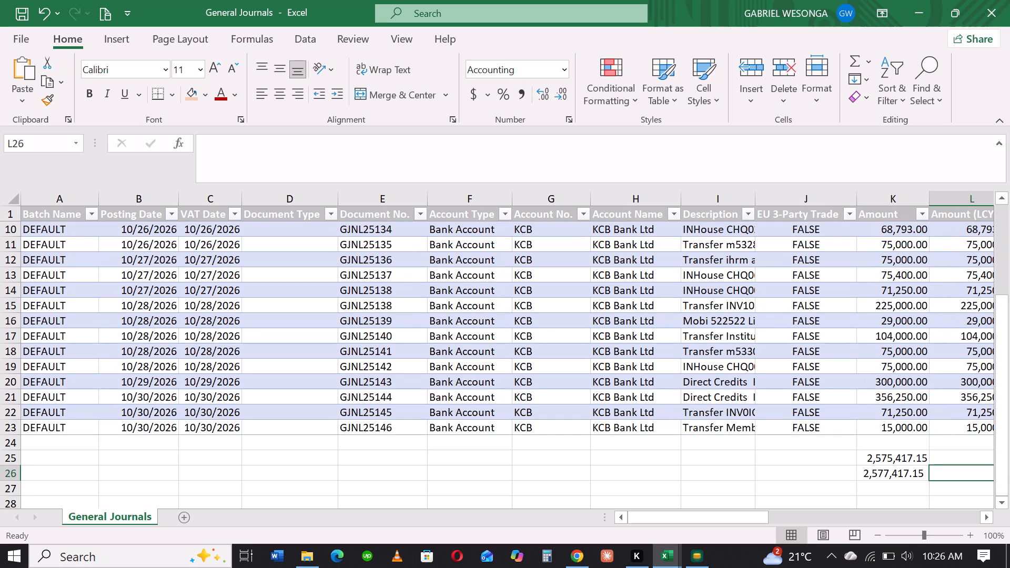
pyautogui.click(910, 457)
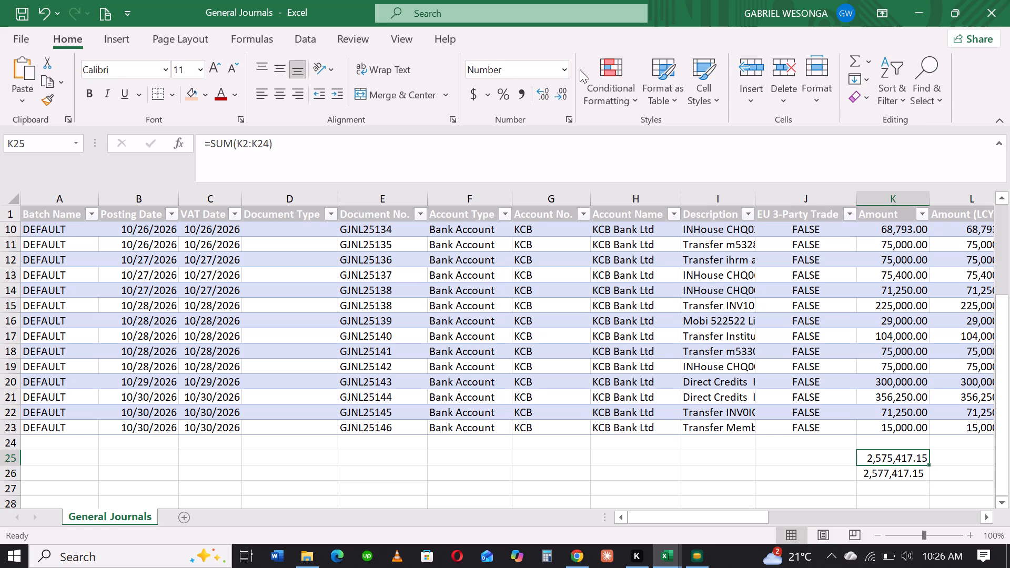
pyautogui.click(520, 93)
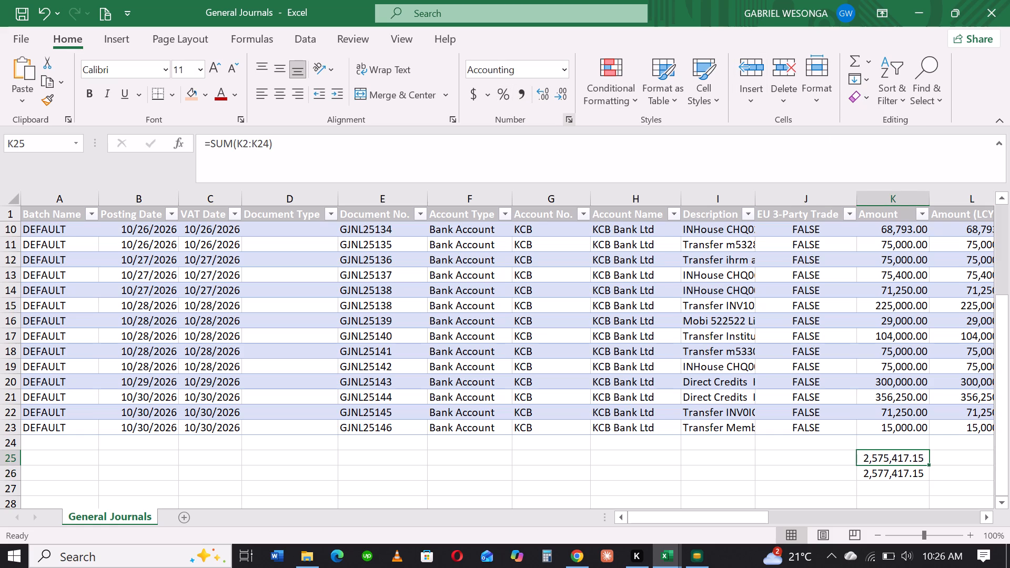
pyautogui.click(955, 461)
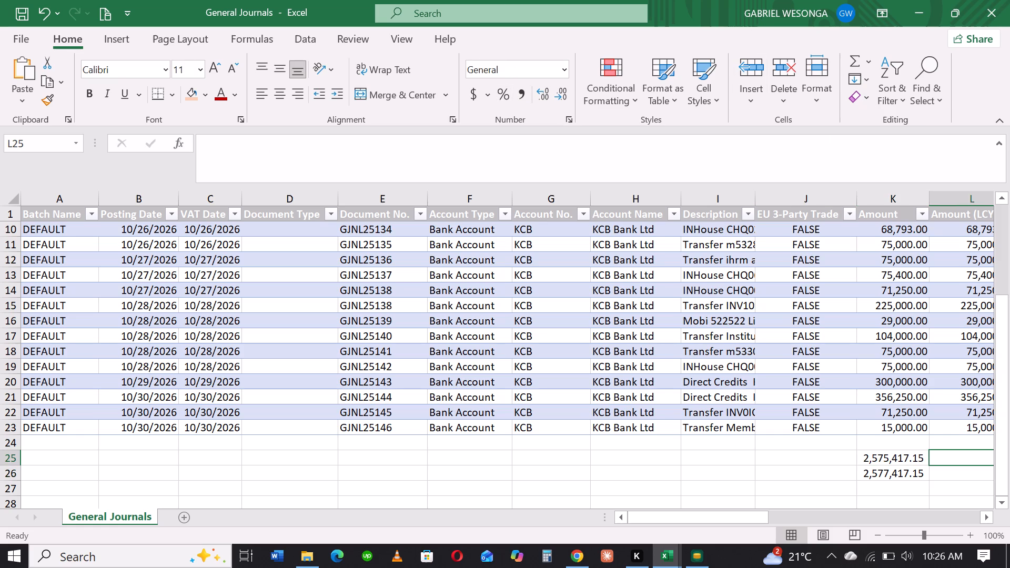
pyautogui.click(904, 484)
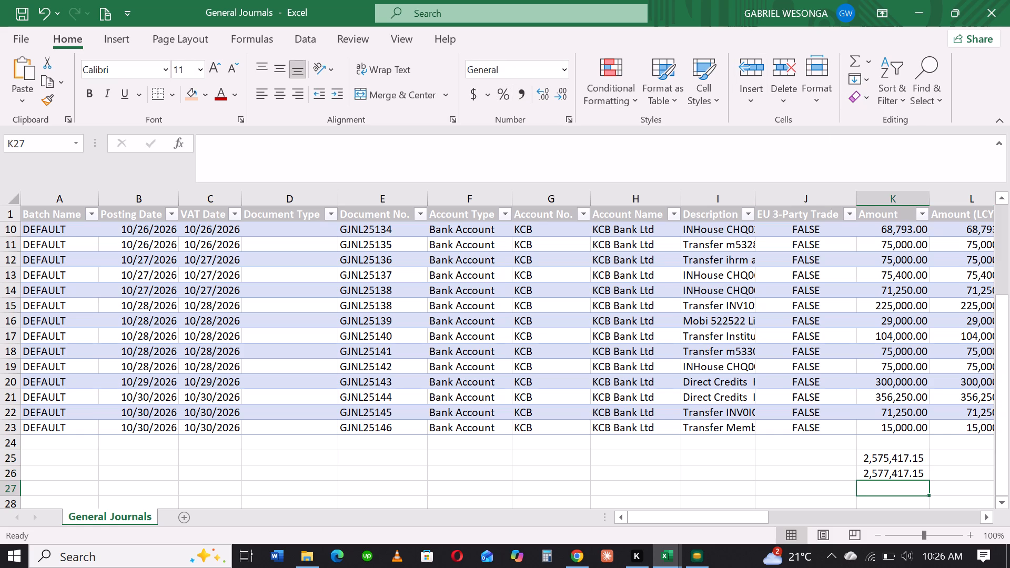
# In cell K27 of the General Journals workbook, enter a formula subtracting K26 from K25 to get the difference between the totals.
pyautogui.press('=')
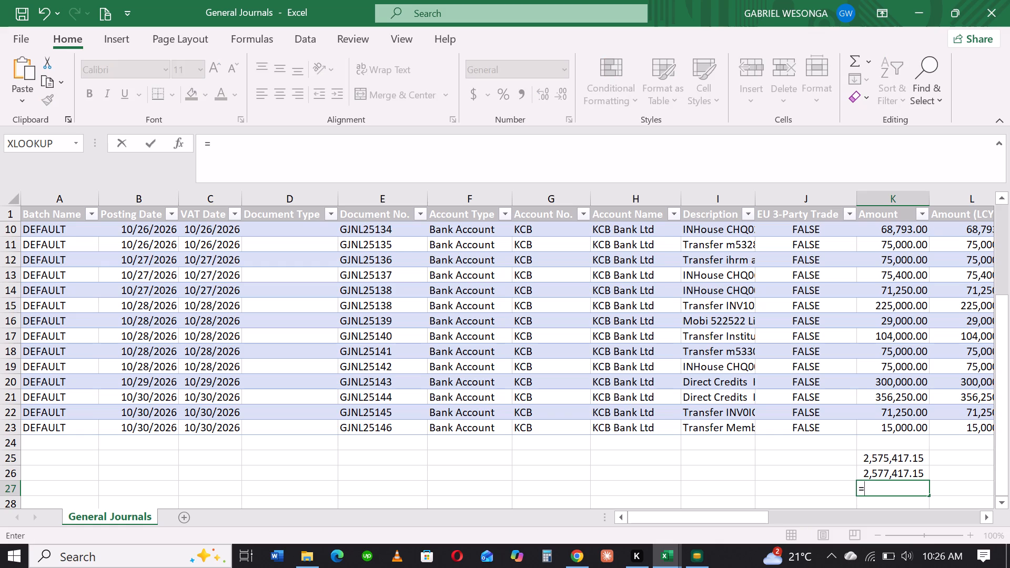
pyautogui.click(883, 456)
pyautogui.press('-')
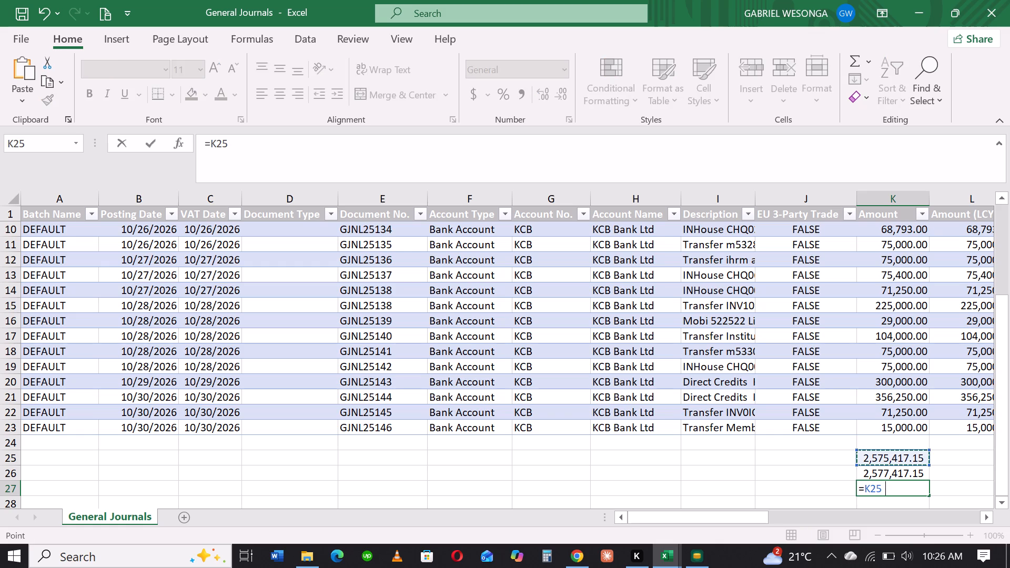
pyautogui.click(899, 476)
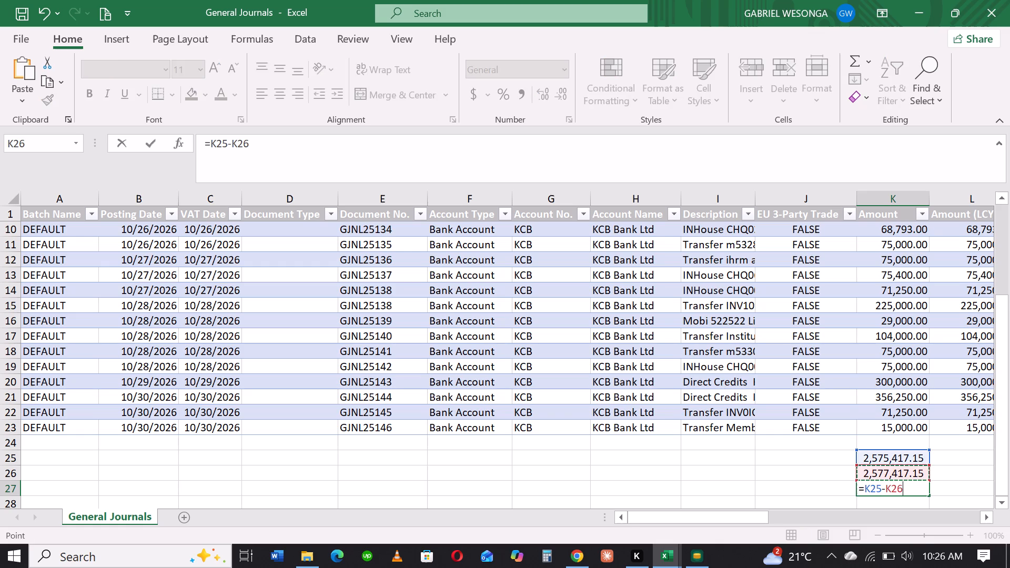
pyautogui.press('Return')
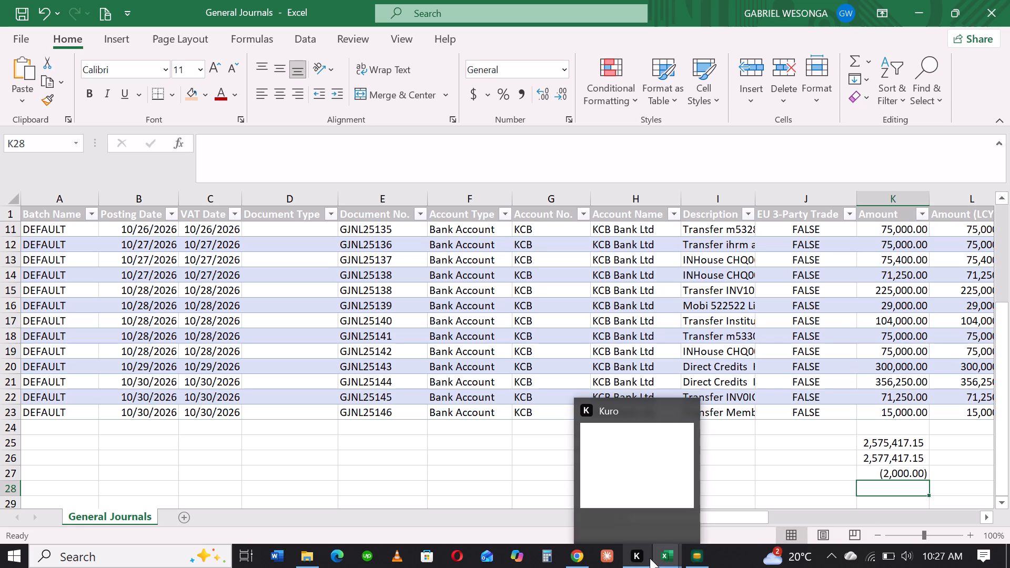
# Compare the column H variances in the KCB reconciliation workbook with the General Journals amounts to look for the source of the difference.
pyautogui.click(672, 553)
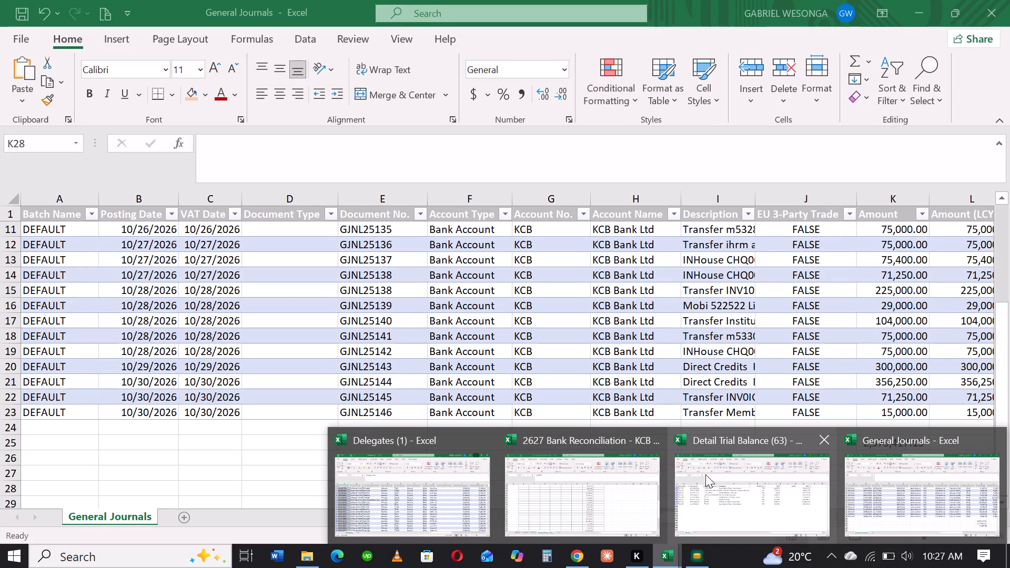
pyautogui.click(628, 494)
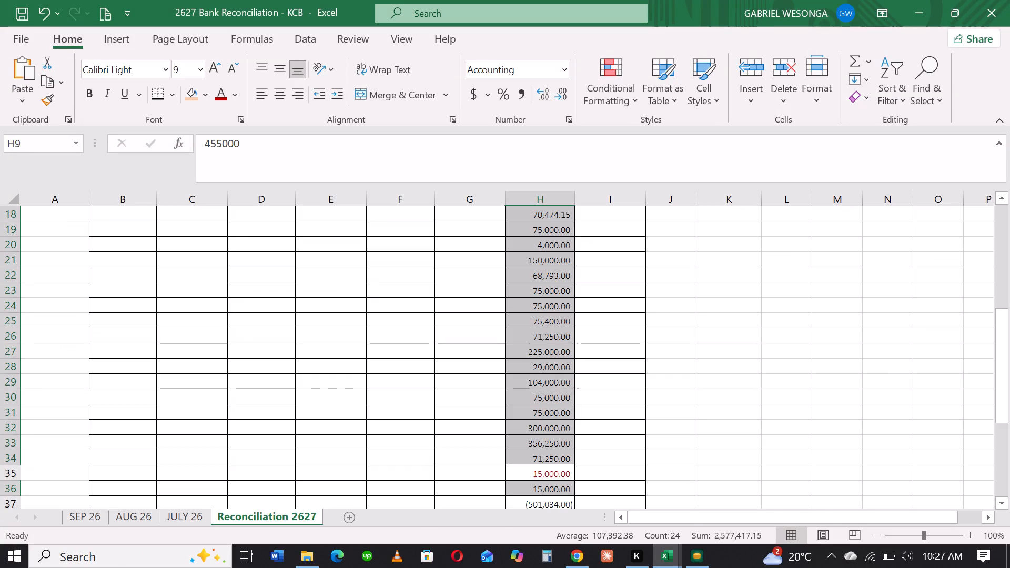
pyautogui.click(564, 387)
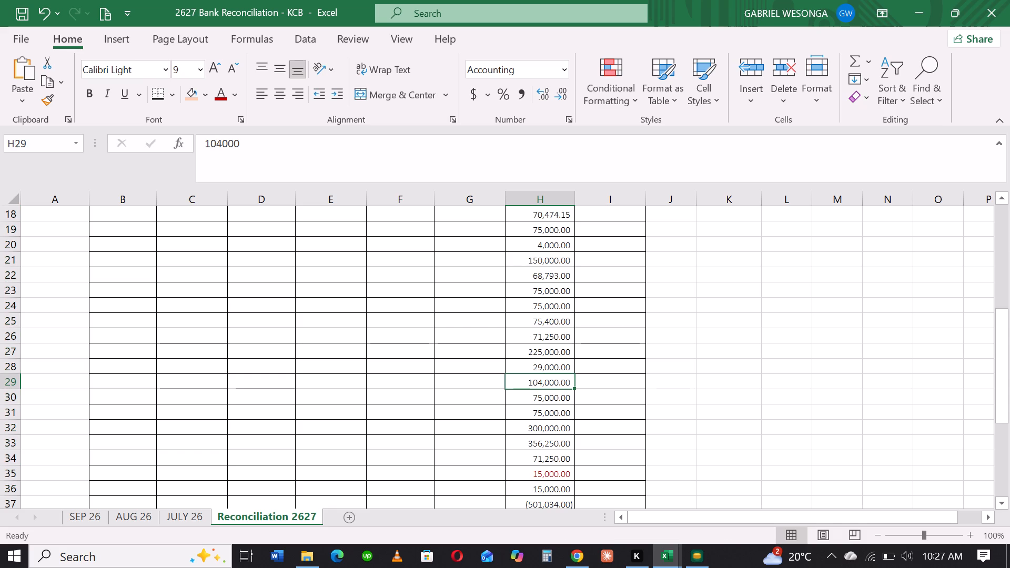
pyautogui.doubleClick(1001, 202)
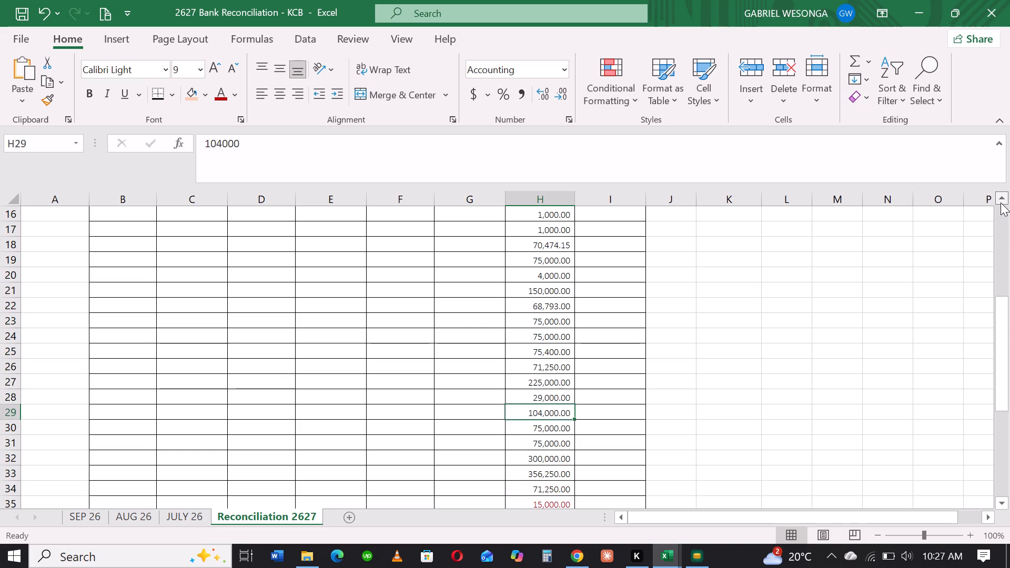
pyautogui.click(1001, 202)
pyautogui.click(1001, 202)
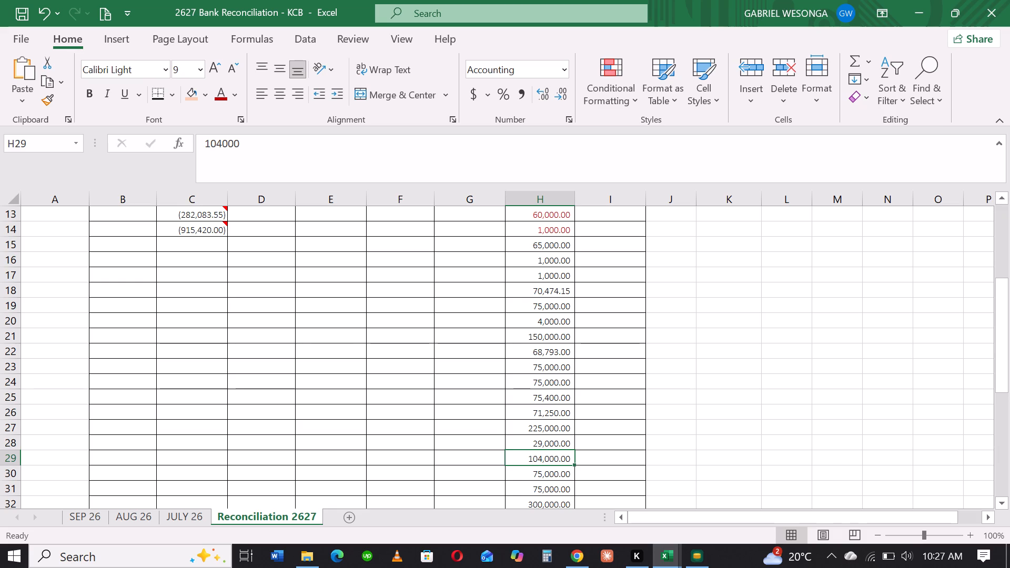
pyautogui.click(663, 567)
pyautogui.click(874, 506)
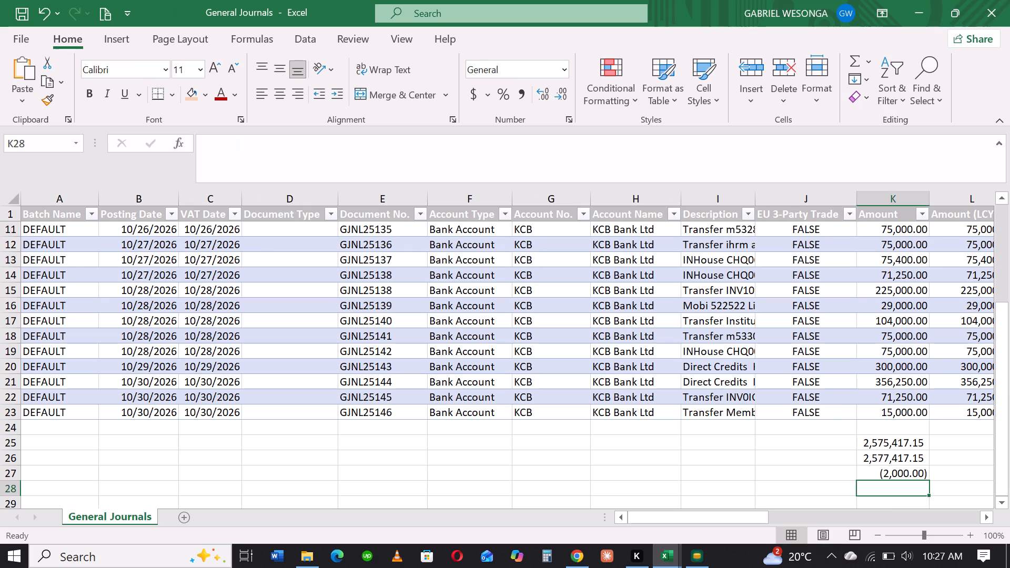
pyautogui.click(998, 414)
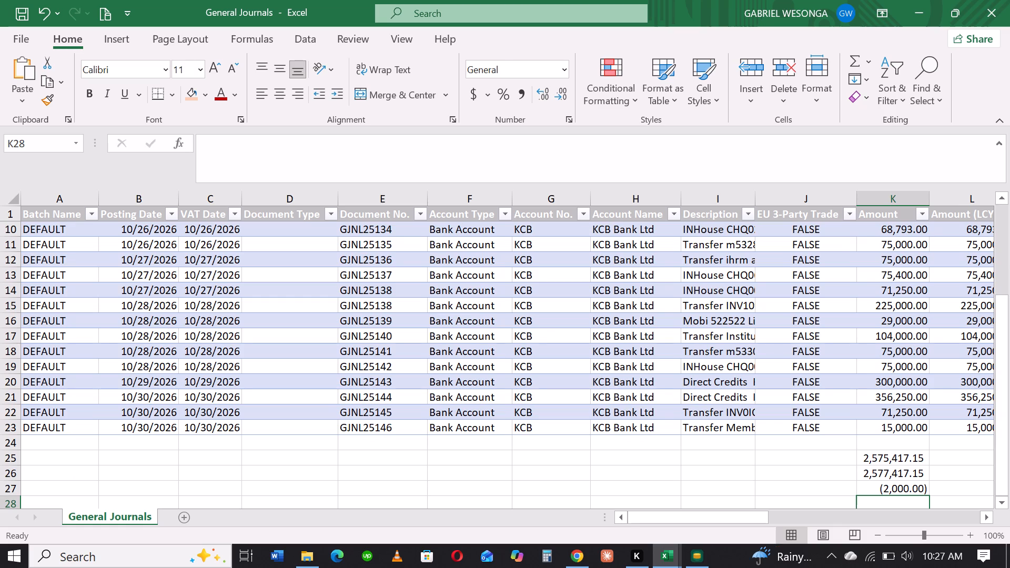
# Switch to the Business Central general journal in Chrome and review the DEFAULT batch lines from 10/1/2026 to 10/30/2026 for the missing amounts.
pyautogui.click(574, 545)
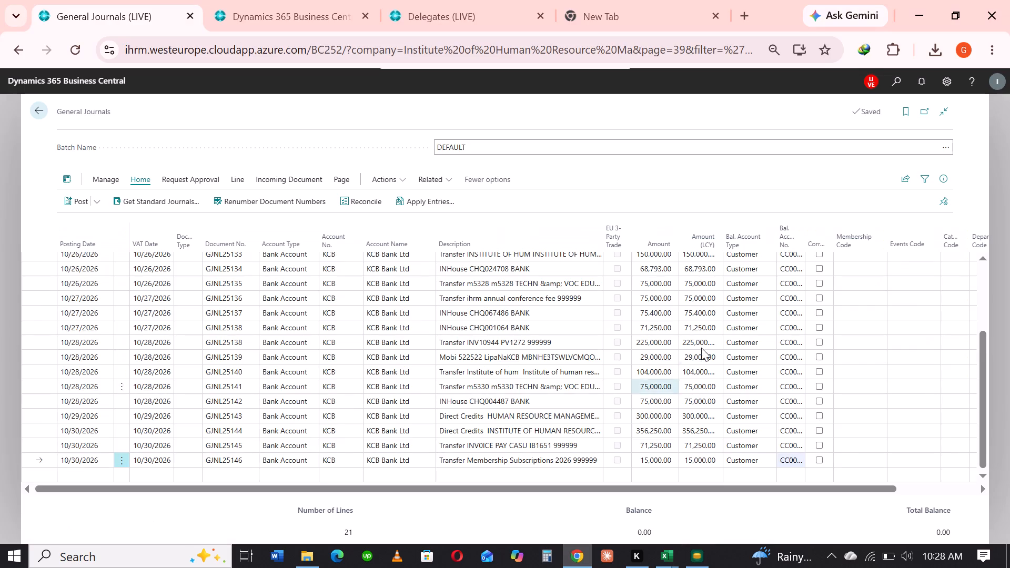
pyautogui.click(930, 47)
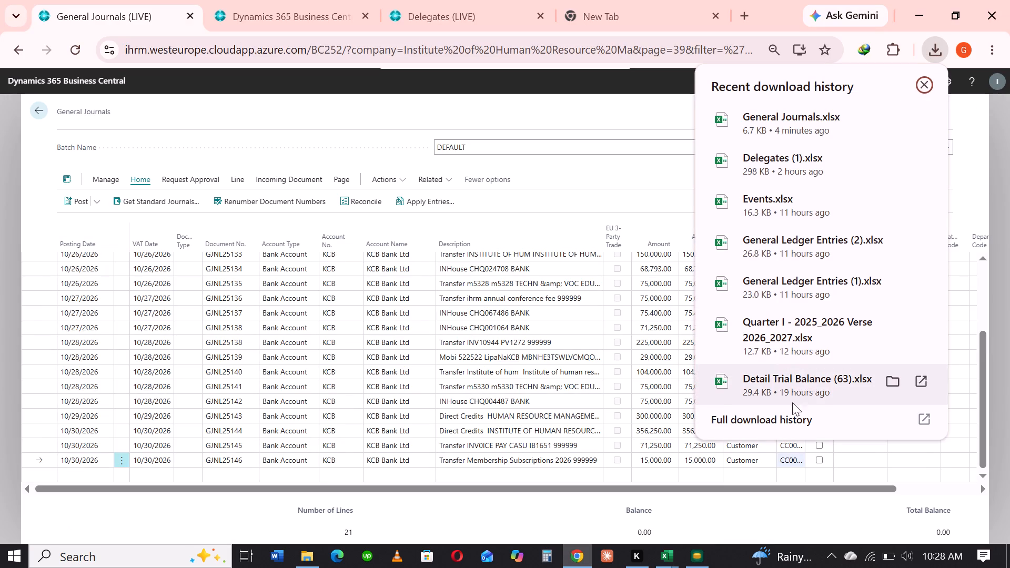
pyautogui.click(511, 260)
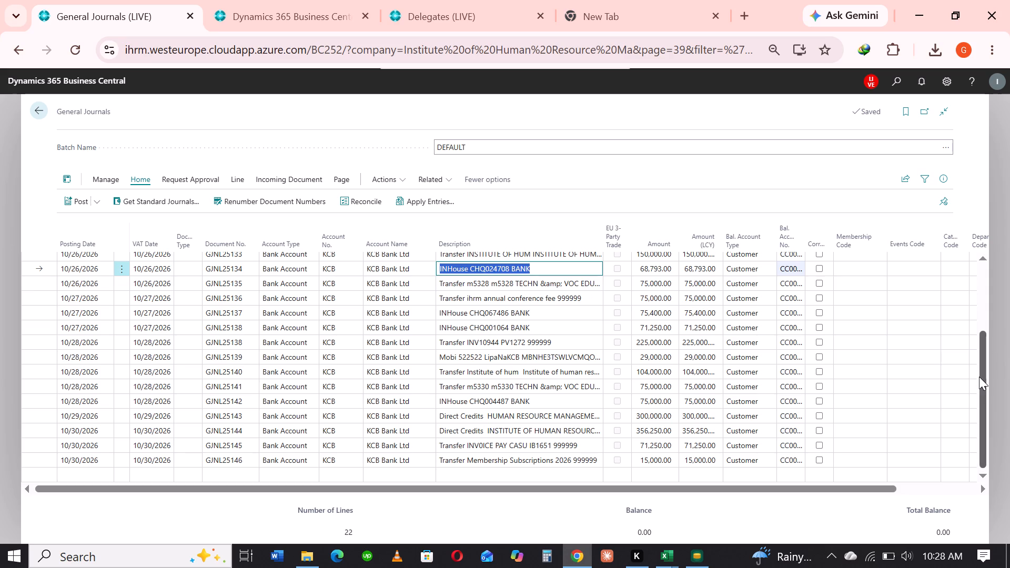
pyautogui.moveTo(979, 377); pyautogui.dragTo(986, 376)
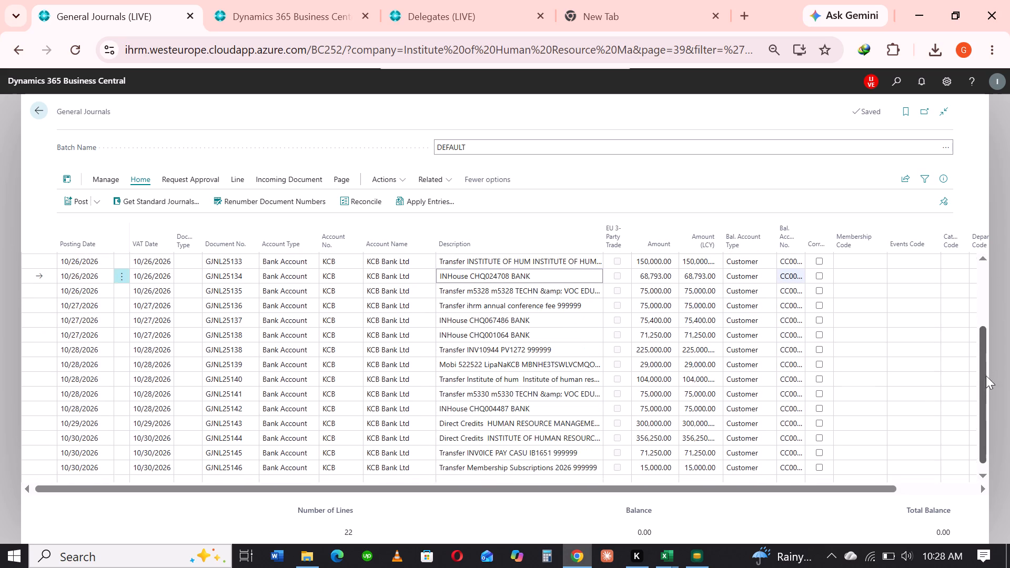
pyautogui.moveTo(986, 376); pyautogui.dragTo(1009, 305)
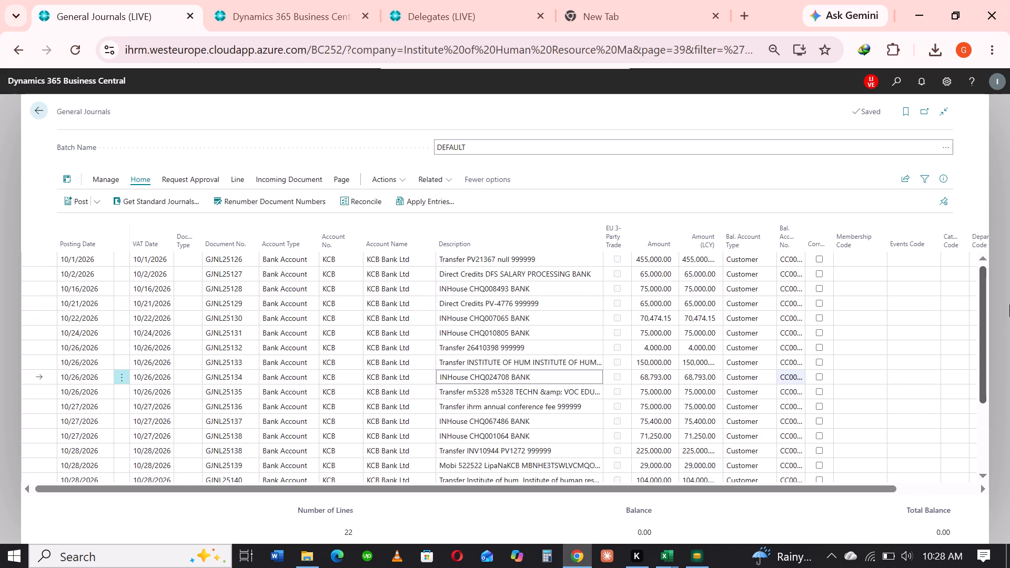
pyautogui.moveTo(1009, 305); pyautogui.dragTo(1009, 322)
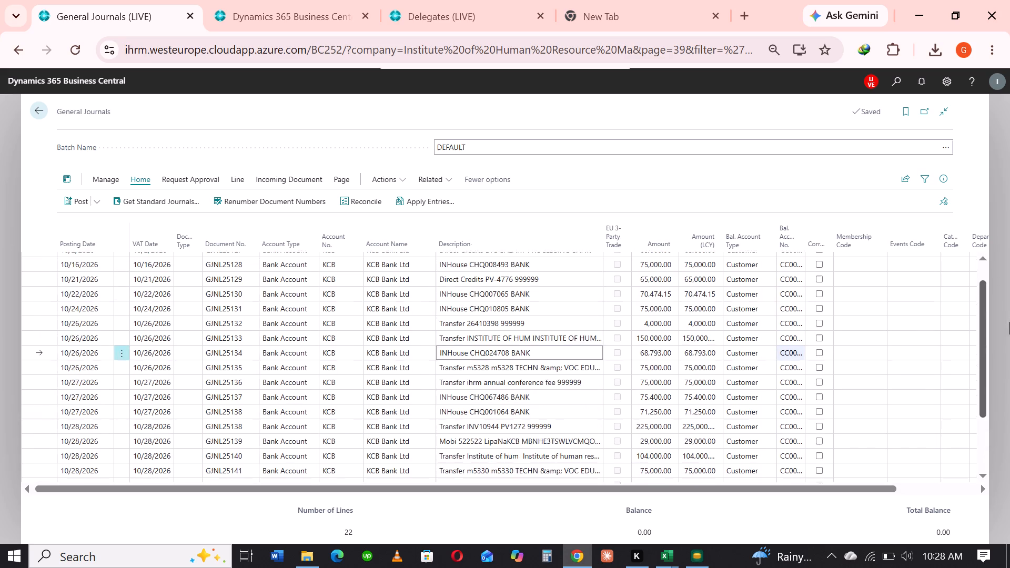
pyautogui.moveTo(1009, 322); pyautogui.dragTo(1009, 373)
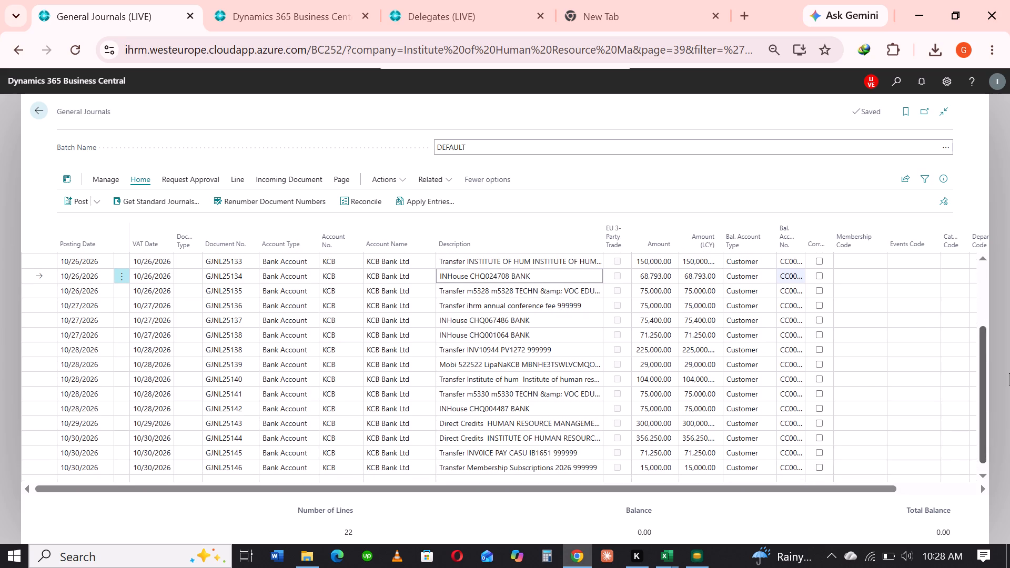
pyautogui.moveTo(1009, 373); pyautogui.dragTo(1009, 303)
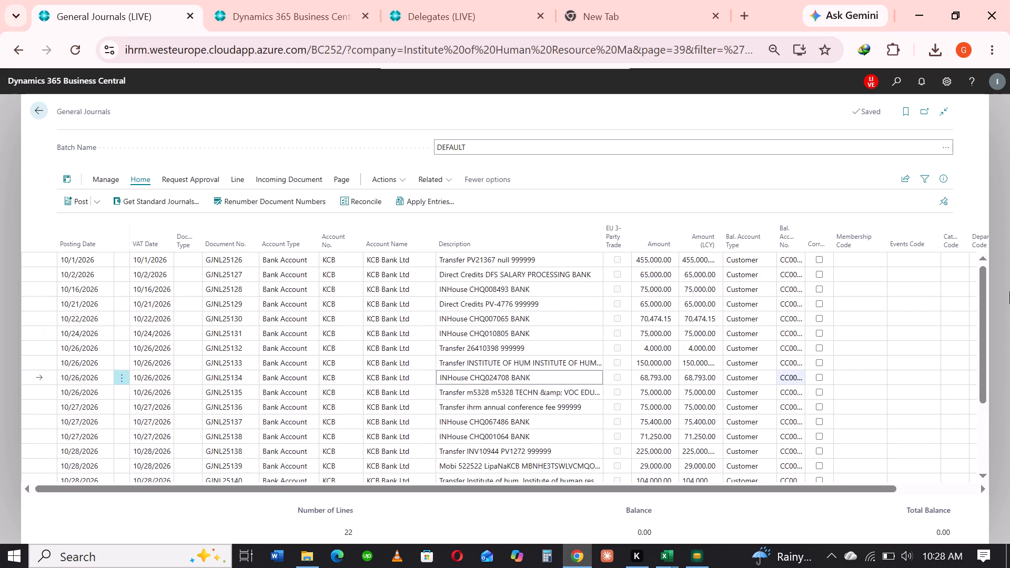
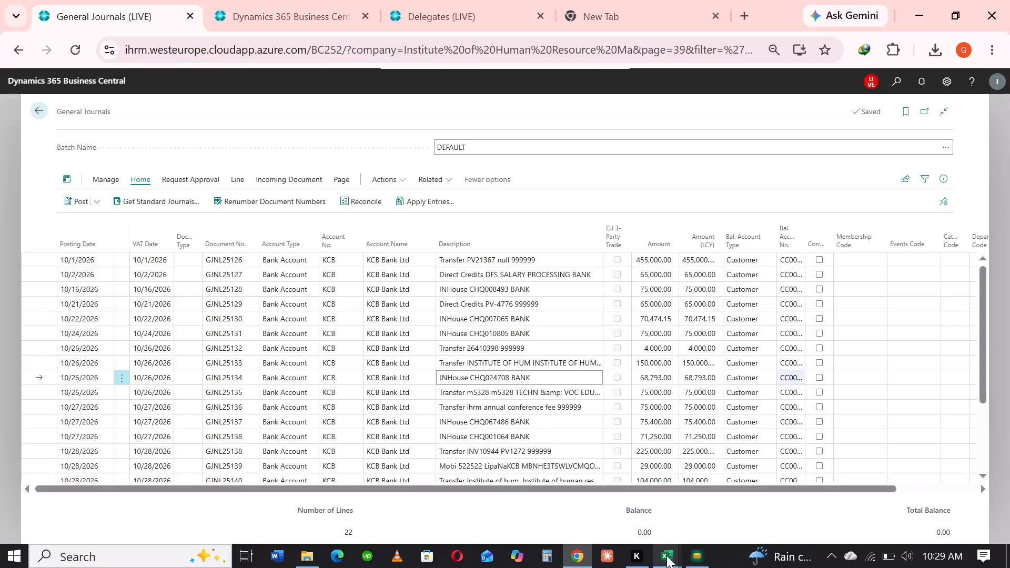
# In the KCB reconciliation workbook, apply the red font colour to the 1,000.00 amounts in cells H16 and H17.
pyautogui.click(669, 562)
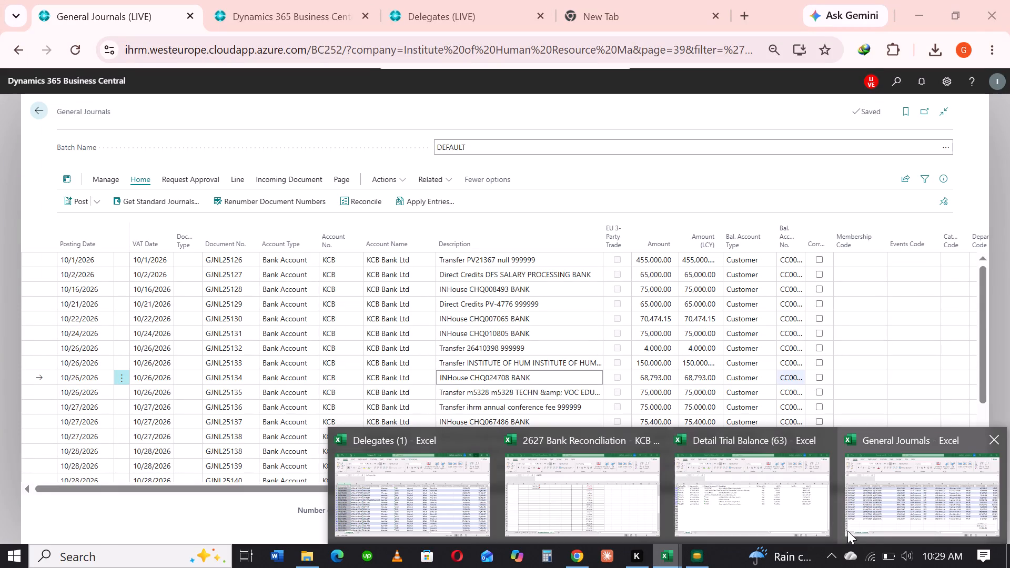
pyautogui.click(566, 511)
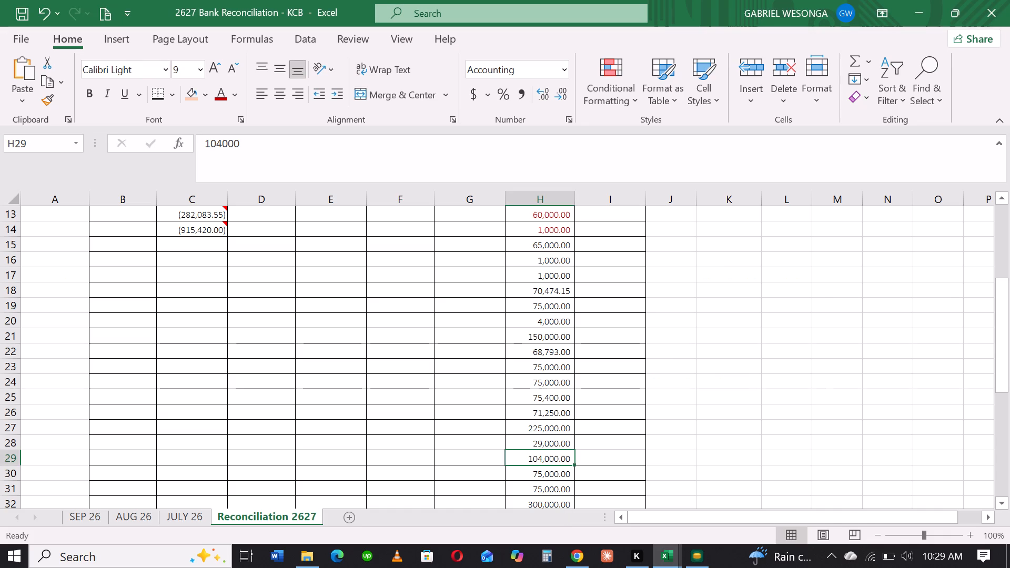
pyautogui.click(555, 261)
pyautogui.click(223, 95)
pyautogui.click(567, 279)
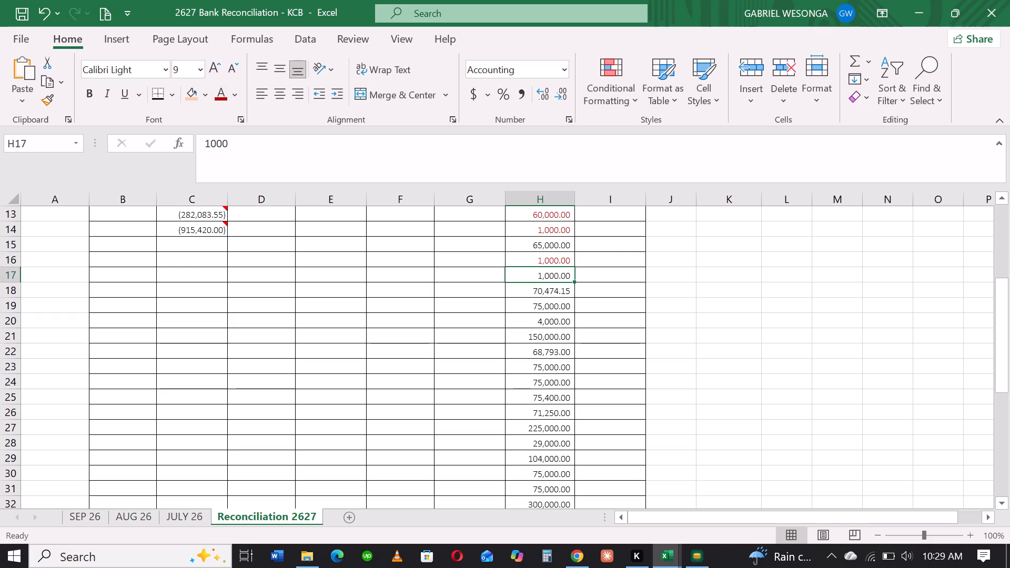
pyautogui.click(225, 100)
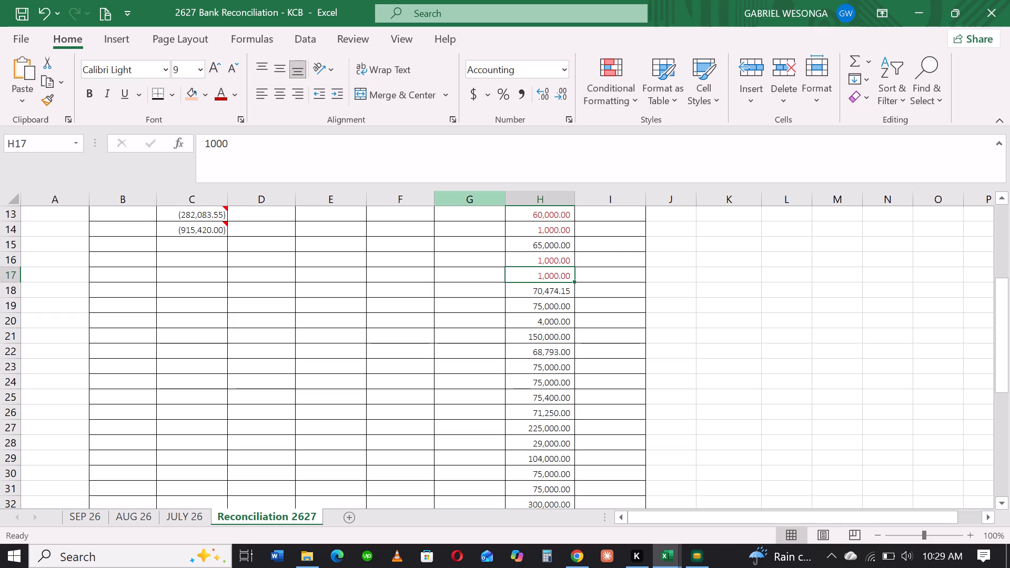
# Select cells H9 to H36 of the October credit variances to check their sum.
pyautogui.moveTo(1008, 340); pyautogui.dragTo(1009, 466)
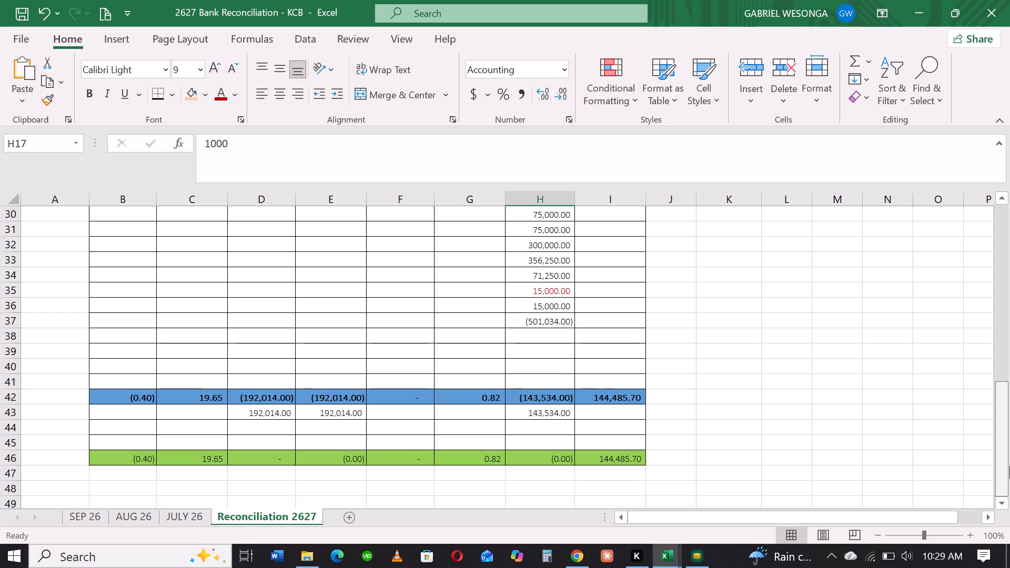
pyautogui.moveTo(1009, 466); pyautogui.dragTo(1003, 287)
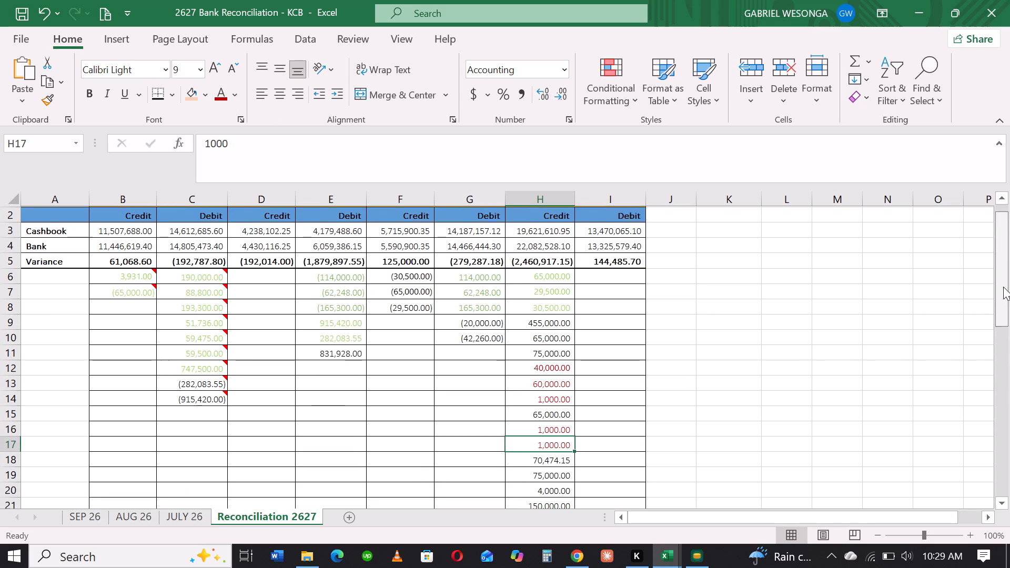
pyautogui.moveTo(1003, 287); pyautogui.dragTo(1009, 455)
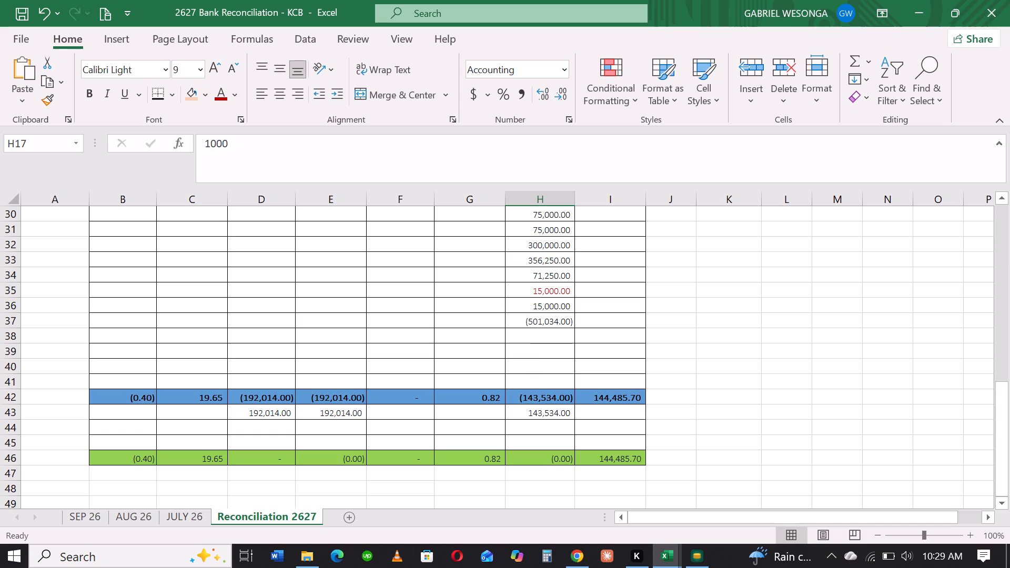
pyautogui.moveTo(555, 305); pyautogui.dragTo(577, 159)
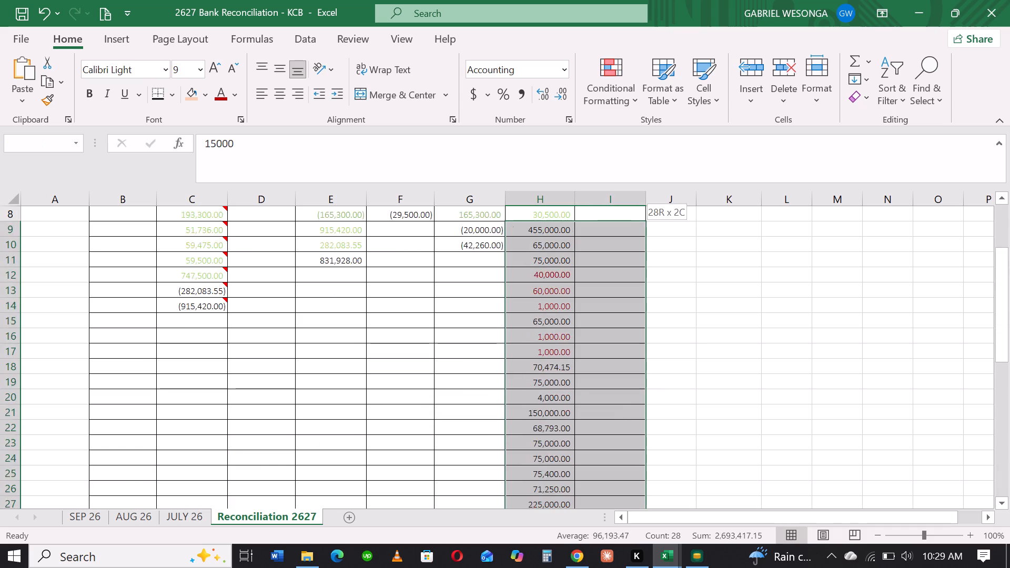
pyautogui.moveTo(577, 159); pyautogui.dragTo(550, 335)
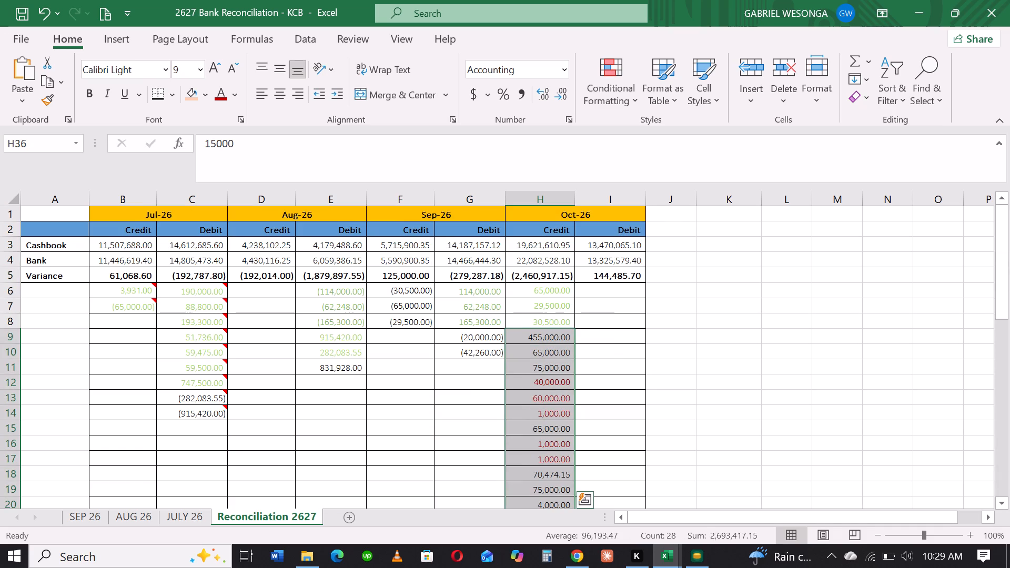
pyautogui.click(555, 384)
pyautogui.click(558, 399)
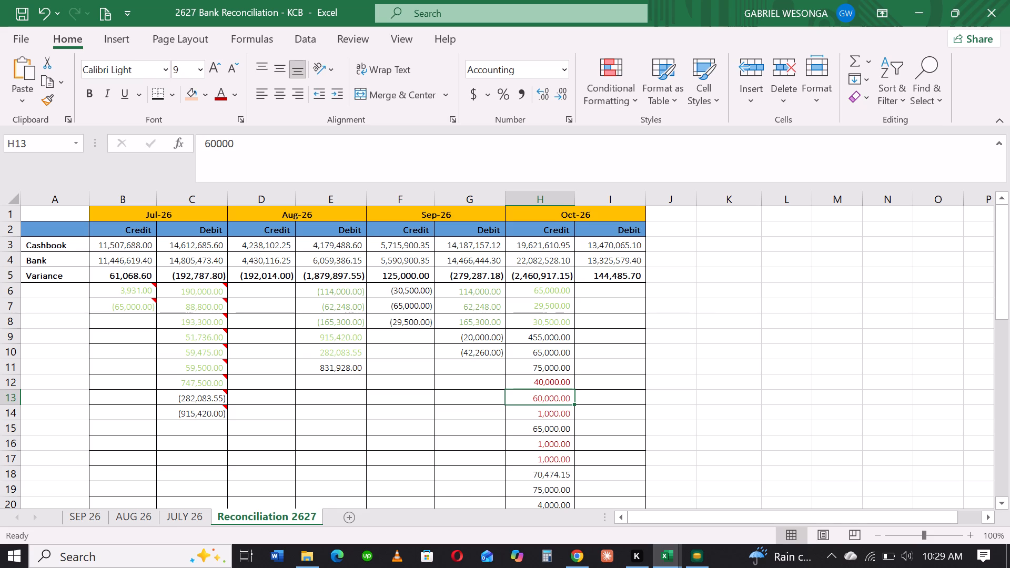
# Check the sum of H9 to H36 with the red amounts in H12, H13, H14, H16, H17 and H35 excluded from the selection.
pyautogui.moveTo(533, 337); pyautogui.dragTo(546, 511)
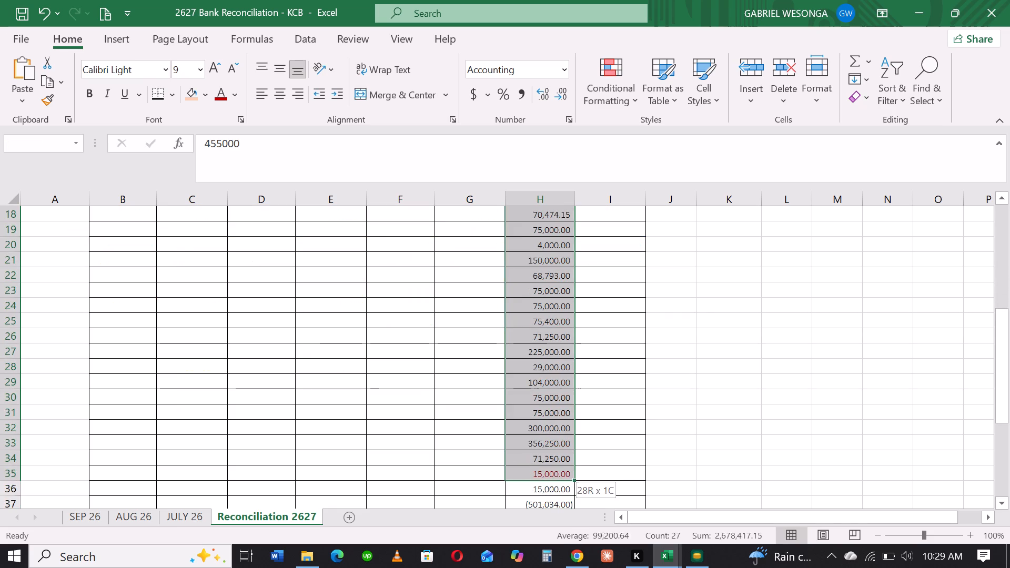
pyautogui.moveTo(546, 511); pyautogui.dragTo(551, 428)
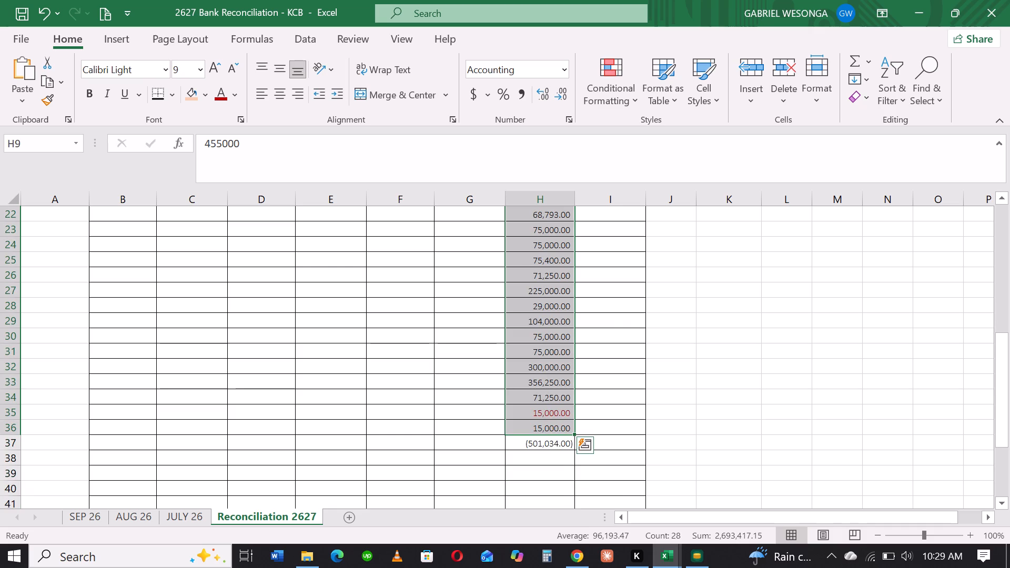
pyautogui.keyDown('ctrl'); pyautogui.click(555, 415); pyautogui.keyUp('ctrl')
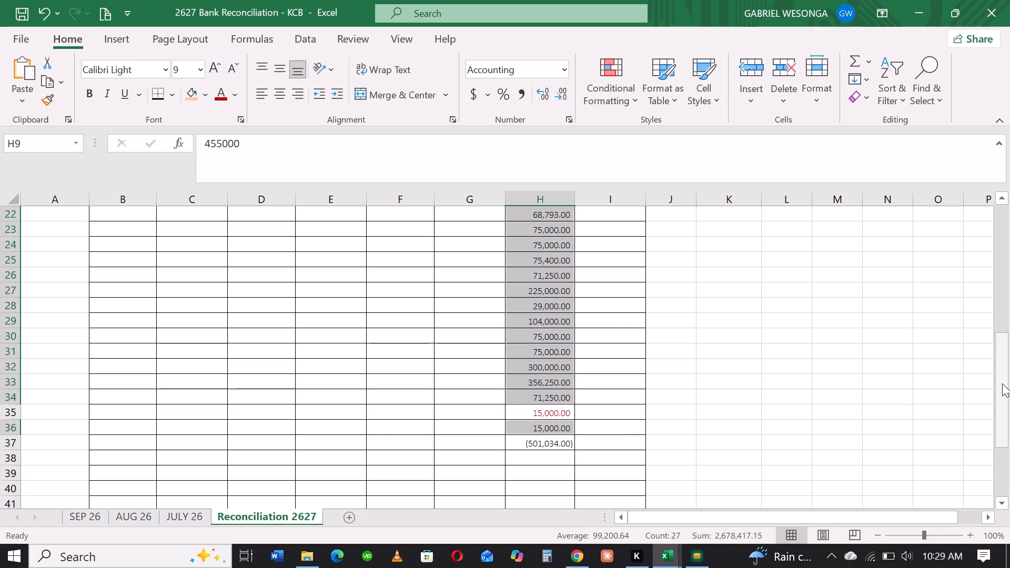
pyautogui.moveTo(1002, 383); pyautogui.dragTo(1008, 327)
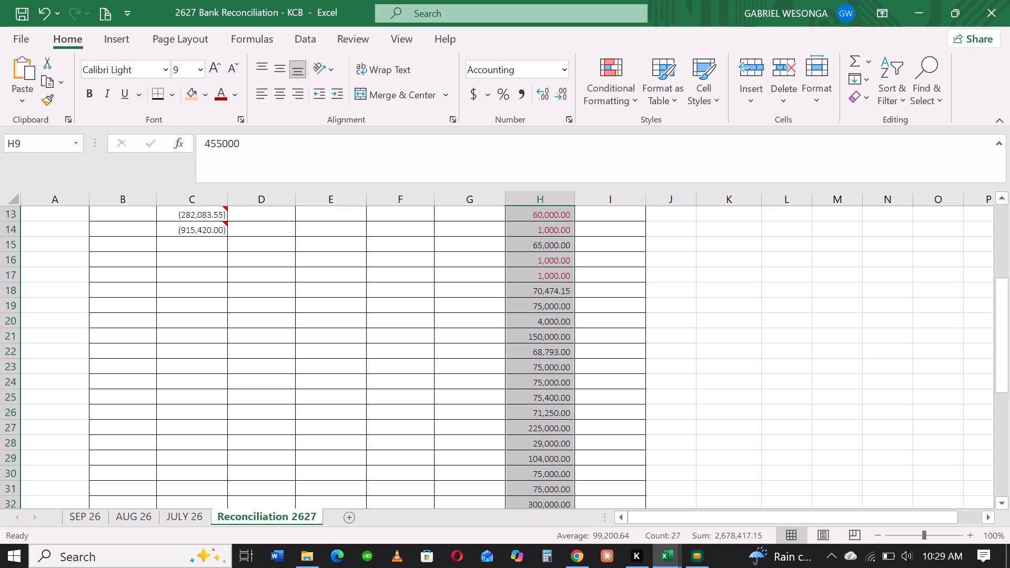
pyautogui.keyDown('ctrl'); pyautogui.click(543, 276); pyautogui.keyUp('ctrl')
pyautogui.keyDown('ctrl'); pyautogui.click(542, 261); pyautogui.keyUp('ctrl')
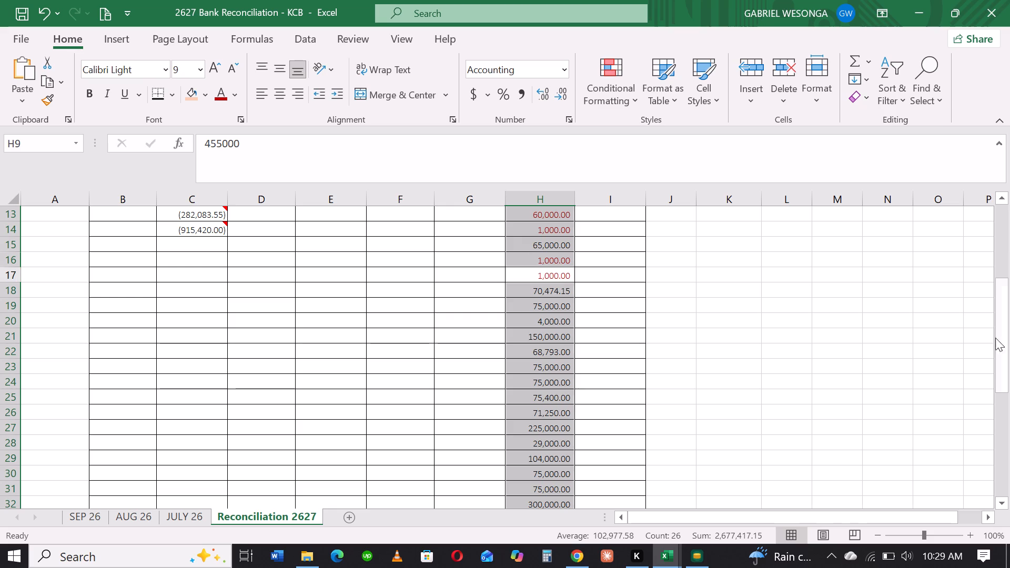
pyautogui.moveTo(1004, 338); pyautogui.dragTo(1006, 292)
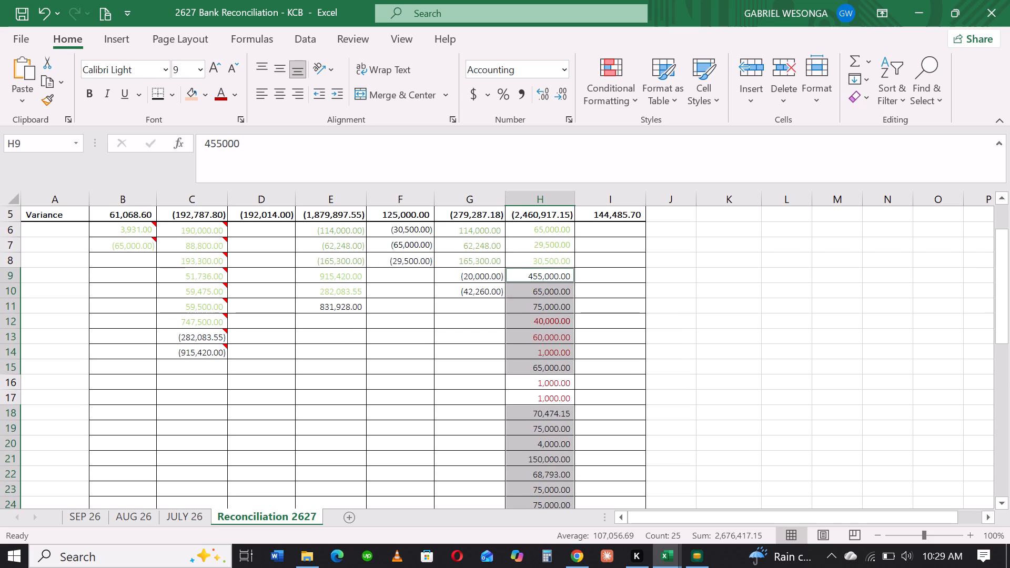
pyautogui.keyDown('ctrl'); pyautogui.click(551, 325); pyautogui.keyUp('ctrl')
pyautogui.keyDown('ctrl'); pyautogui.click(553, 335); pyautogui.keyUp('ctrl')
pyautogui.keyDown('ctrl'); pyautogui.click(560, 352); pyautogui.keyUp('ctrl')
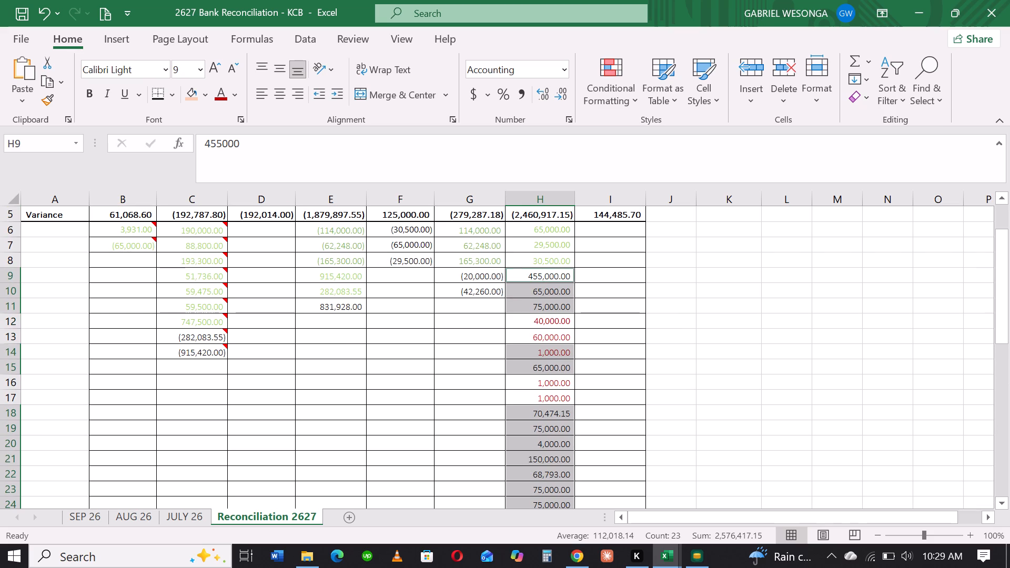
pyautogui.click(797, 377)
pyautogui.moveTo(1005, 314); pyautogui.dragTo(1009, 329)
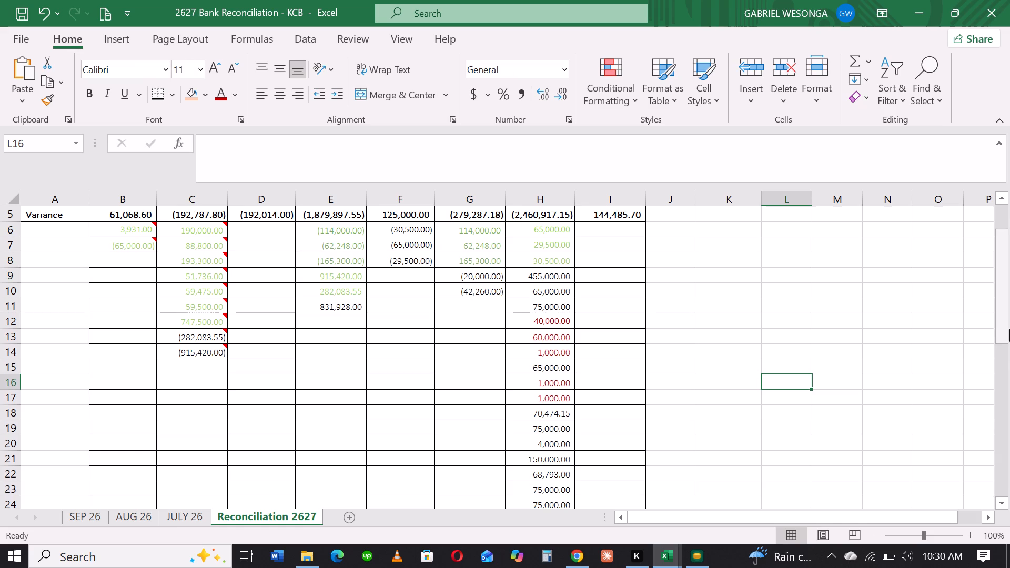
pyautogui.moveTo(1009, 329); pyautogui.dragTo(990, 430)
# Switch to the Business Central general journal in Chrome and post the DEFAULT batch lines.
pyautogui.click(571, 548)
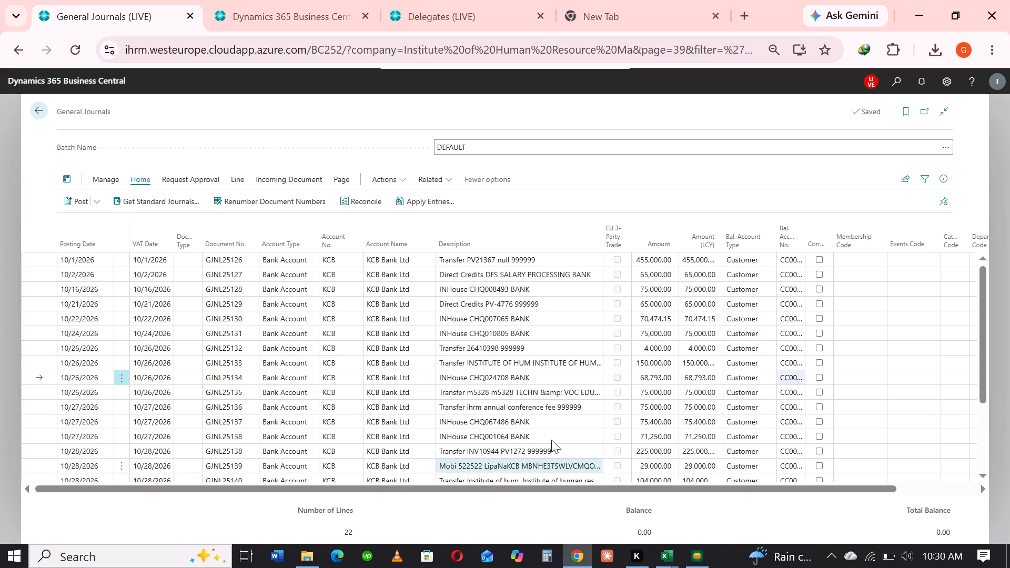
pyautogui.click(72, 203)
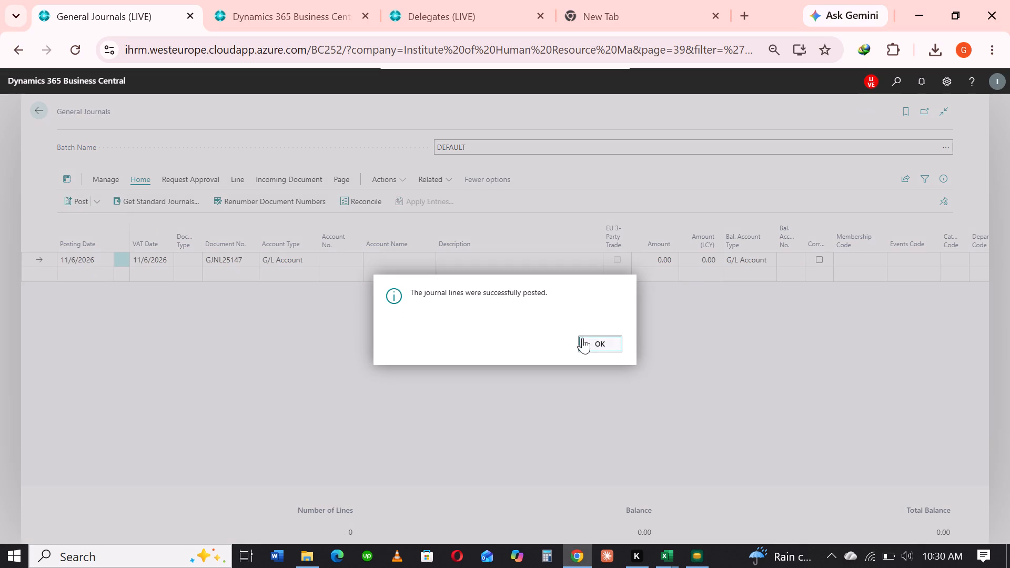
pyautogui.click(593, 339)
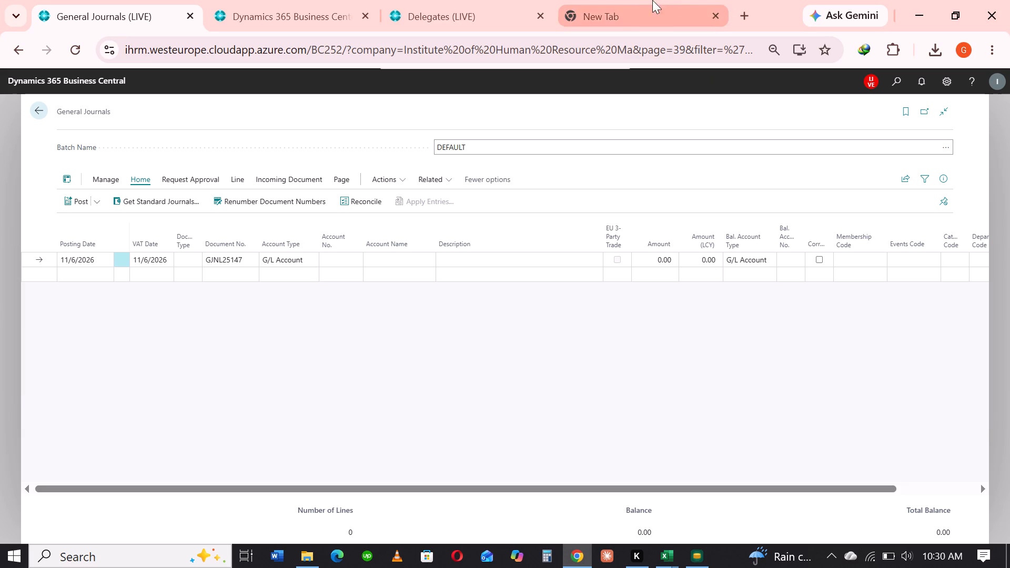
# Switch to the Delegates (1) workbook in Excel and close it without saving the changes.
pyautogui.click(670, 567)
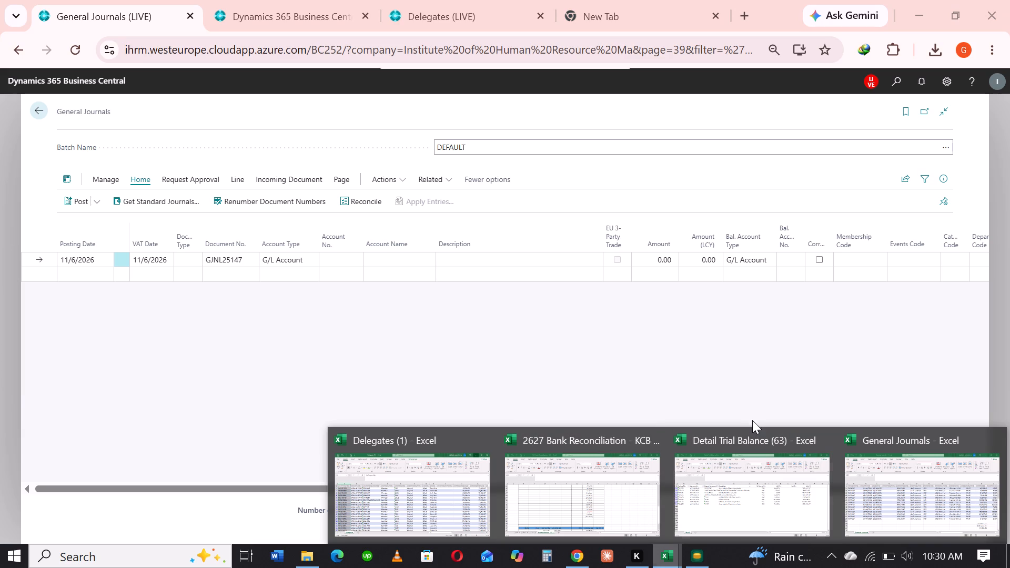
pyautogui.click(783, 349)
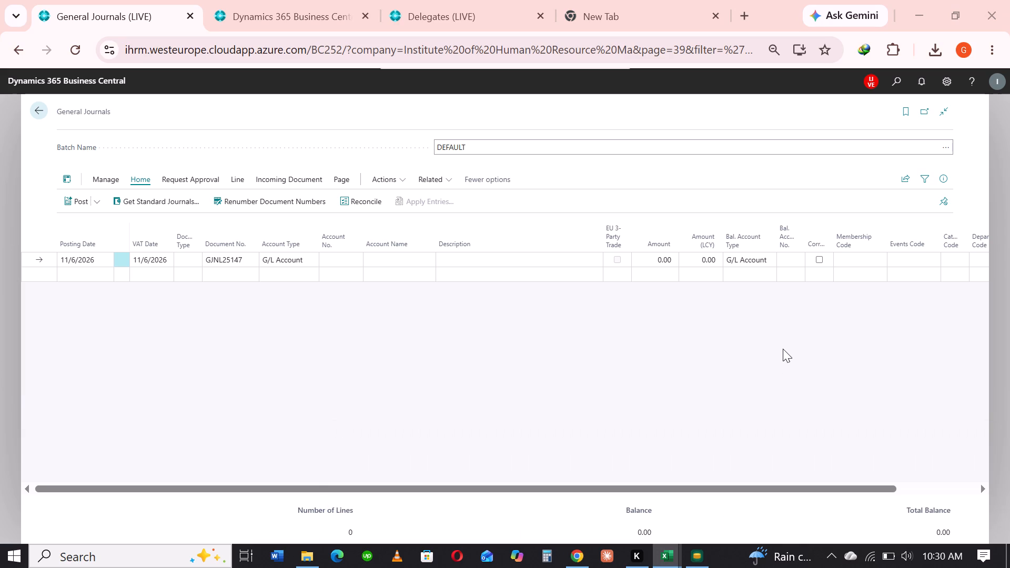
pyautogui.click(783, 347)
pyautogui.click(655, 553)
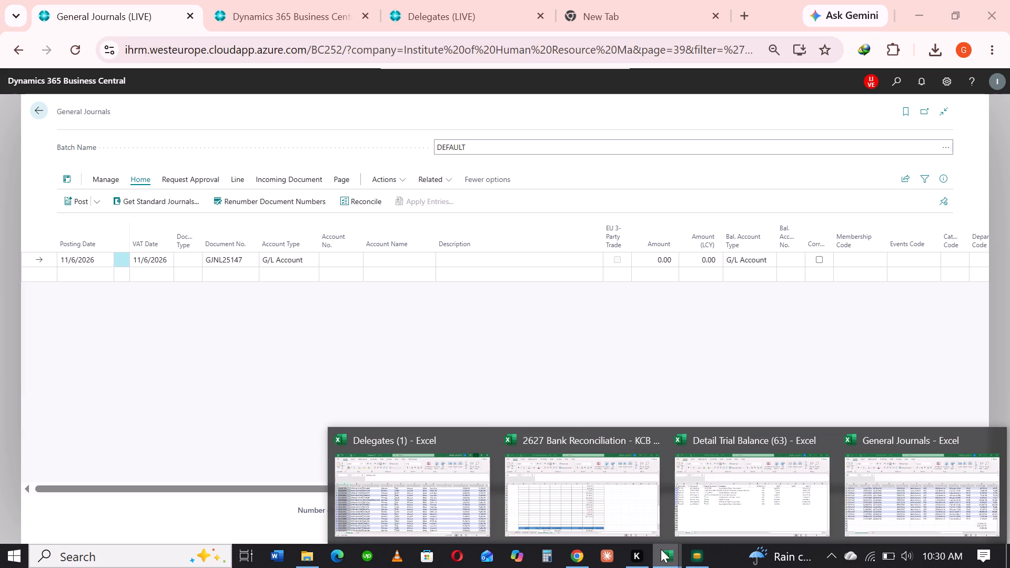
pyautogui.click(437, 492)
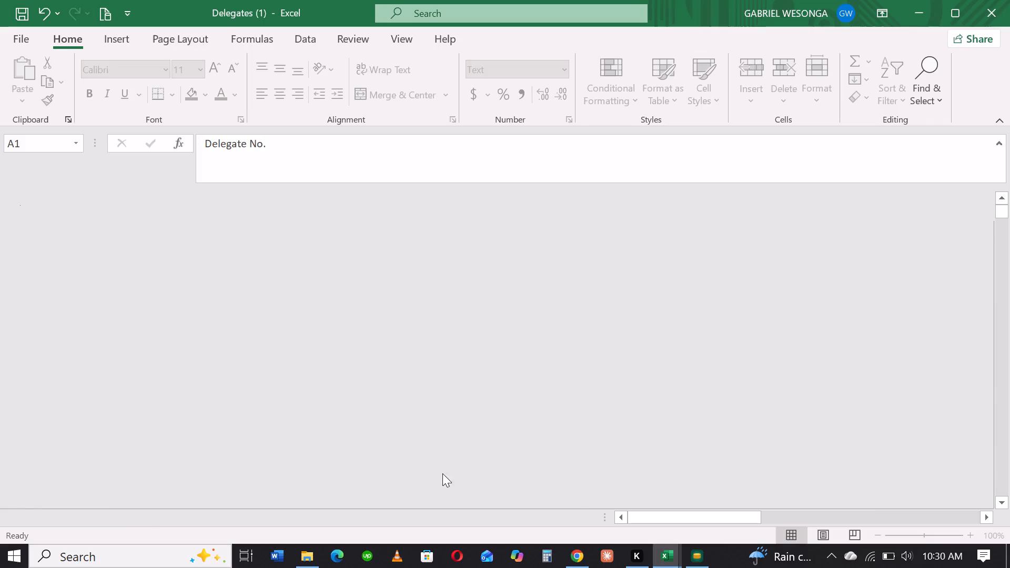
pyautogui.click(990, 2)
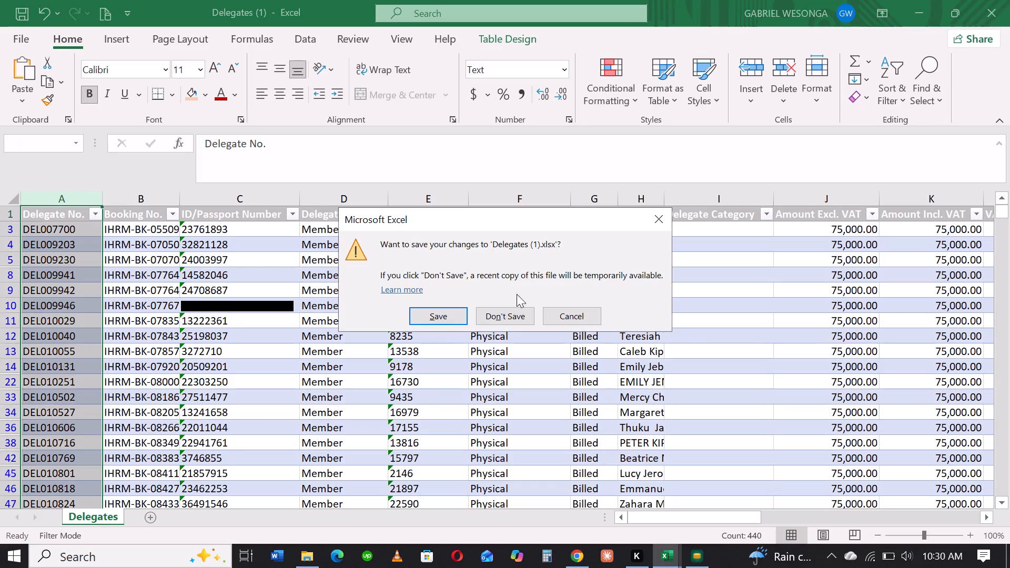
pyautogui.click(519, 316)
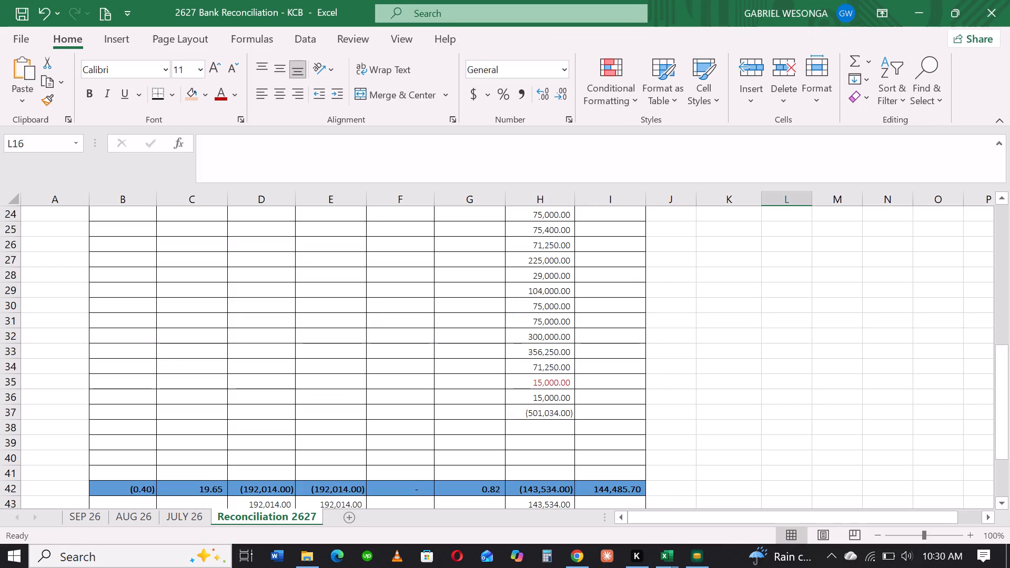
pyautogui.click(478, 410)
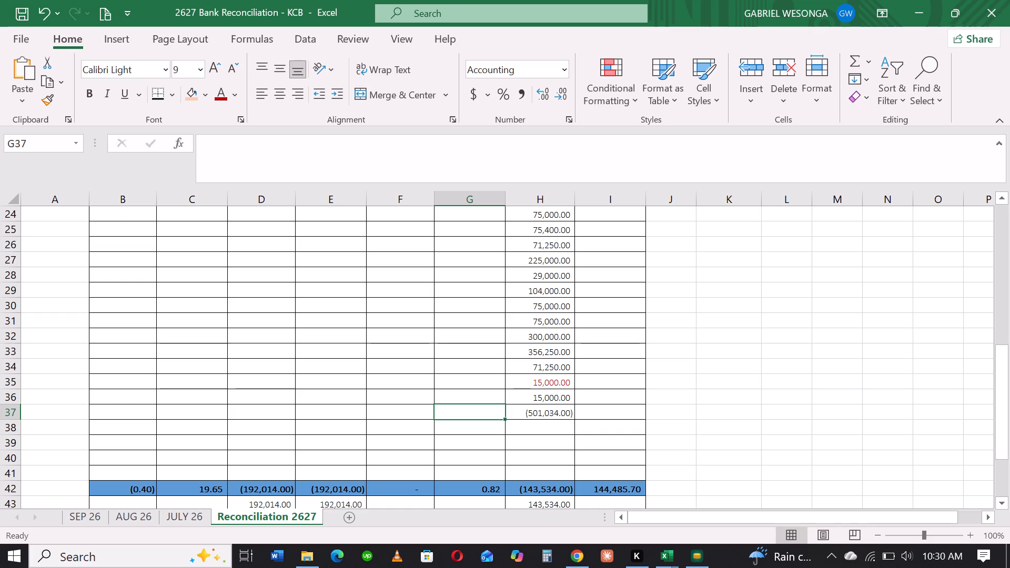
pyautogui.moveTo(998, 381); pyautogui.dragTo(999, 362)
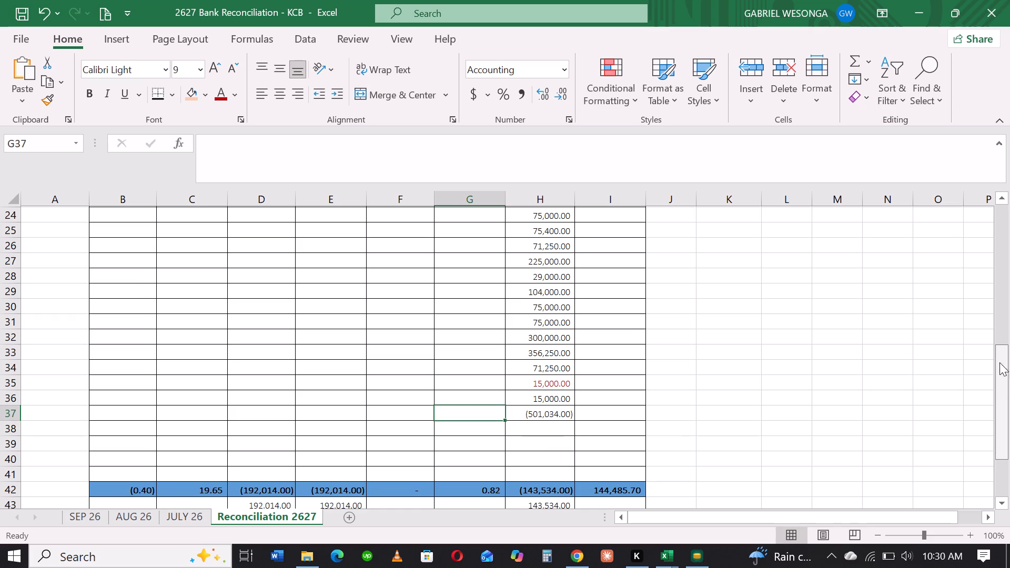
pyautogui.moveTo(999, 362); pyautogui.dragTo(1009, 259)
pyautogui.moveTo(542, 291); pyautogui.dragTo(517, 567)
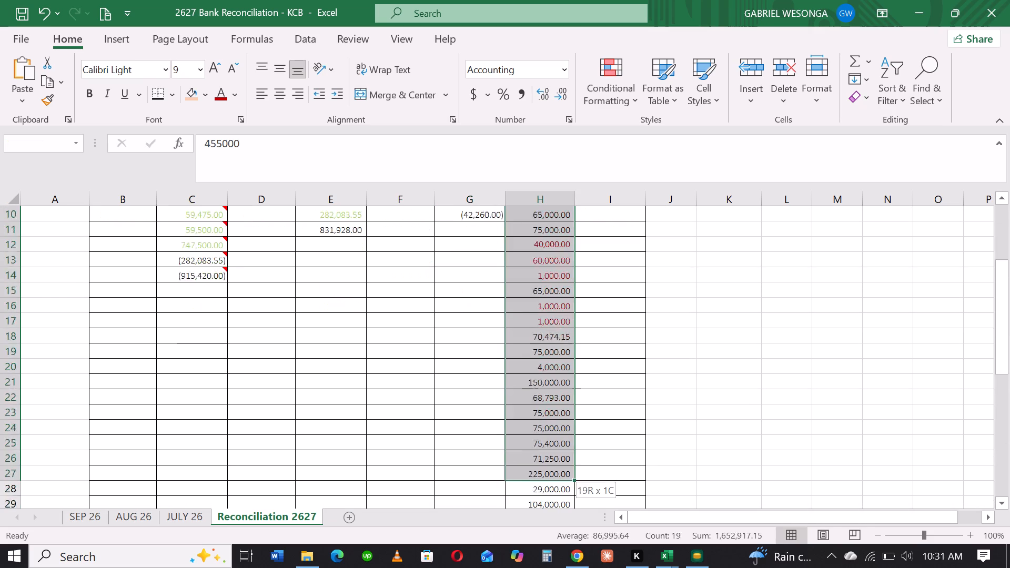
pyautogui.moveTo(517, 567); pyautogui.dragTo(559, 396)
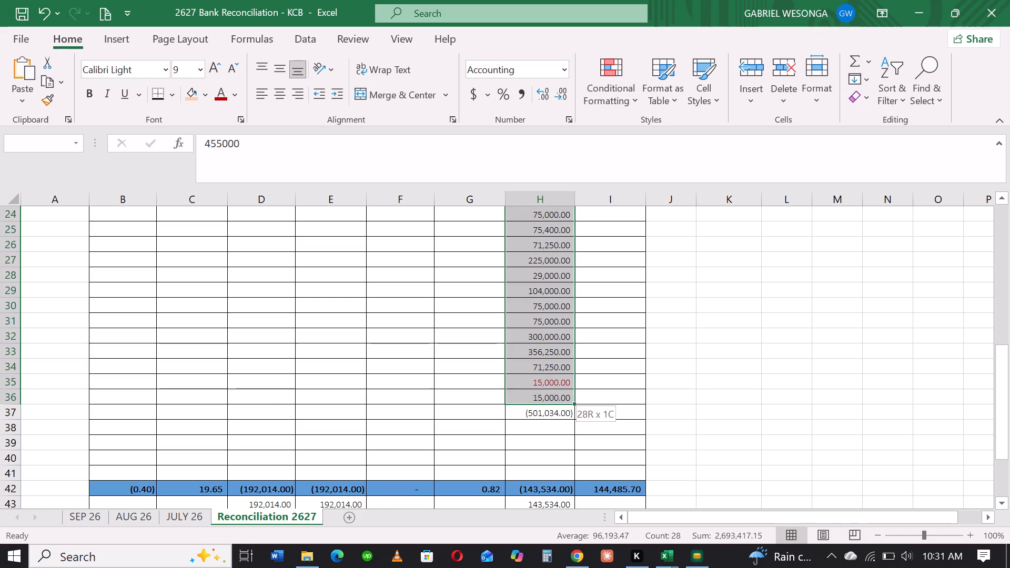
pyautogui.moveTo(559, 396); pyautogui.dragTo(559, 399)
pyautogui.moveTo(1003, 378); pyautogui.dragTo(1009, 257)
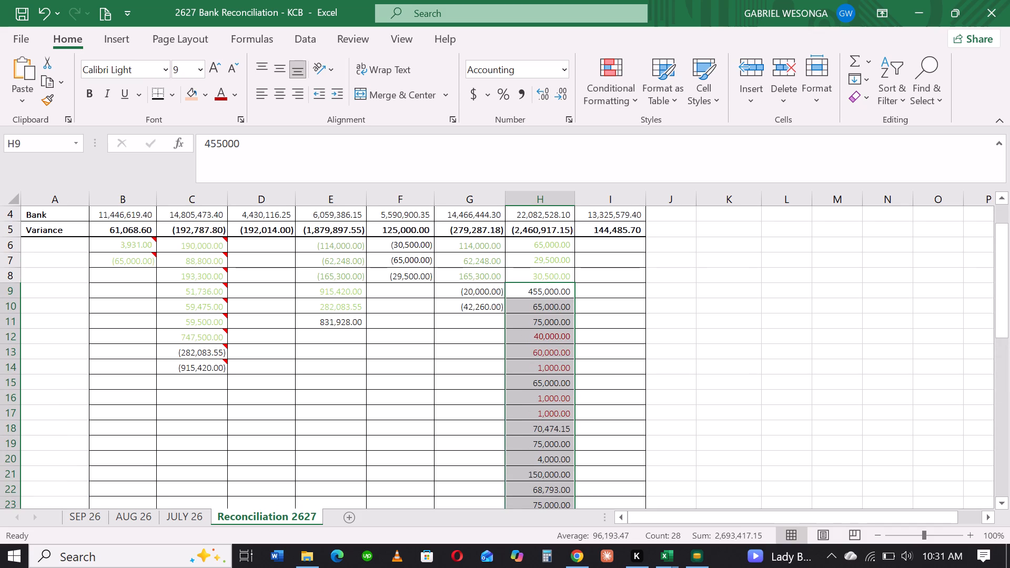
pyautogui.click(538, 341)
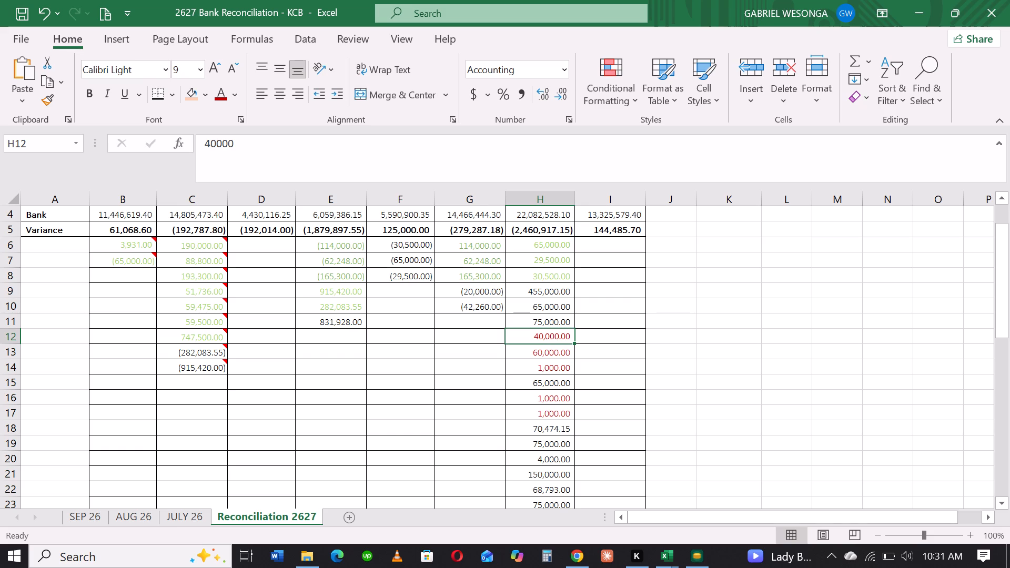
# Clear the October credit amounts in H9 to H36, leaving out the red ones in H12, H13, H14, H16, H17 and H35.
pyautogui.moveTo(548, 294); pyautogui.dragTo(555, 471)
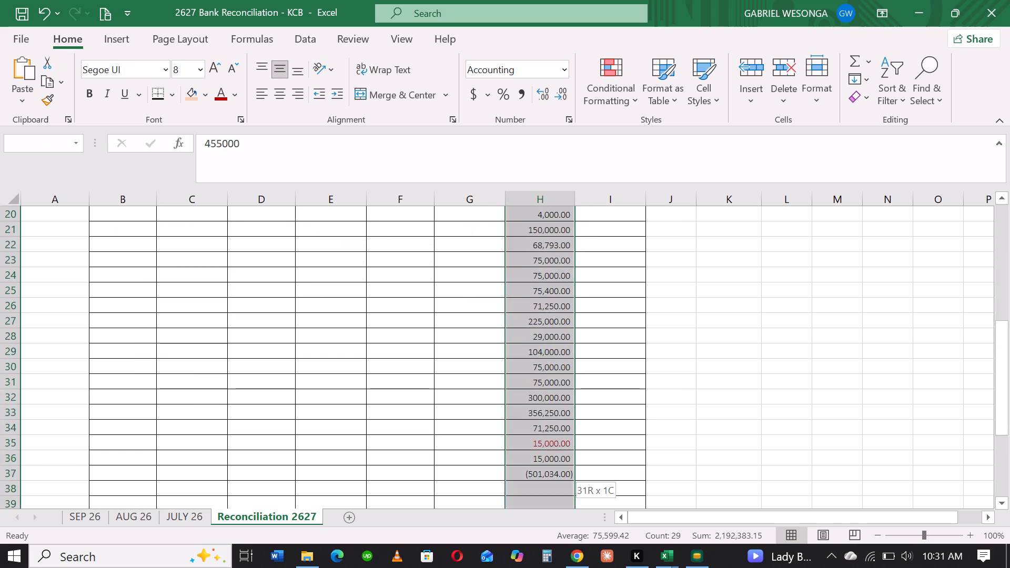
pyautogui.moveTo(555, 471); pyautogui.dragTo(568, 455)
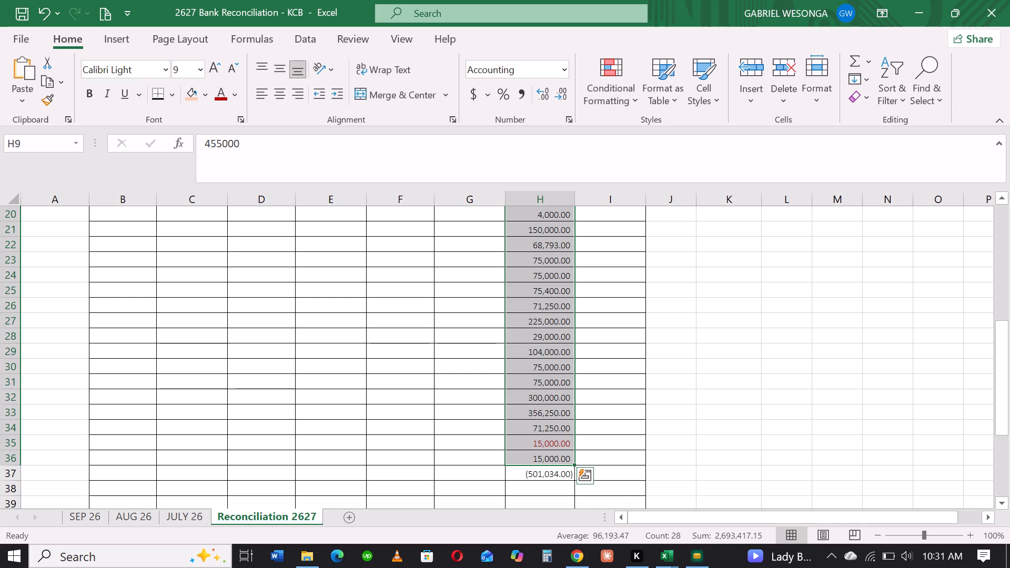
pyautogui.keyDown('ctrl'); pyautogui.click(544, 443); pyautogui.keyUp('ctrl')
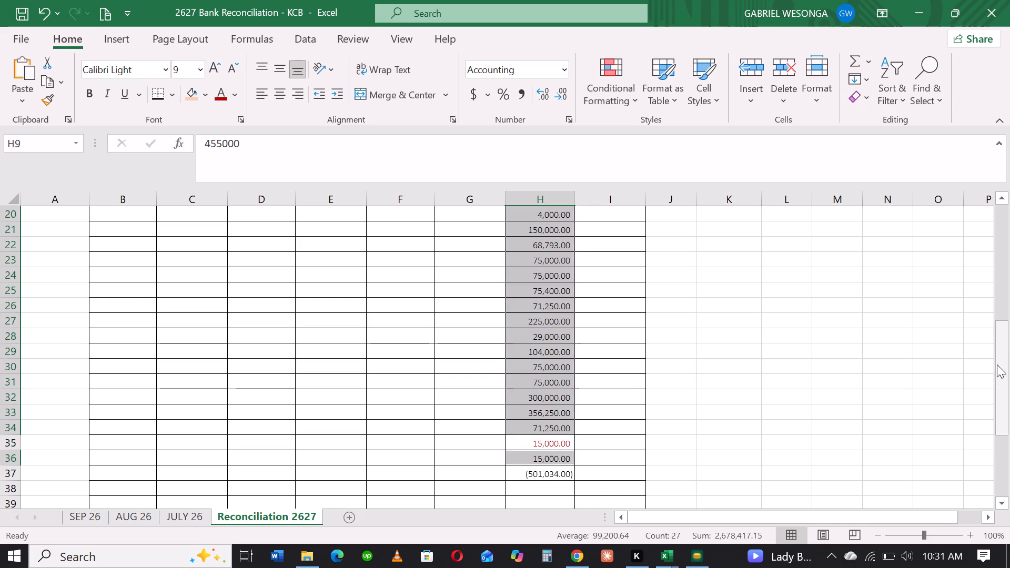
pyautogui.moveTo(999, 367); pyautogui.dragTo(1009, 304)
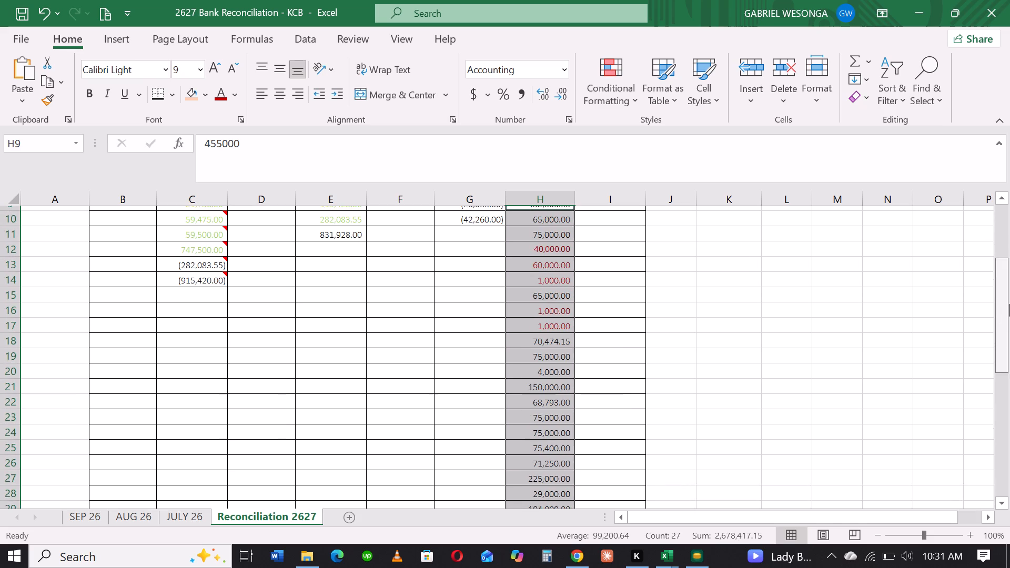
pyautogui.moveTo(1009, 304); pyautogui.dragTo(1009, 303)
pyautogui.keyDown('ctrl'); pyautogui.click(559, 322); pyautogui.keyUp('ctrl')
pyautogui.keyDown('ctrl'); pyautogui.click(558, 304); pyautogui.keyUp('ctrl')
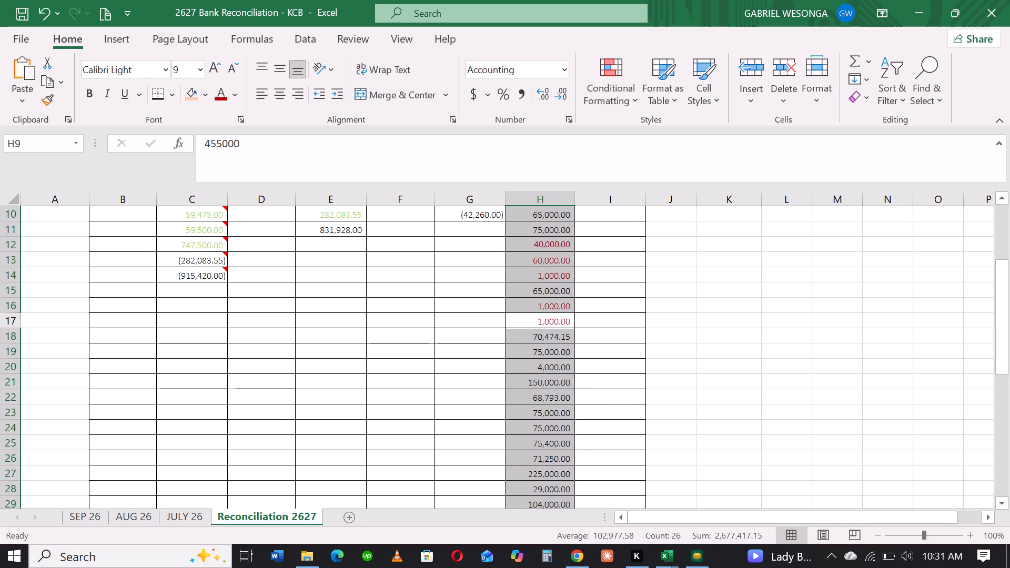
pyautogui.keyDown('ctrl'); pyautogui.click(560, 278); pyautogui.keyUp('ctrl')
pyautogui.keyDown('ctrl'); pyautogui.click(561, 252); pyautogui.keyUp('ctrl')
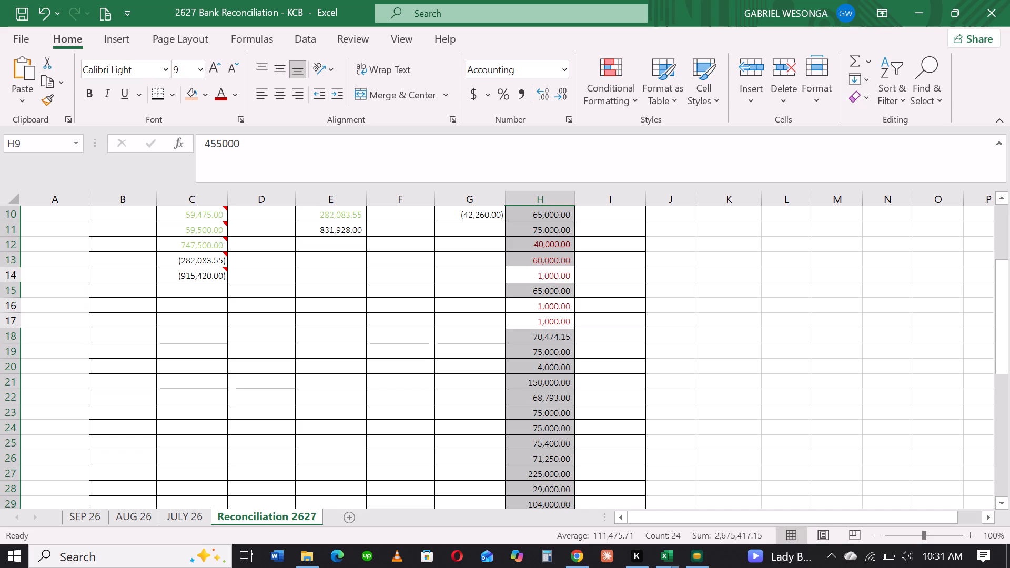
pyautogui.keyDown('ctrl'); pyautogui.click(559, 245); pyautogui.keyUp('ctrl')
pyautogui.rightClick(547, 217)
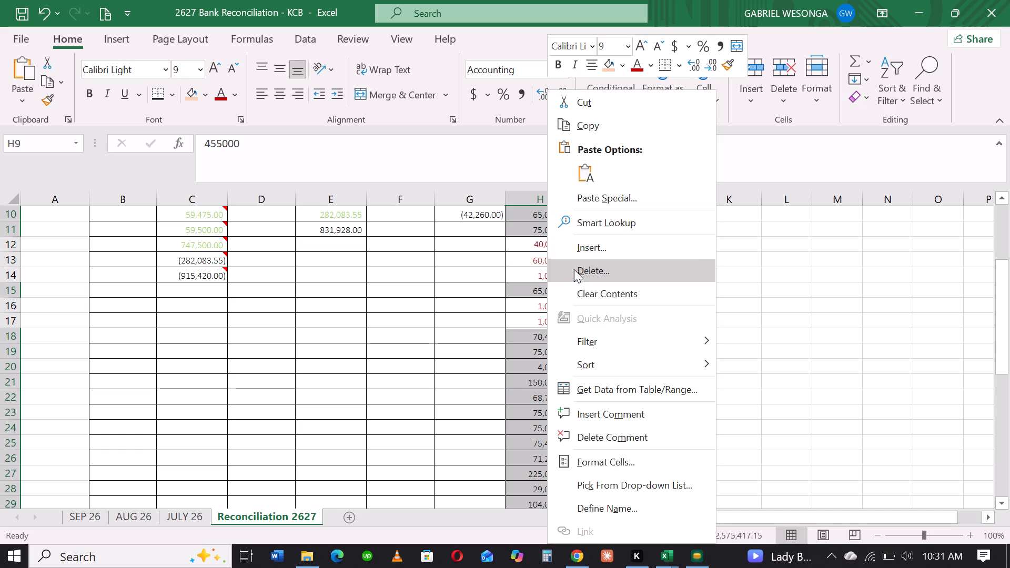
pyautogui.click(588, 289)
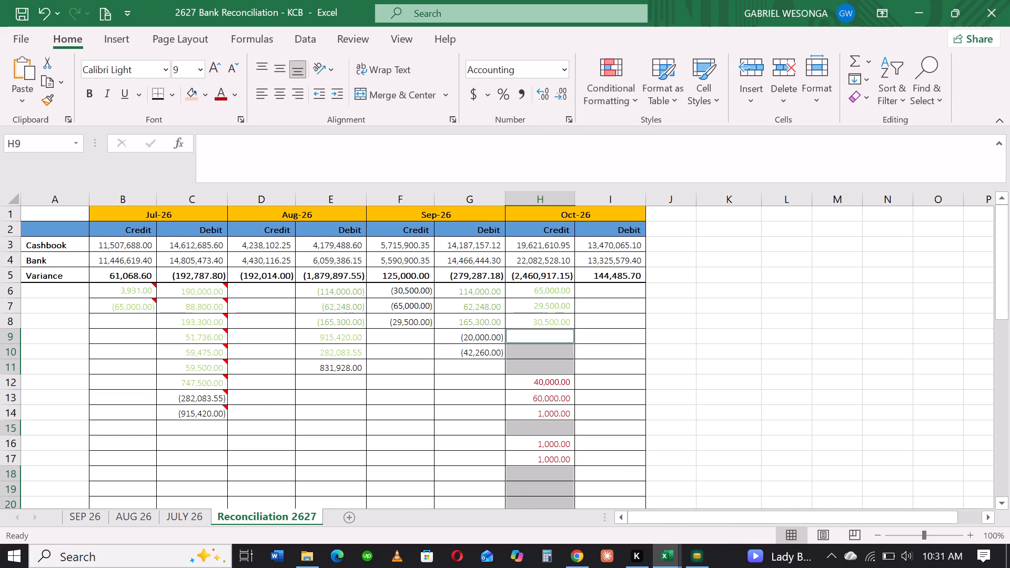
# Move the red amounts in H12:H14 up to H9:H11 and those in H16:H17 up to H12:H13.
pyautogui.moveTo(1003, 297); pyautogui.dragTo(1000, 384)
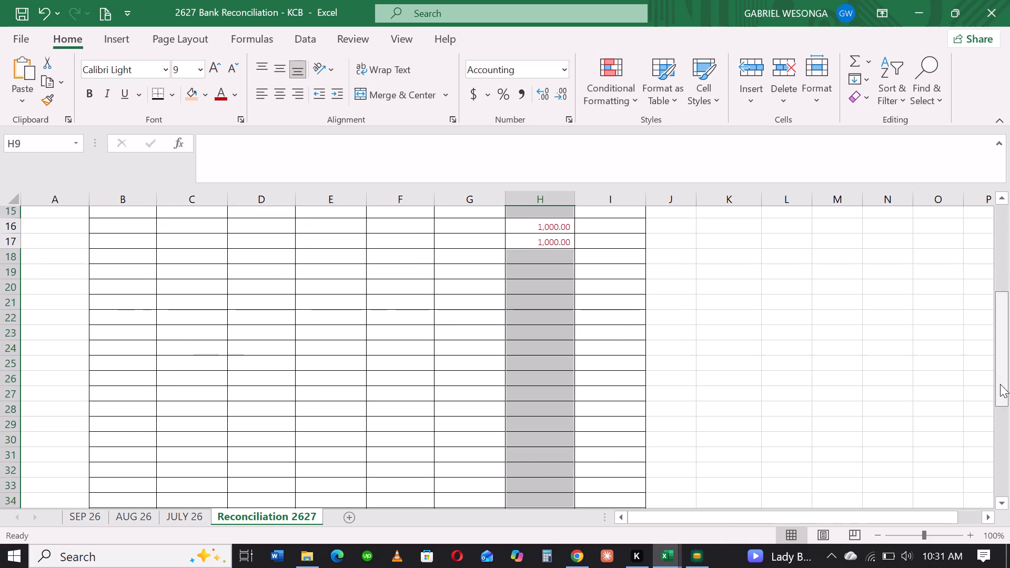
pyautogui.moveTo(1000, 384); pyautogui.dragTo(995, 448)
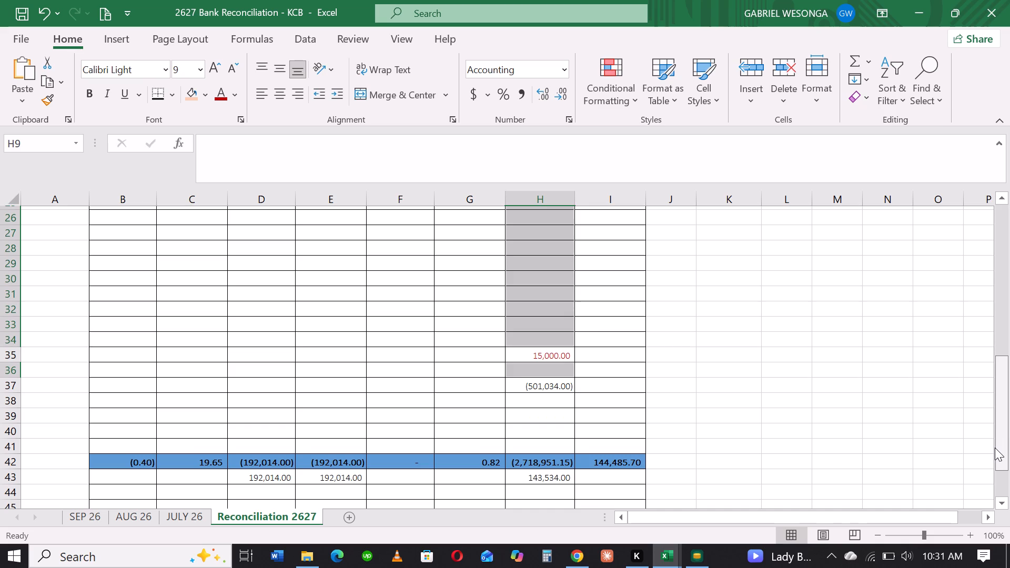
pyautogui.moveTo(995, 448); pyautogui.dragTo(1009, 315)
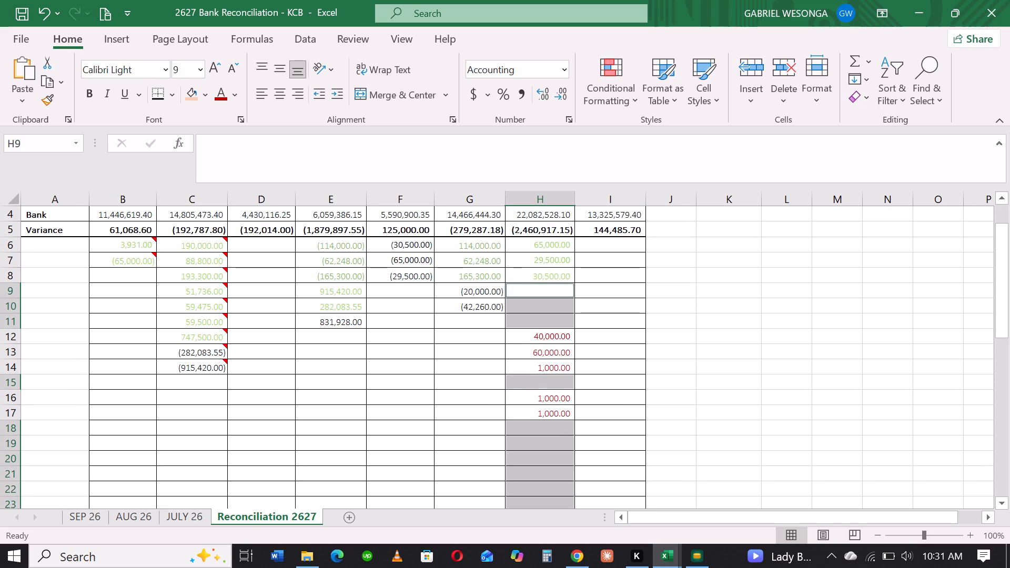
pyautogui.click(620, 380)
pyautogui.moveTo(558, 331); pyautogui.dragTo(560, 371)
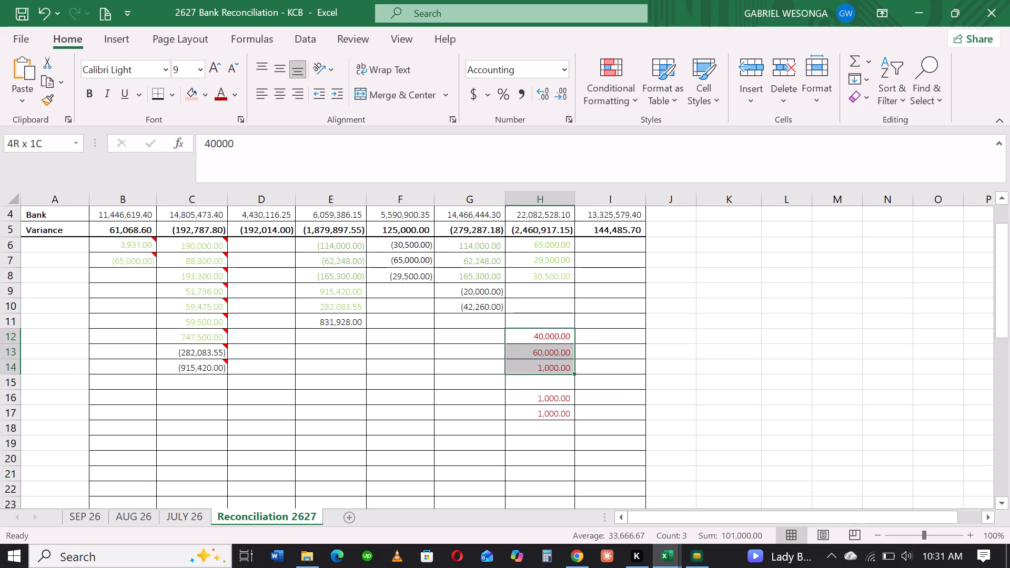
pyautogui.moveTo(560, 371); pyautogui.dragTo(561, 367)
pyautogui.moveTo(550, 329); pyautogui.dragTo(550, 293)
pyautogui.moveTo(540, 402); pyautogui.dragTo(542, 411)
pyautogui.moveTo(546, 391); pyautogui.dragTo(552, 331)
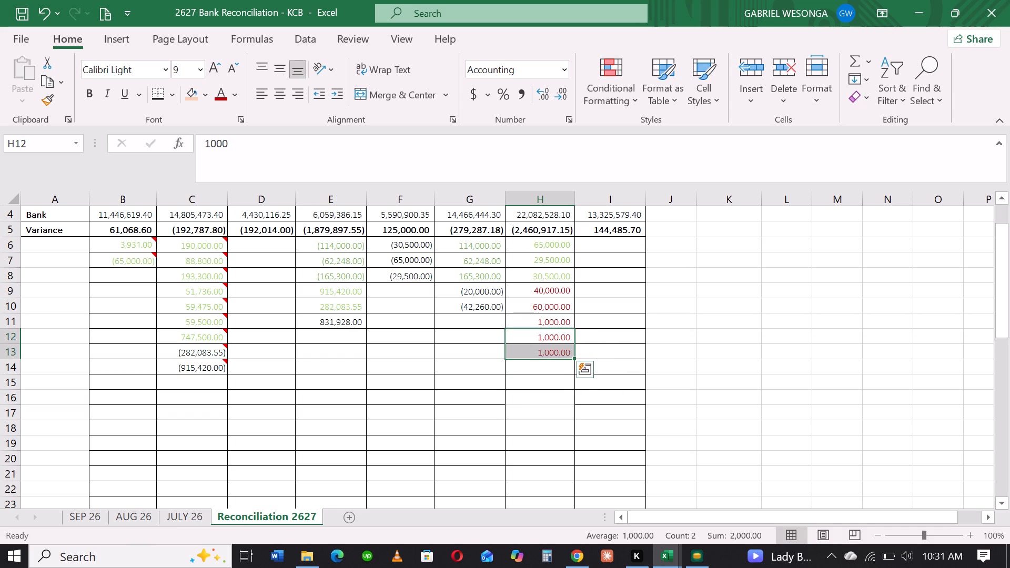
# Move the red 15,000.00 from H35 up to H14 and the (501,034.00) from H37 up to H15.
pyautogui.moveTo(1002, 308); pyautogui.dragTo(1004, 379)
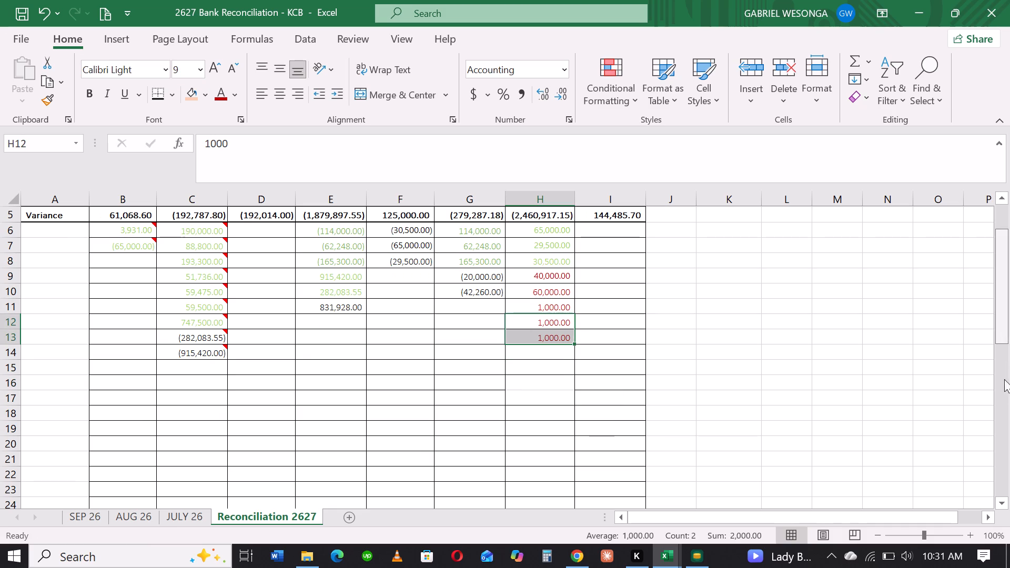
pyautogui.moveTo(1004, 379); pyautogui.dragTo(1001, 412)
pyautogui.moveTo(553, 429); pyautogui.dragTo(553, 441)
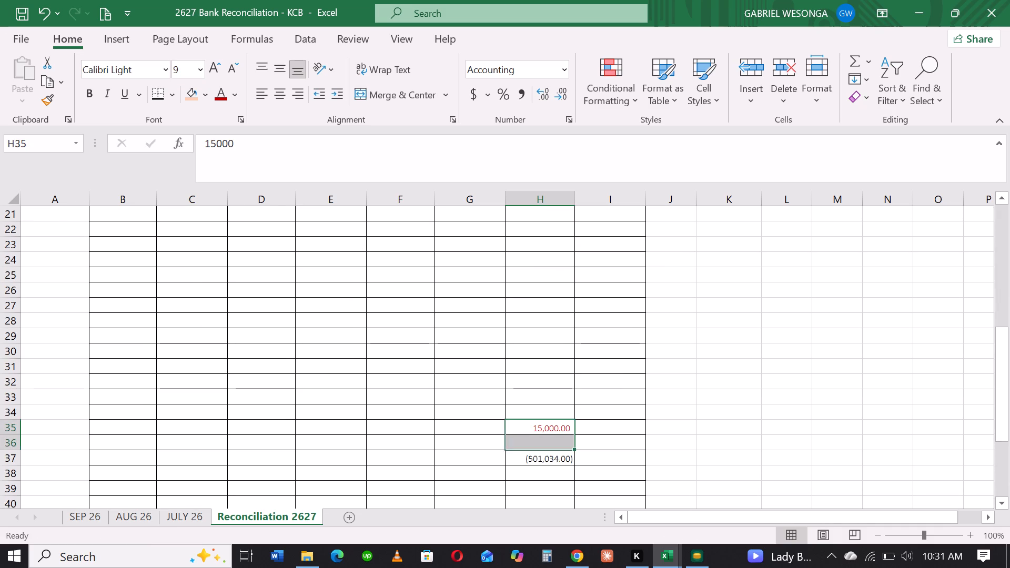
pyautogui.moveTo(553, 441); pyautogui.dragTo(553, 460)
pyautogui.moveTo(550, 420); pyautogui.dragTo(553, 247)
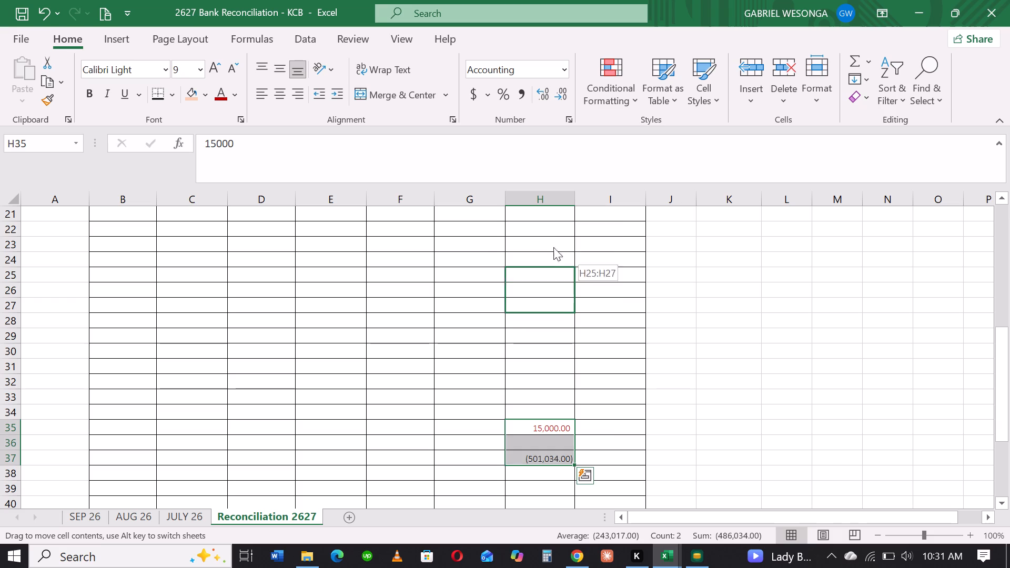
pyautogui.moveTo(553, 247); pyautogui.dragTo(544, 297)
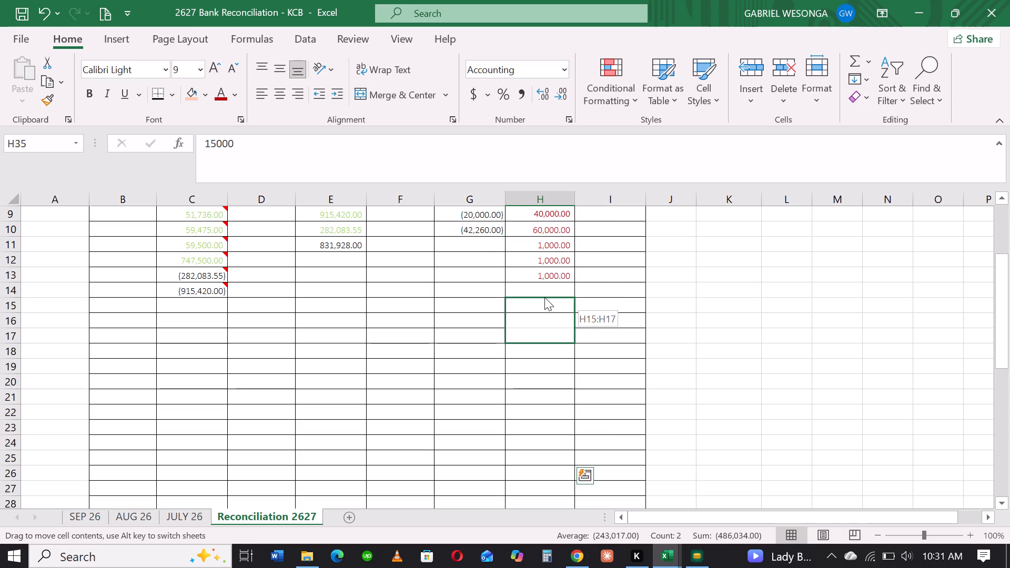
pyautogui.moveTo(544, 297); pyautogui.dragTo(545, 296)
pyautogui.click(533, 343)
pyautogui.click(536, 321)
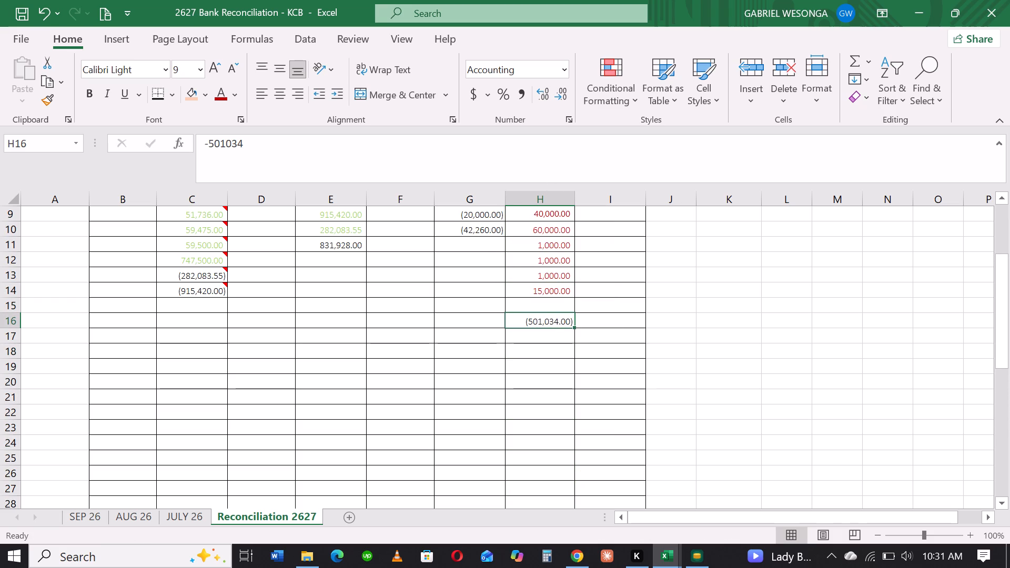
pyautogui.moveTo(538, 313); pyautogui.dragTo(540, 307)
pyautogui.click(765, 322)
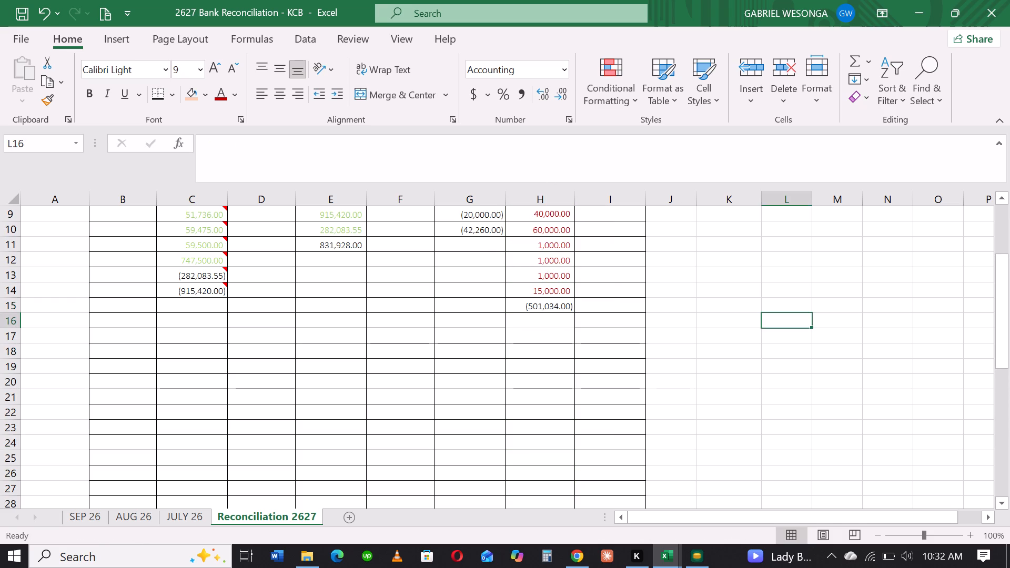
# Restore the missing cell borders in the October credit column by applying all borders to H16:H17 and H30:H39.
pyautogui.moveTo(542, 321); pyautogui.dragTo(543, 341)
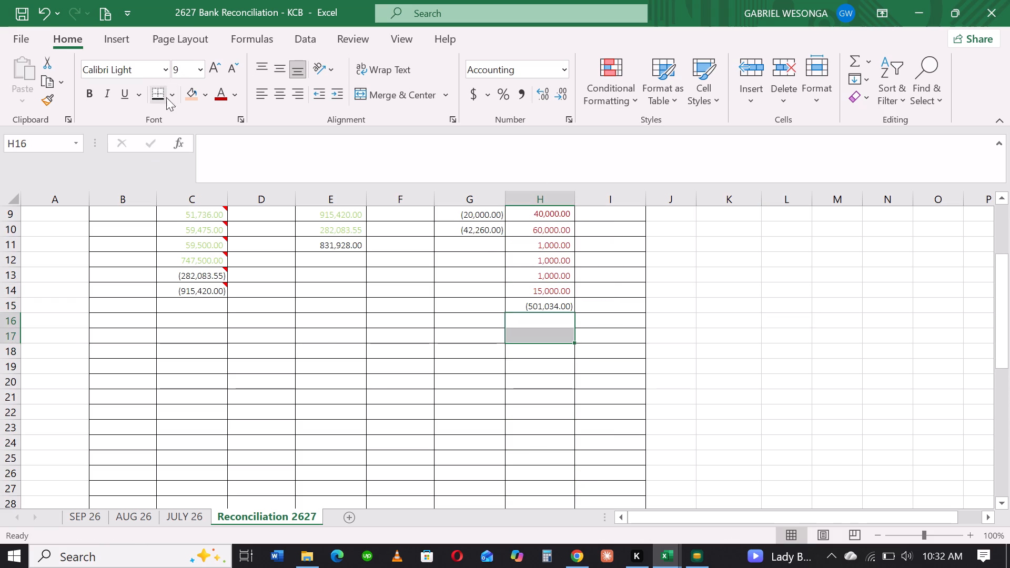
pyautogui.click(167, 91)
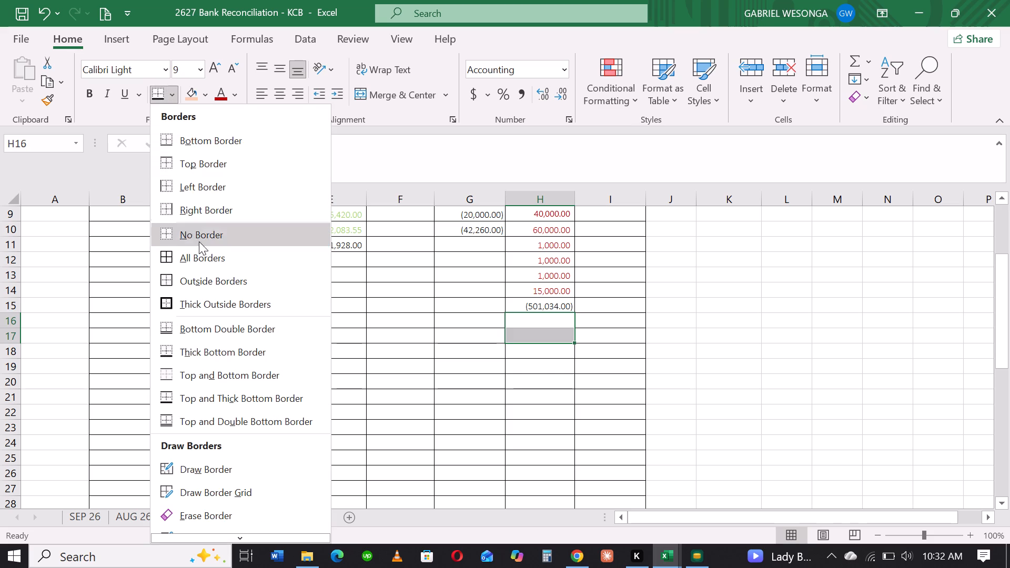
pyautogui.click(204, 262)
pyautogui.click(781, 350)
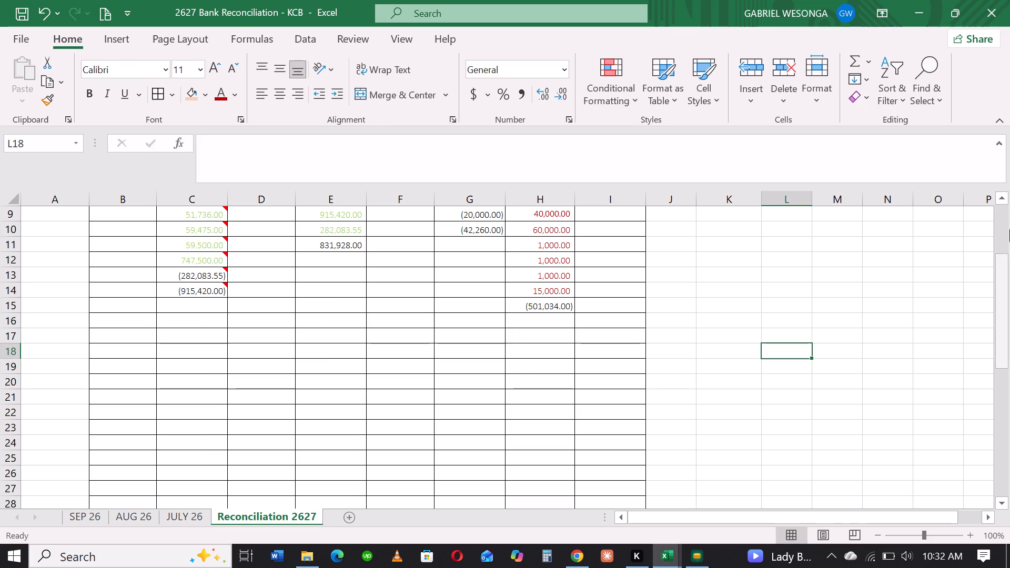
pyautogui.moveTo(997, 282); pyautogui.dragTo(1002, 353)
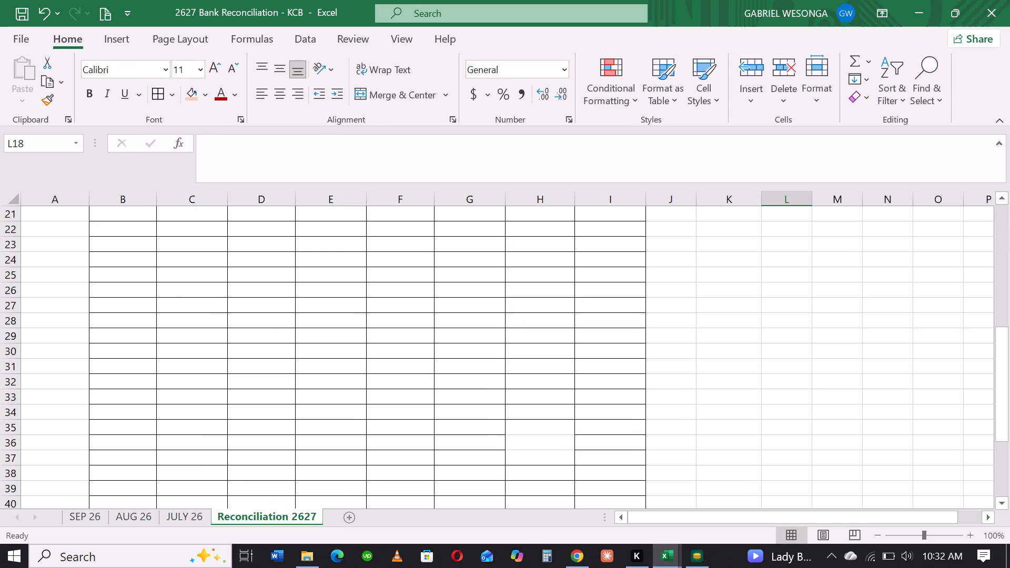
pyautogui.moveTo(525, 349); pyautogui.dragTo(523, 482)
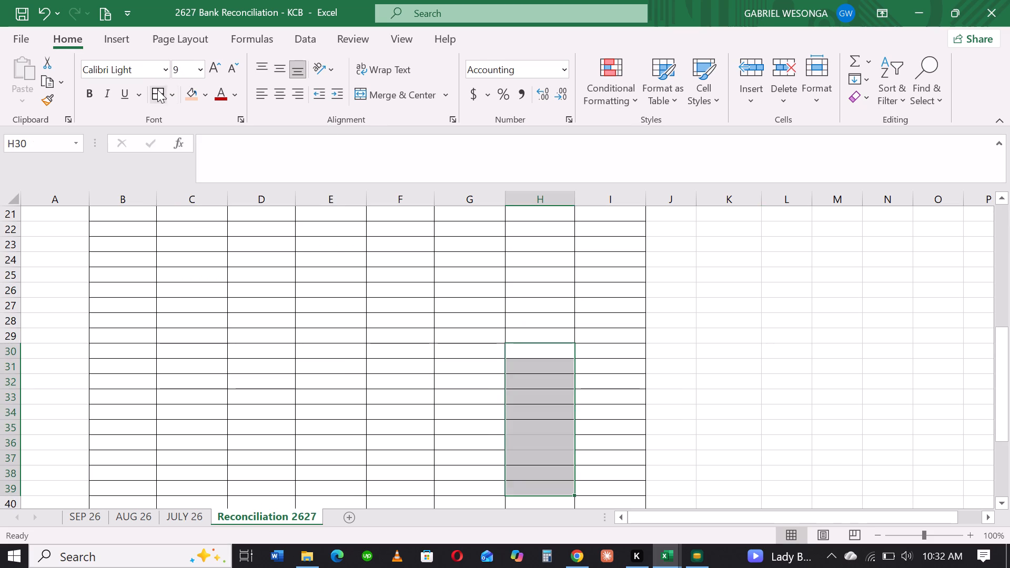
pyautogui.click(157, 89)
# Check the reconciliation totals in rows 42 to 46 and the sum of the red October credit amounts in H9:H14.
pyautogui.moveTo(1007, 352); pyautogui.dragTo(1006, 391)
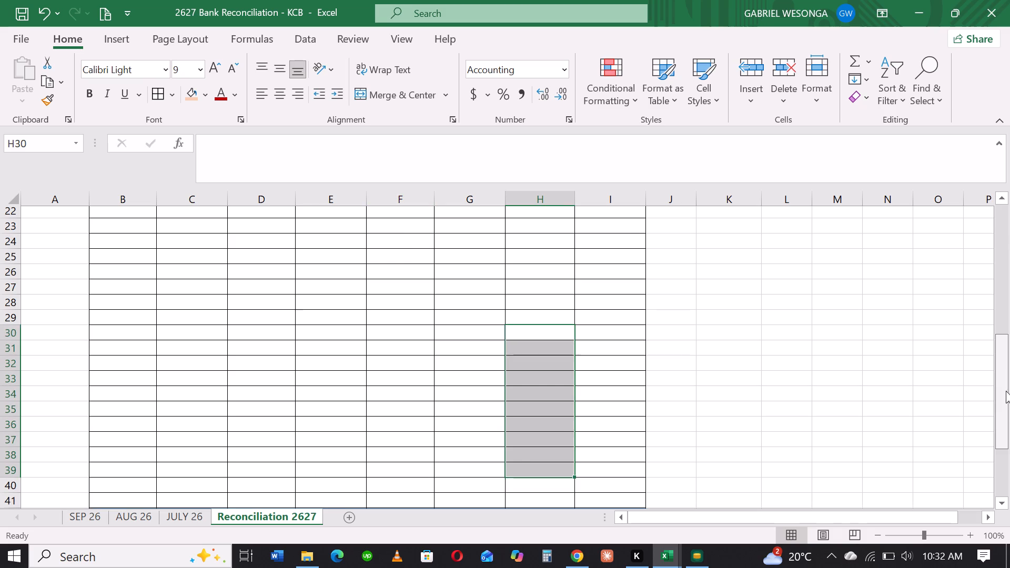
pyautogui.moveTo(1006, 391); pyautogui.dragTo(1002, 410)
pyautogui.click(602, 359)
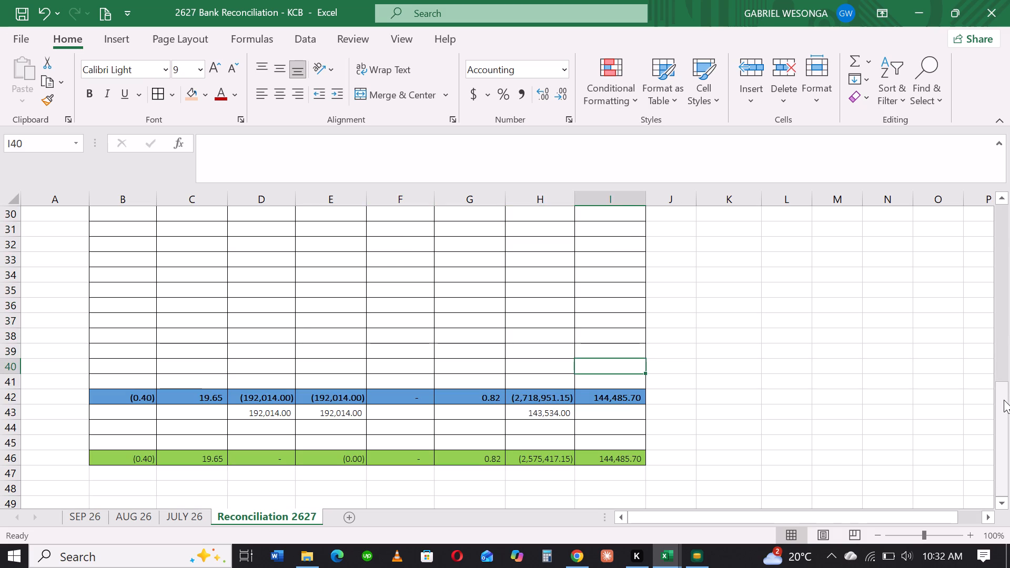
pyautogui.moveTo(1003, 401); pyautogui.dragTo(1009, 240)
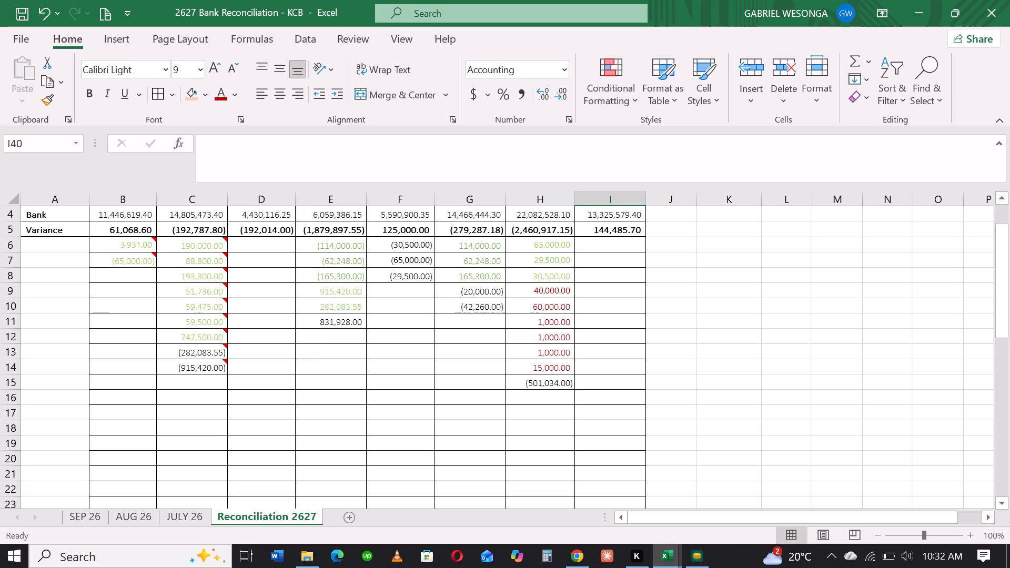
pyautogui.moveTo(553, 290); pyautogui.dragTo(554, 356)
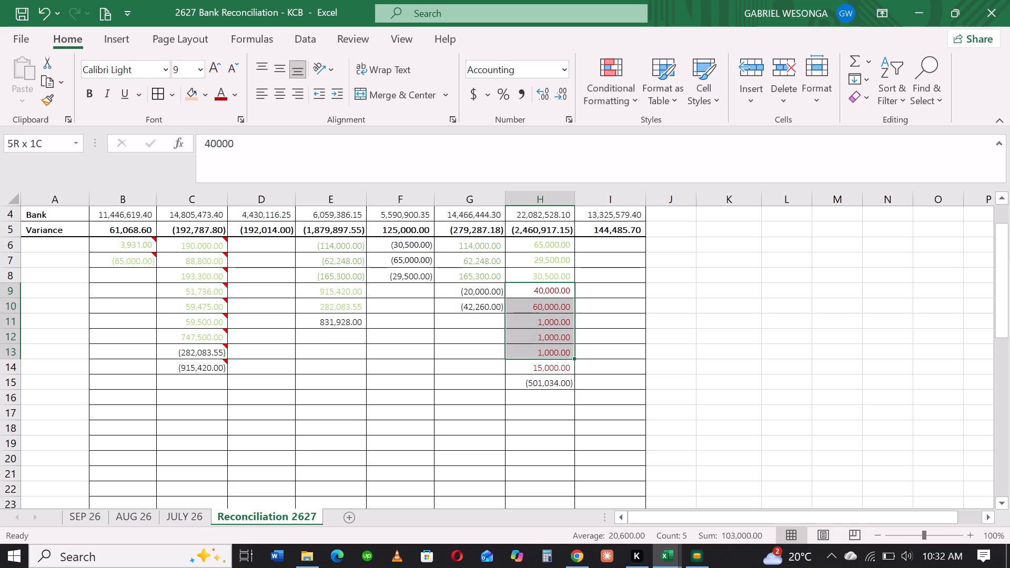
pyautogui.moveTo(554, 356); pyautogui.dragTo(554, 371)
pyautogui.click(762, 342)
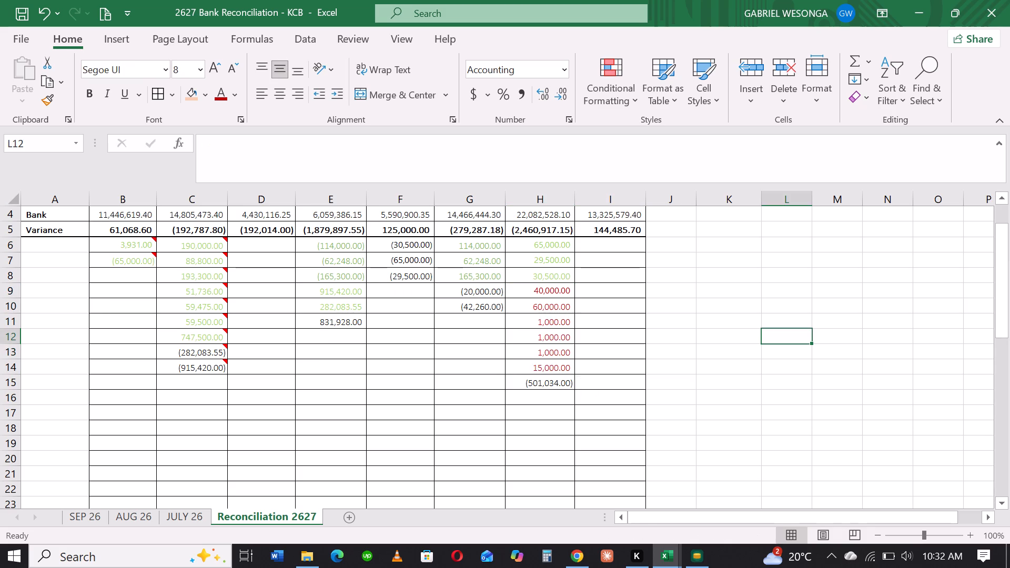
# Switch to Business Central in Chrome and preview the Detail Trial Balance report for G/L account 102102 with the last used options and filters.
pyautogui.click(587, 563)
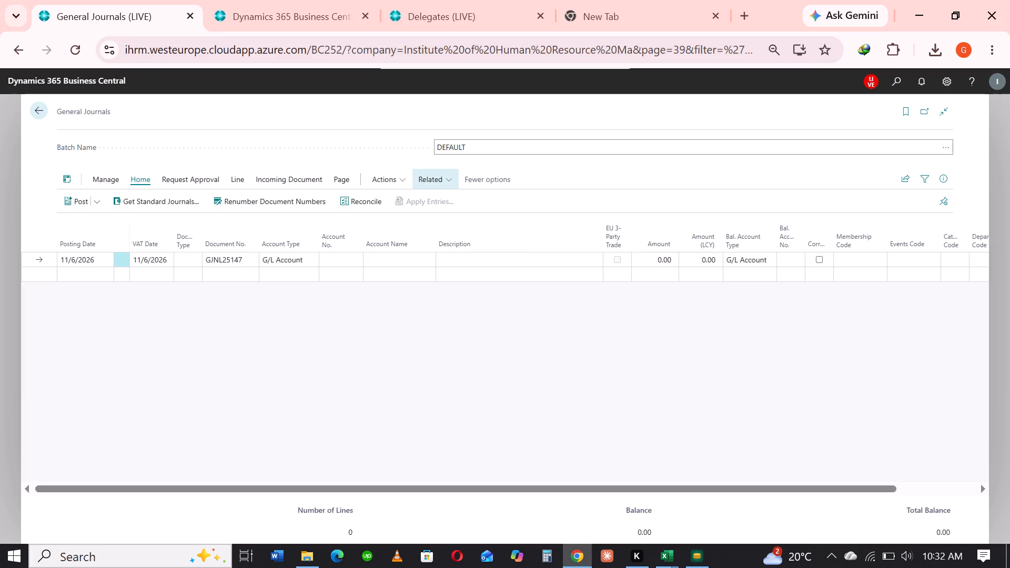
pyautogui.click(904, 80)
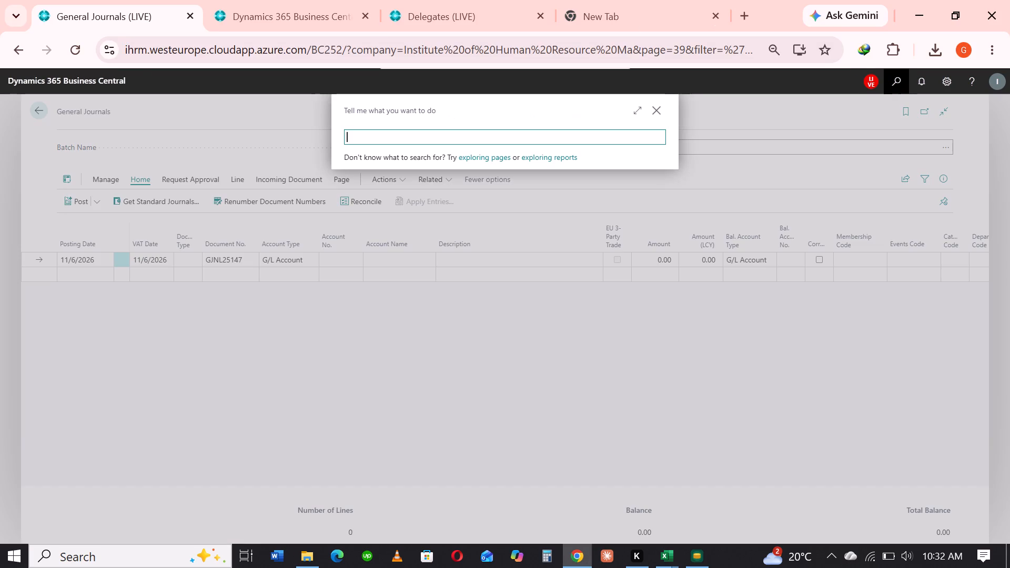
pyautogui.write('detail')
pyautogui.press('space')
pyautogui.write('tr')
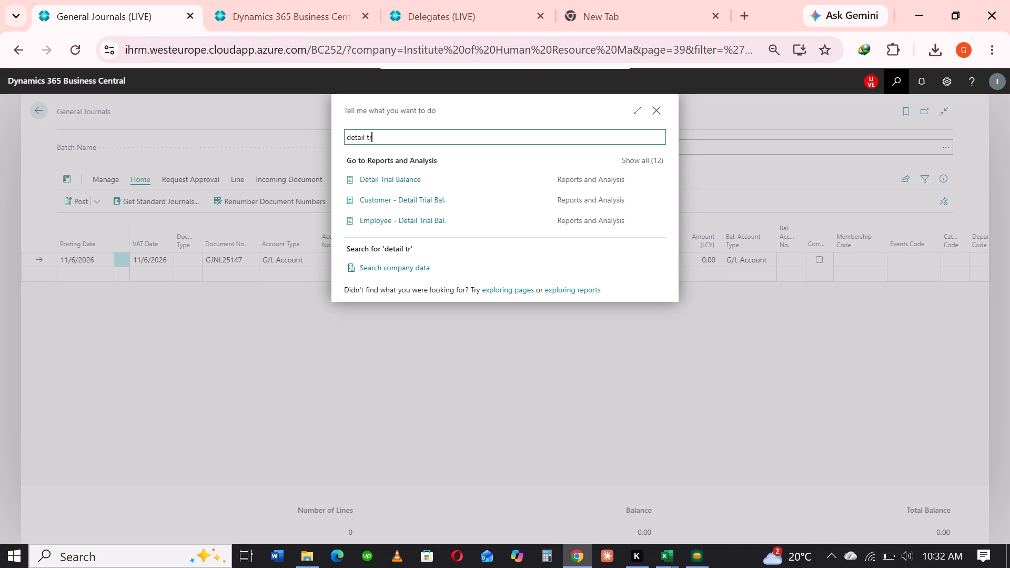
pyautogui.write('ia')
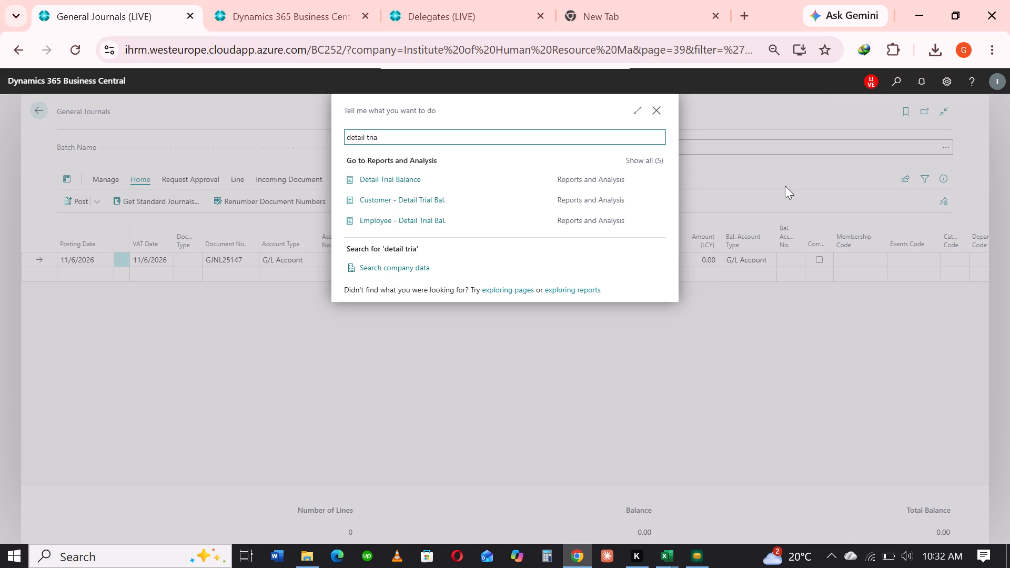
pyautogui.click(403, 170)
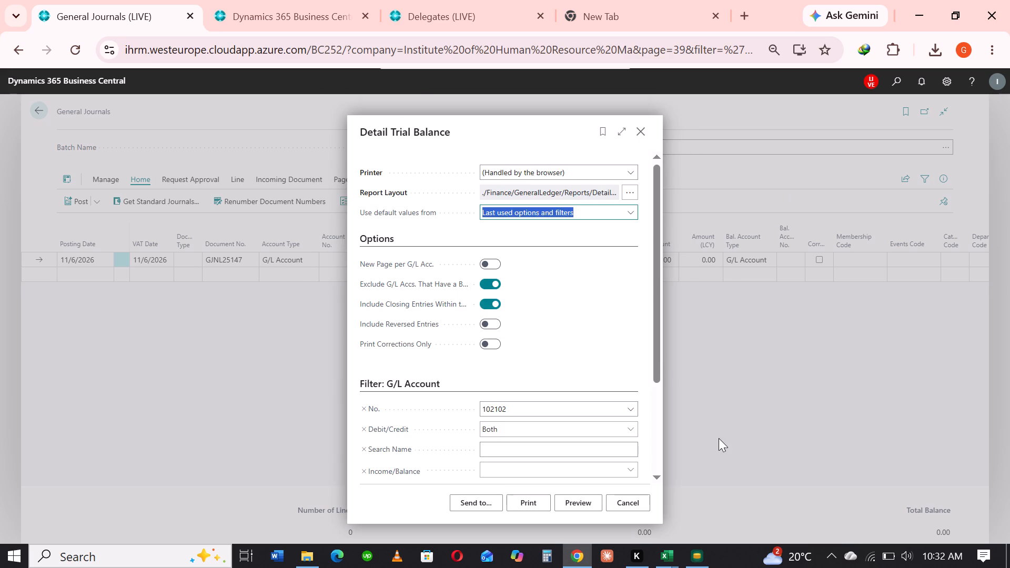
pyautogui.click(570, 498)
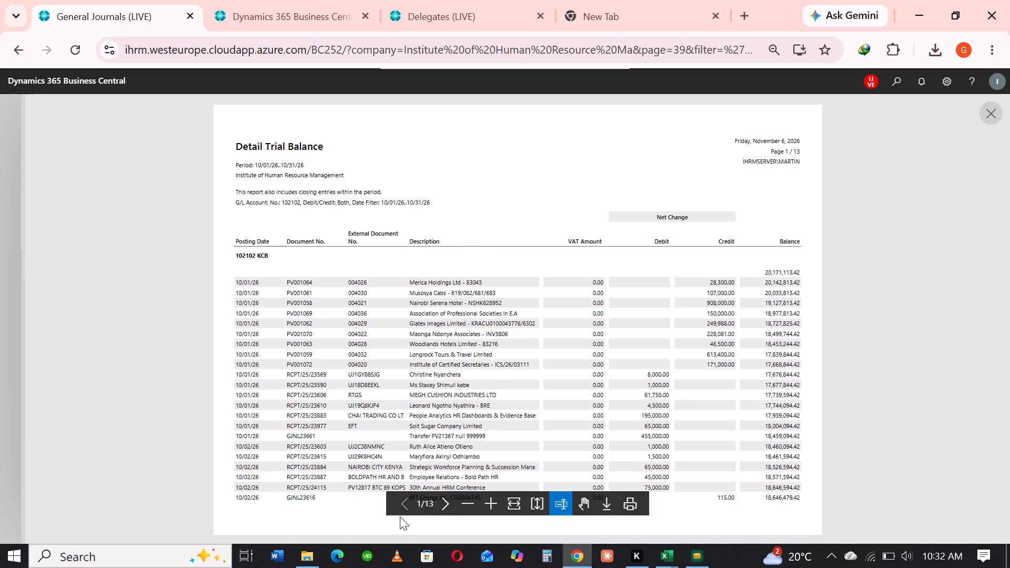
# Copy the KCB net change debit total from the last page of the Detail Trial Balance.
pyautogui.click(439, 504)
pyautogui.tripleClick(439, 504)
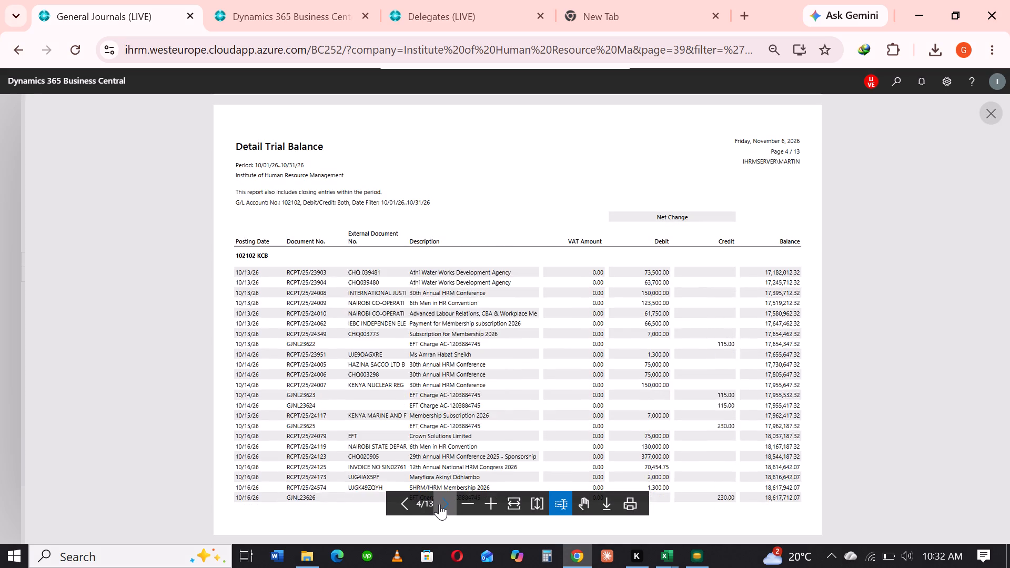
pyautogui.tripleClick(439, 504)
pyautogui.tripleClick(439, 504)
pyautogui.tripleClick(439, 504)
pyautogui.doubleClick(439, 504)
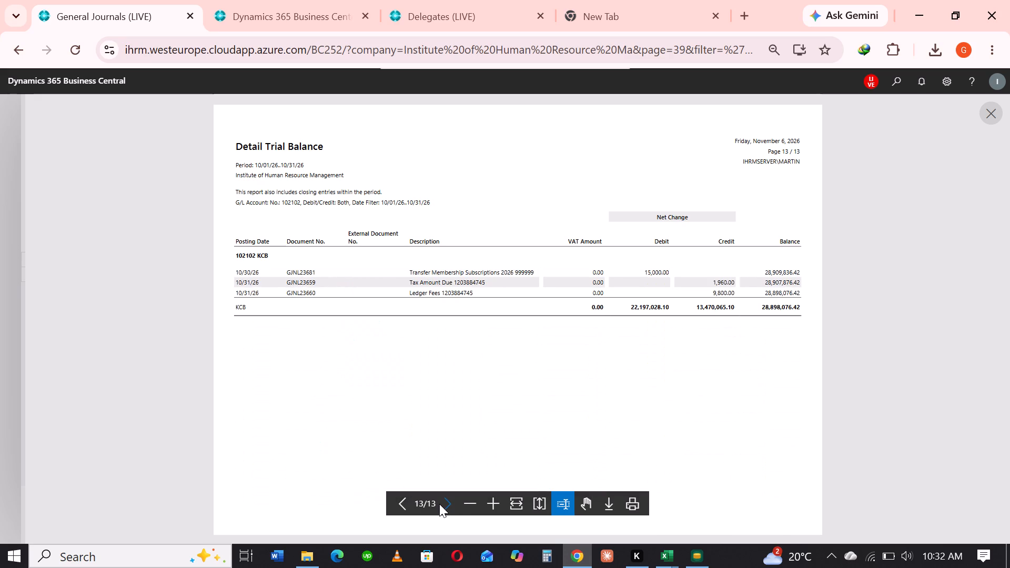
pyautogui.doubleClick(652, 308)
pyautogui.tripleClick(655, 306)
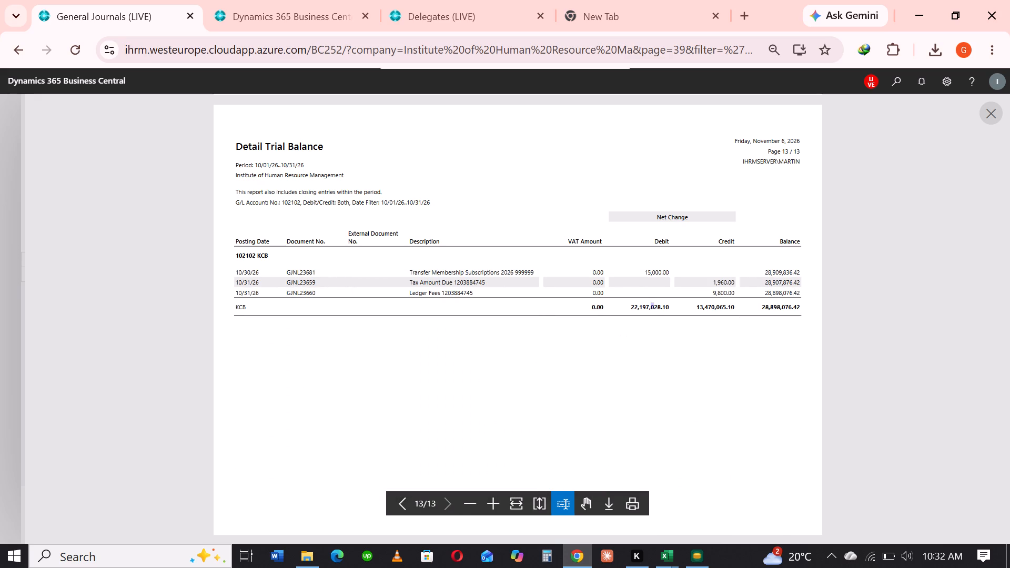
pyautogui.click(656, 305)
pyautogui.hotkey('ctrl', 'c')
# Switch to the 2627 Bank Reconciliation workbook and replace the October Bank credit in H4 with the copied 22,197,028.10.
pyautogui.click(683, 552)
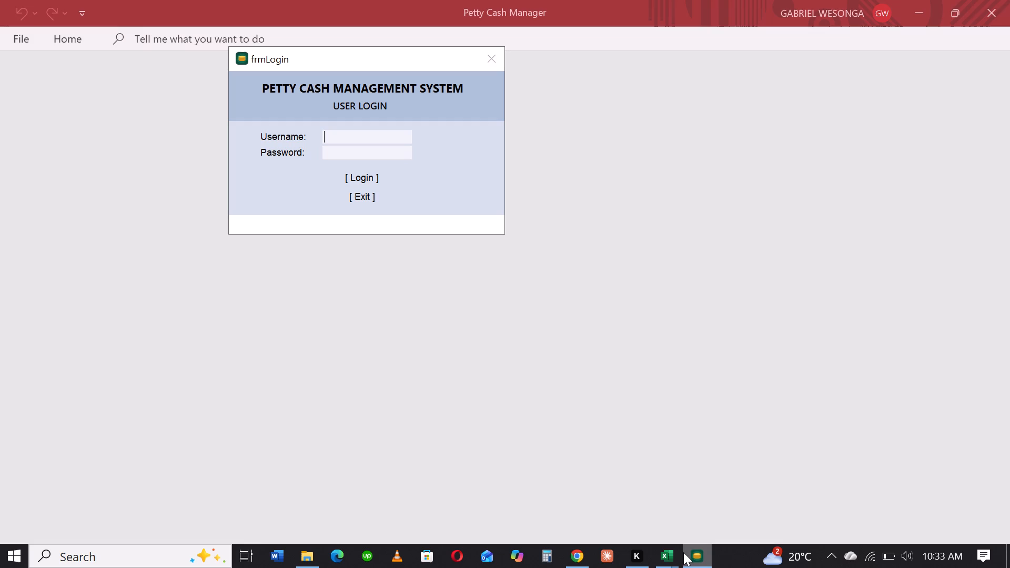
pyautogui.click(658, 548)
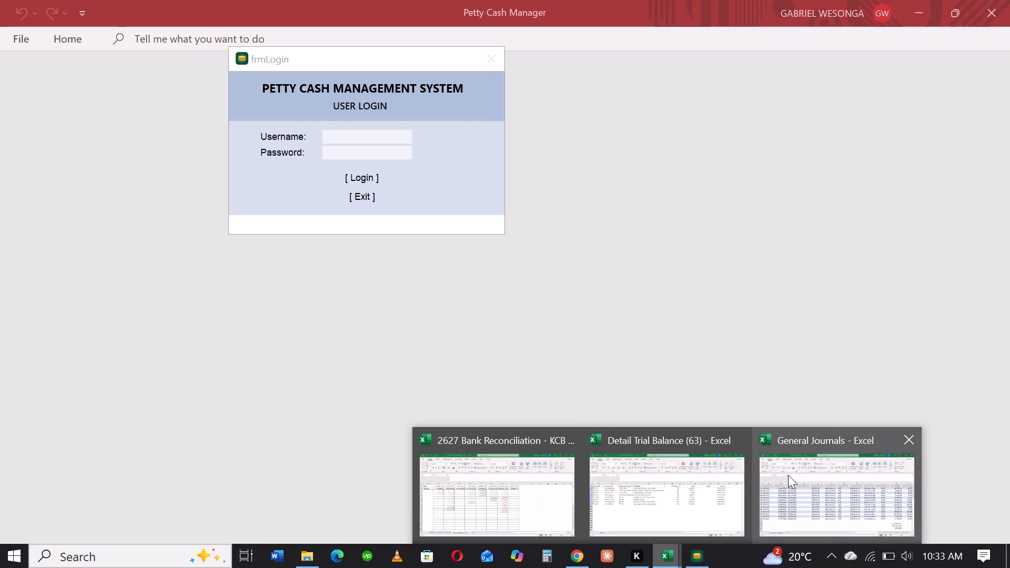
pyautogui.click(670, 491)
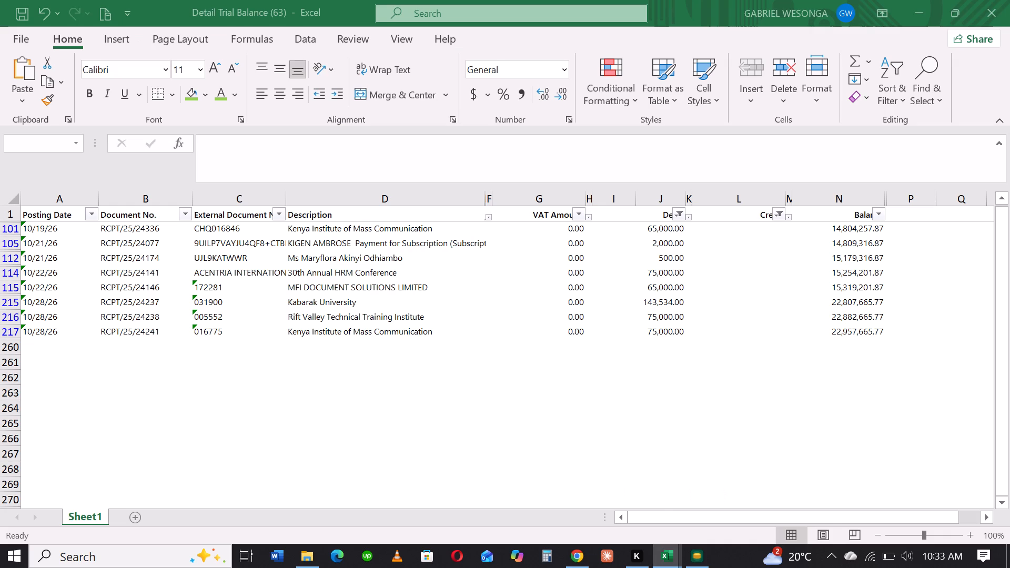
pyautogui.click(664, 552)
pyautogui.click(529, 493)
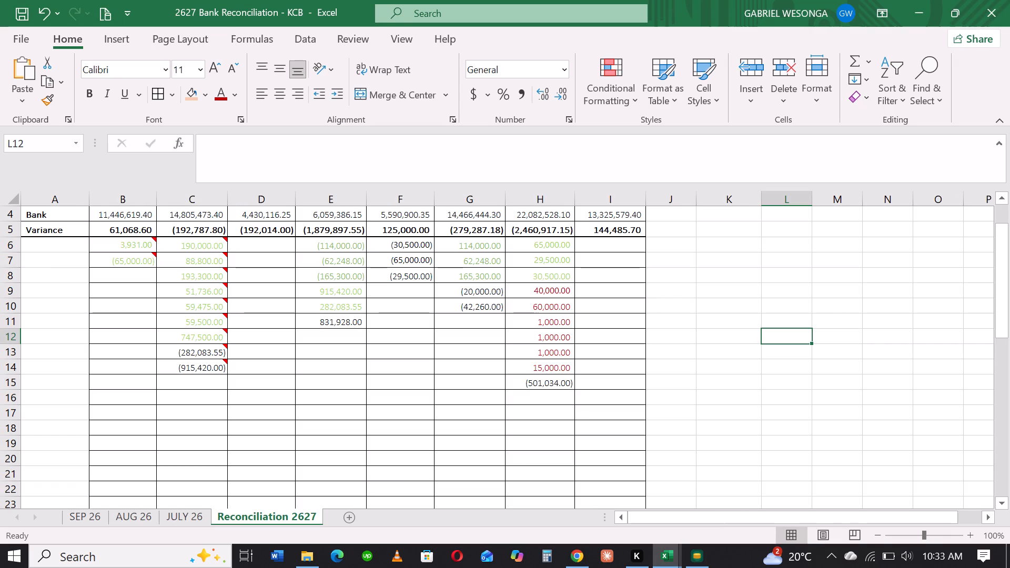
pyautogui.moveTo(1009, 323); pyautogui.dragTo(1009, 291)
pyautogui.moveTo(1003, 294); pyautogui.dragTo(1008, 267)
pyautogui.tripleClick(534, 261)
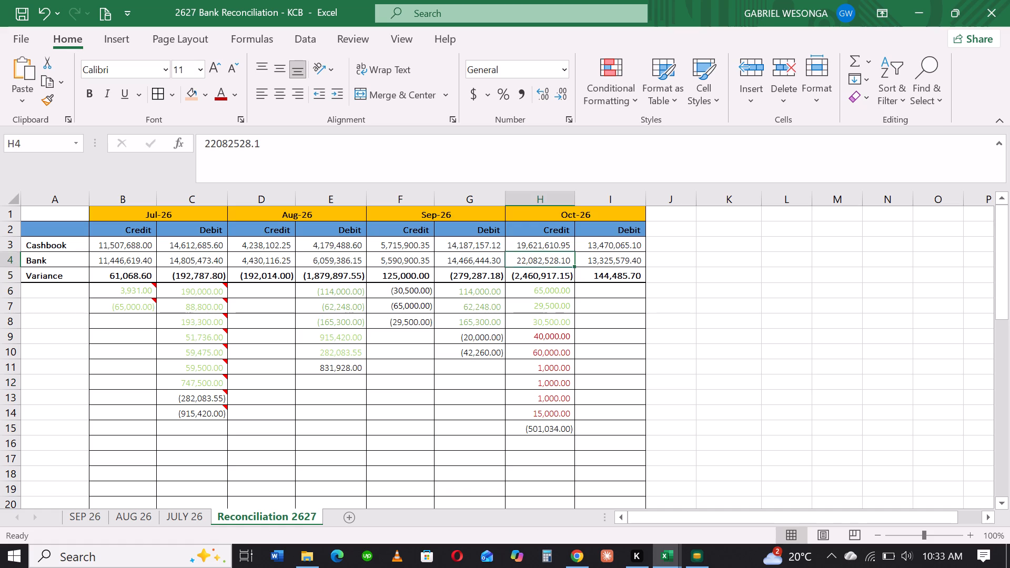
pyautogui.click(534, 261)
pyautogui.hotkey('ctrl', 'v')
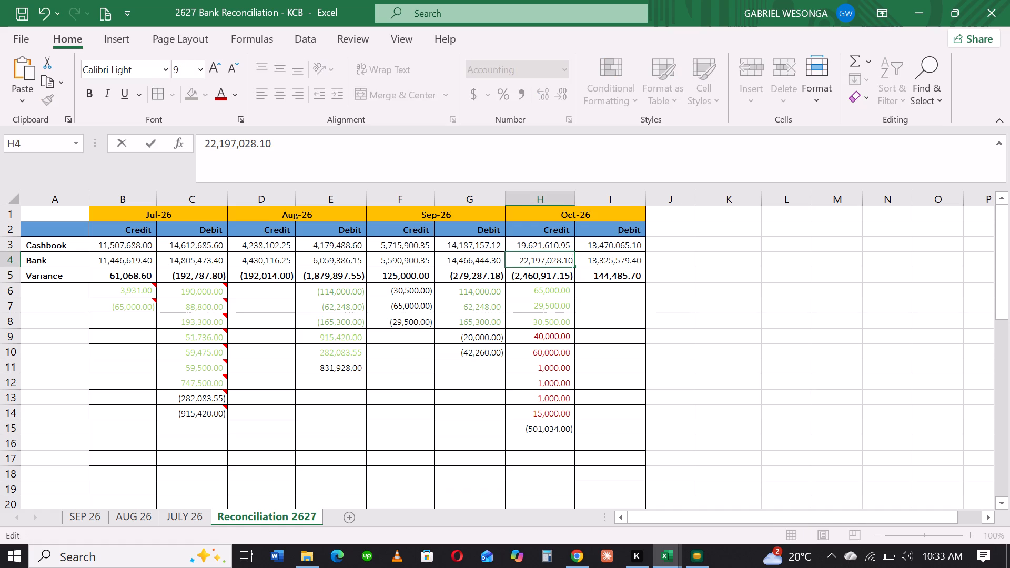
pyautogui.press('Return')
pyautogui.click(801, 350)
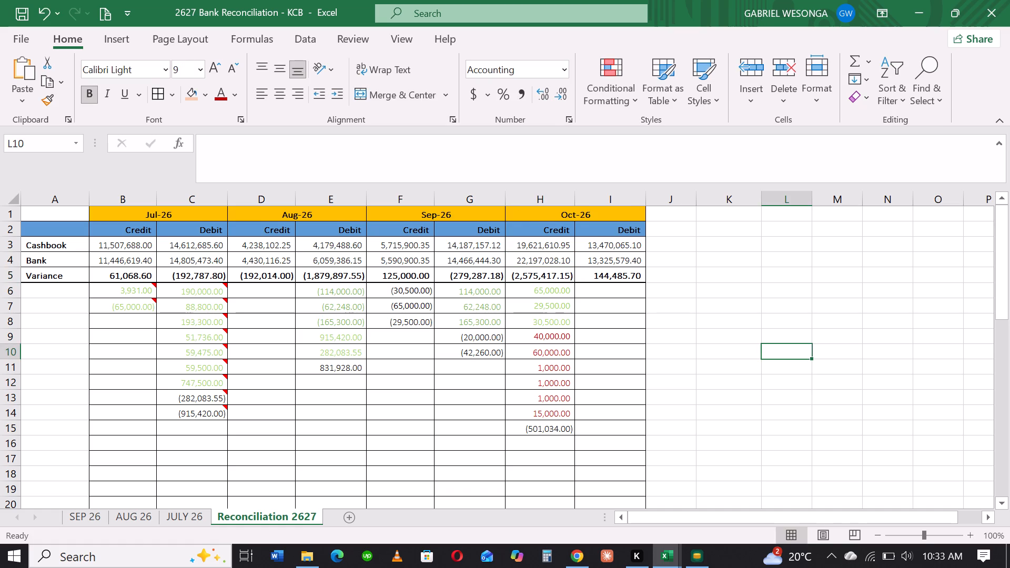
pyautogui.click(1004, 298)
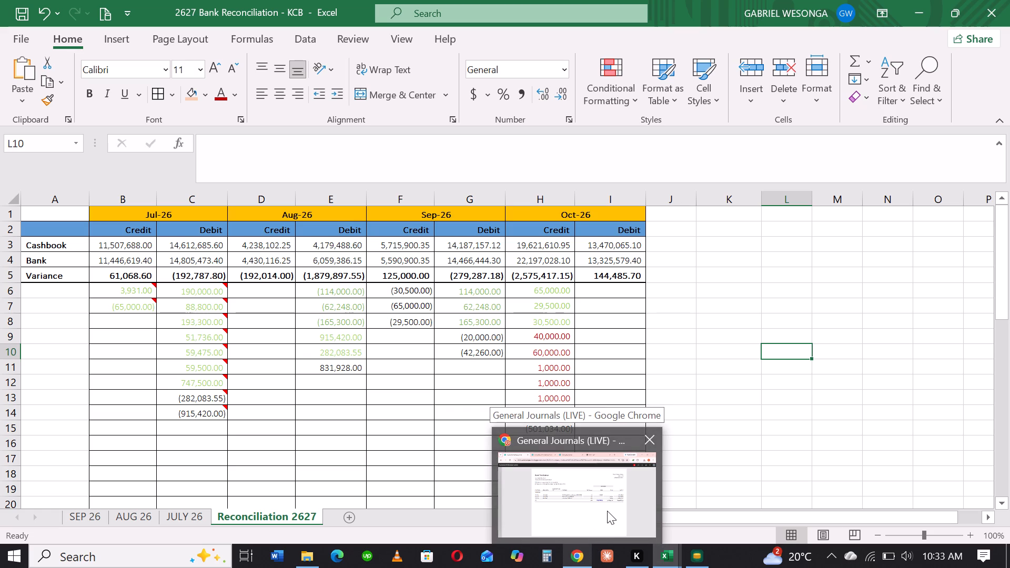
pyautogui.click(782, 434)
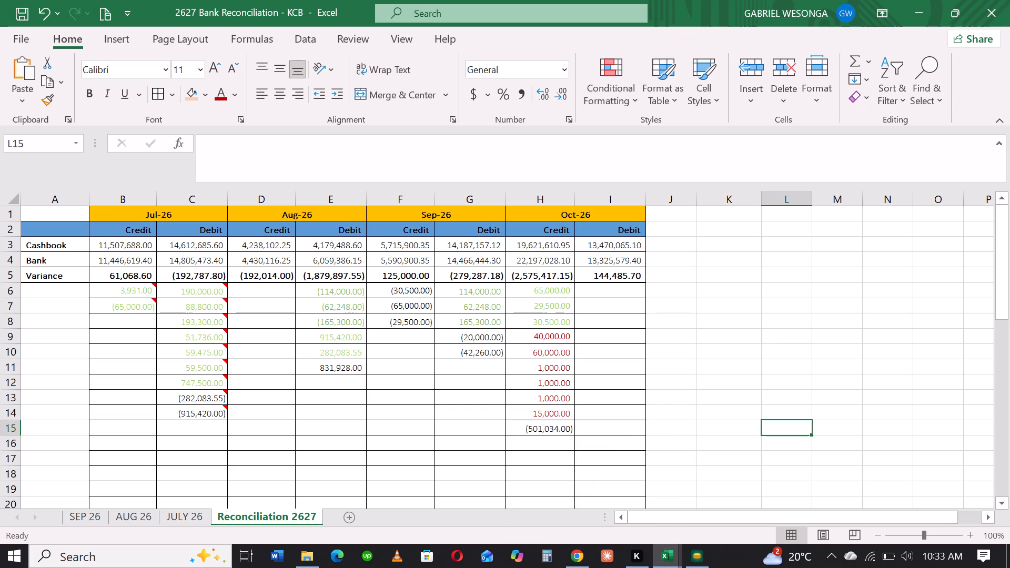
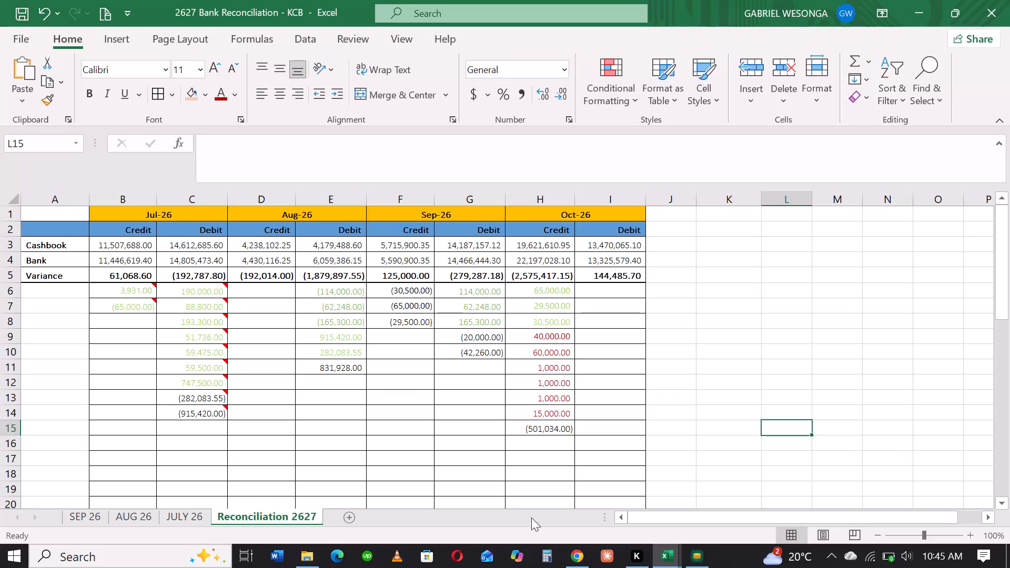
# Switch to Chrome and look up the meaning of "naive" in a web search, dismissing any pop-up notices.
pyautogui.click(577, 558)
pyautogui.click(621, 2)
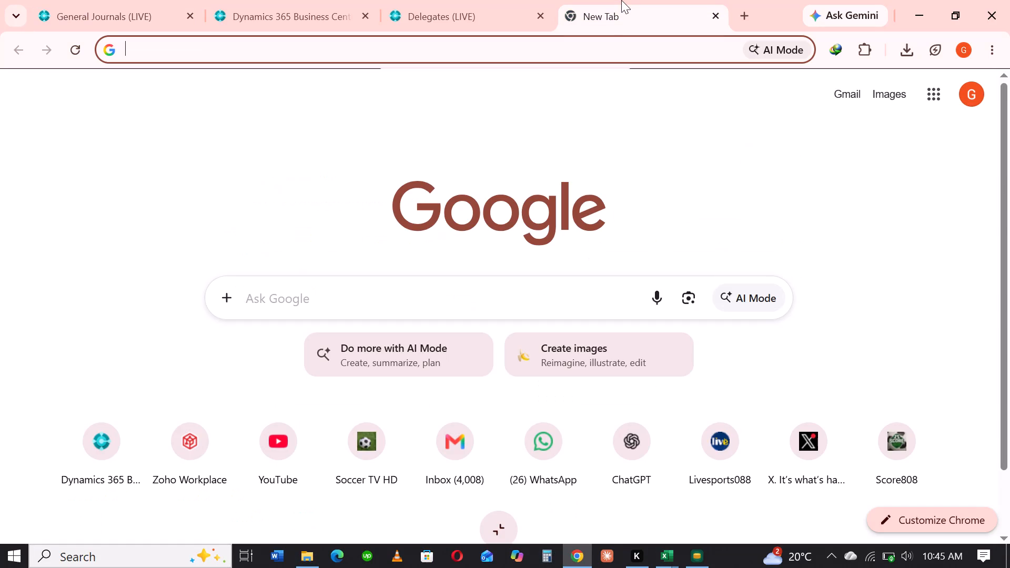
pyautogui.write('naive')
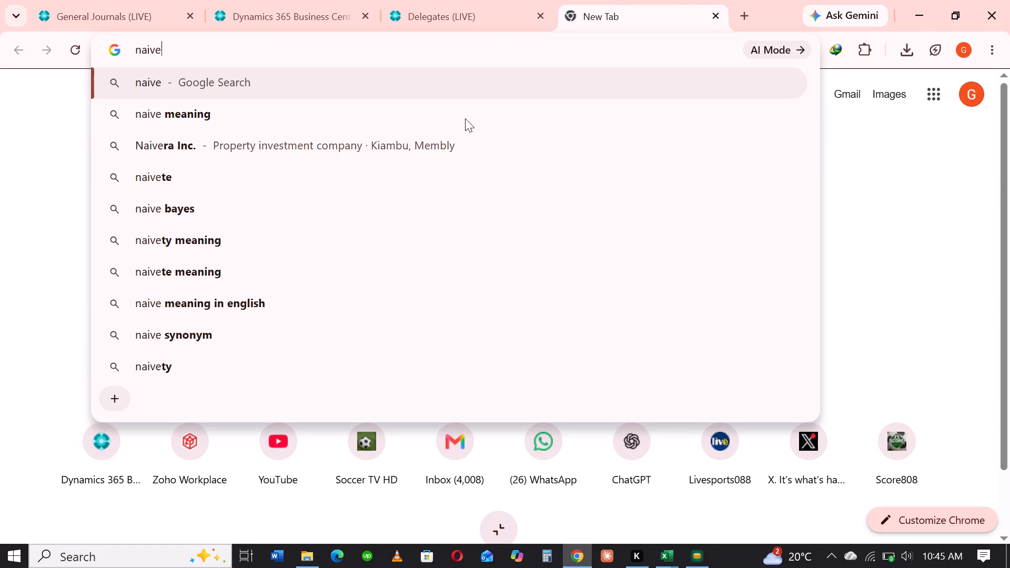
pyautogui.click(303, 117)
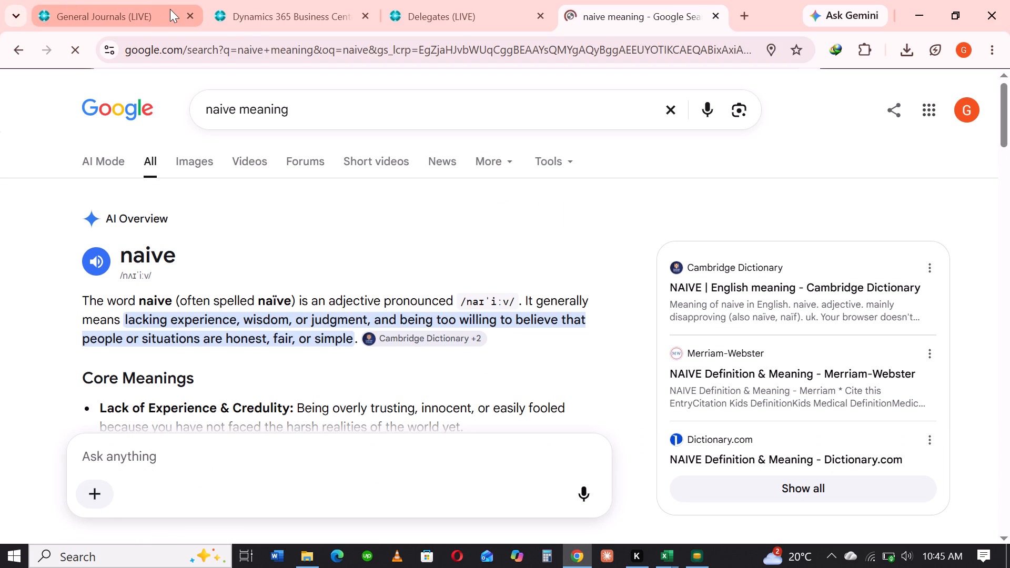
pyautogui.click(413, 219)
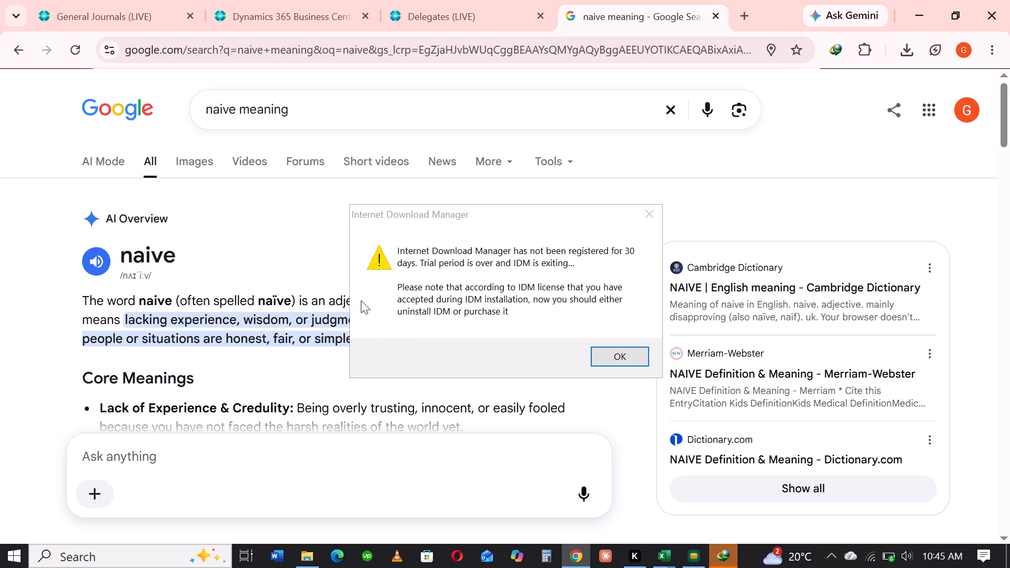
pyautogui.click(634, 353)
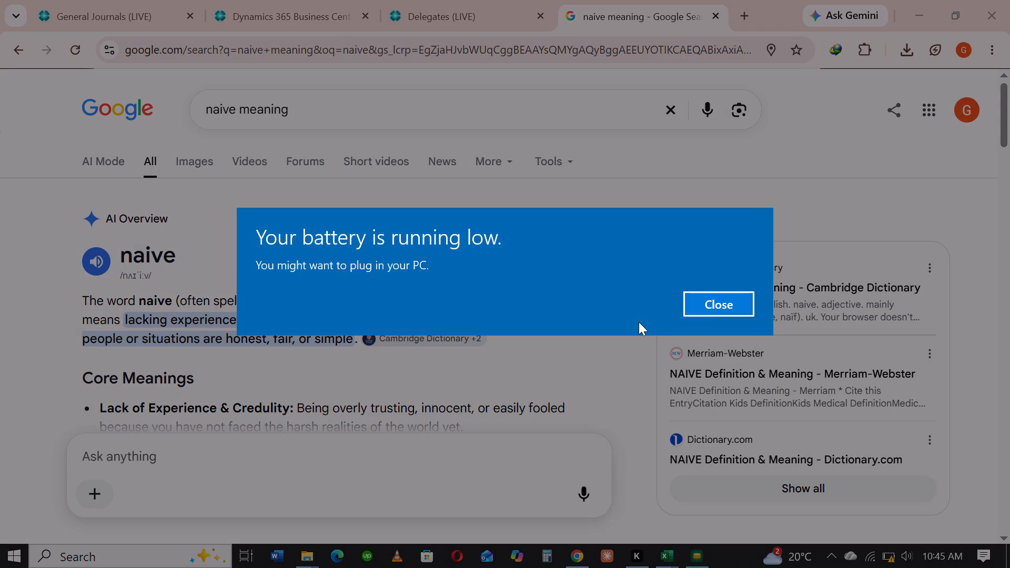
pyautogui.click(716, 308)
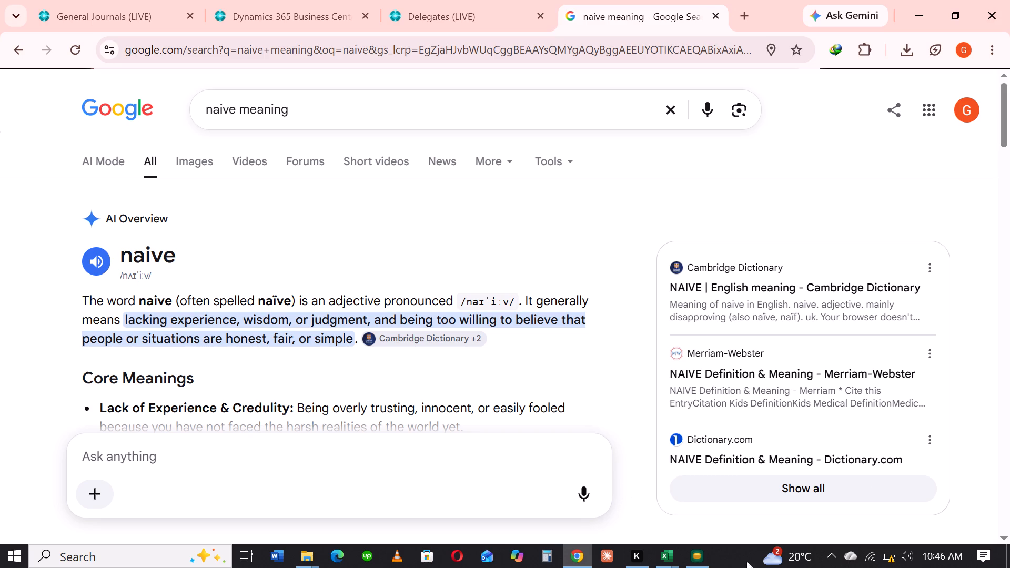
# Switch to the General Journals workbook in Excel and clear the check figures in K25:K27 below the Amount column.
pyautogui.click(678, 555)
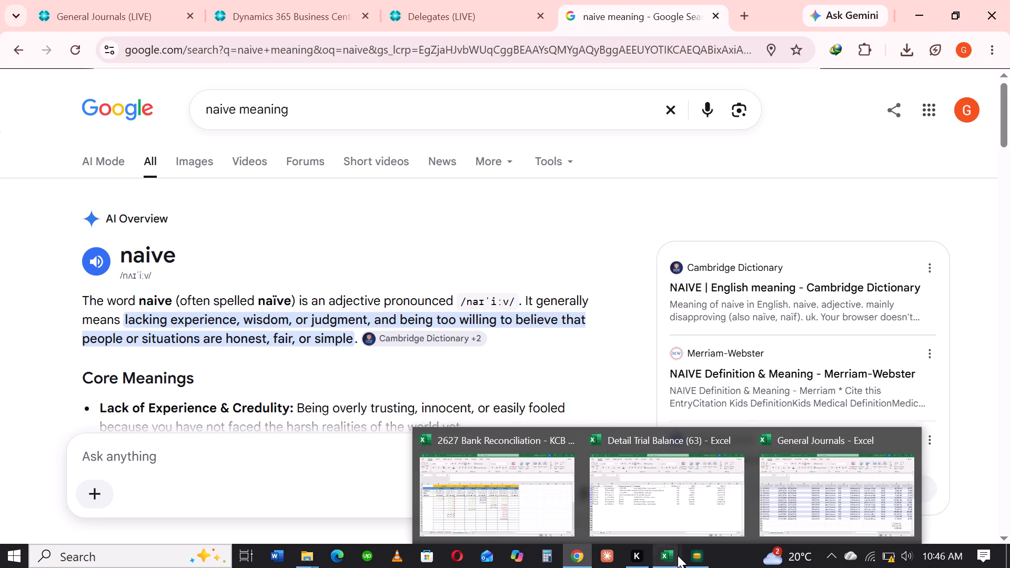
pyautogui.click(866, 472)
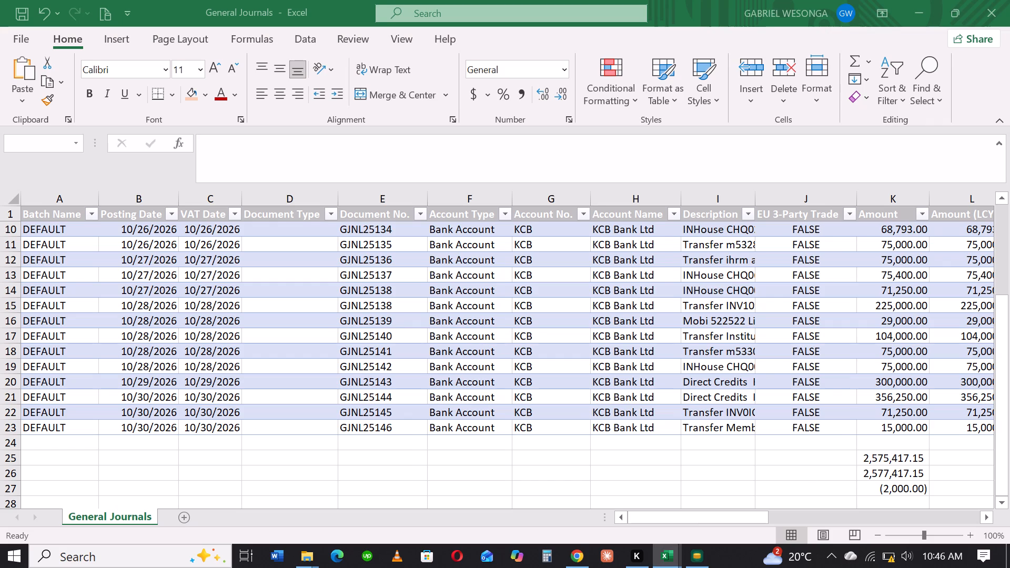
pyautogui.moveTo(918, 490); pyautogui.dragTo(904, 456)
pyautogui.press('BackSpace')
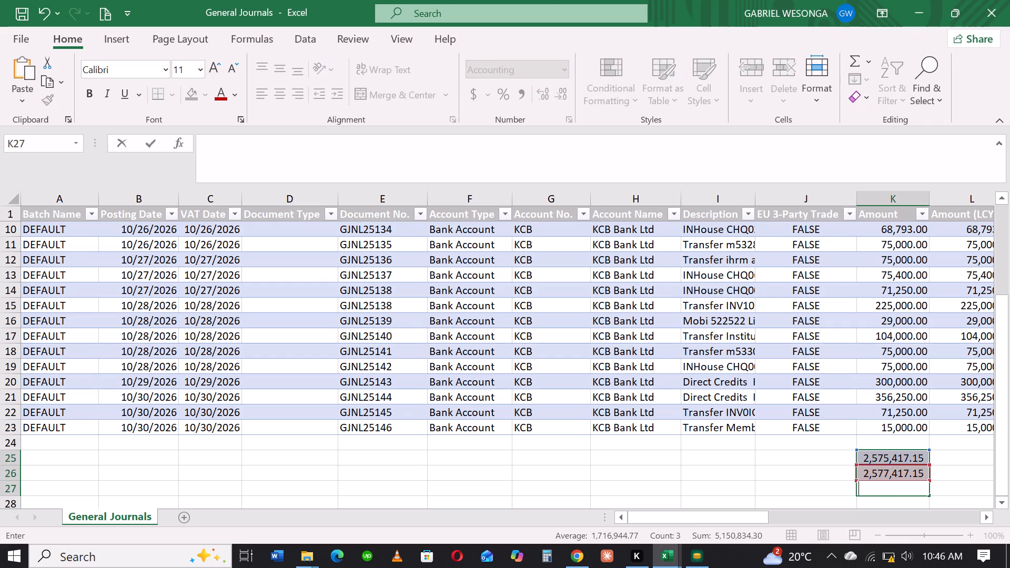
pyautogui.click(958, 486)
pyautogui.click(905, 468)
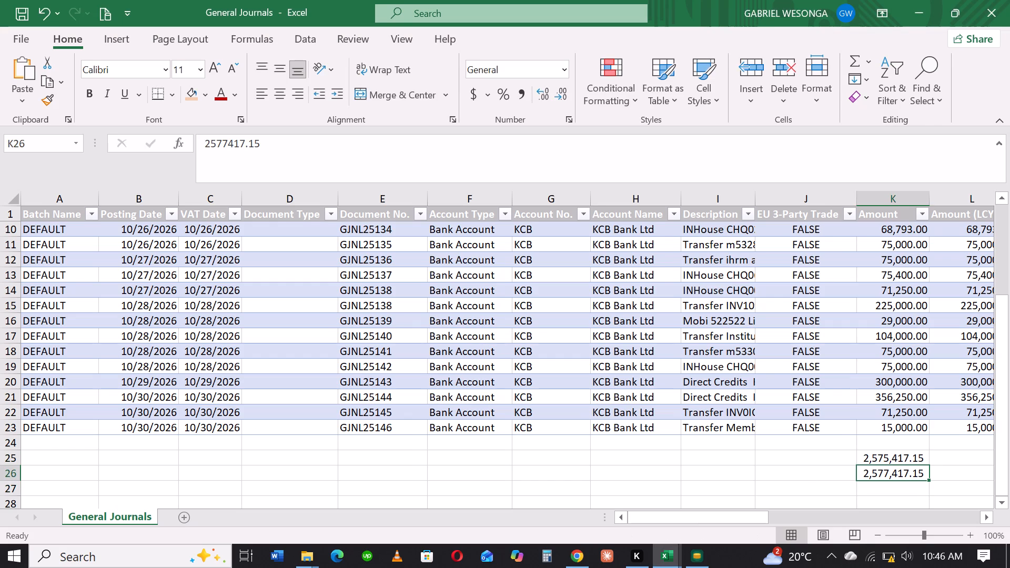
pyautogui.press('BackSpace')
pyautogui.click(906, 458)
pyautogui.press('BackSpace')
pyautogui.click(968, 475)
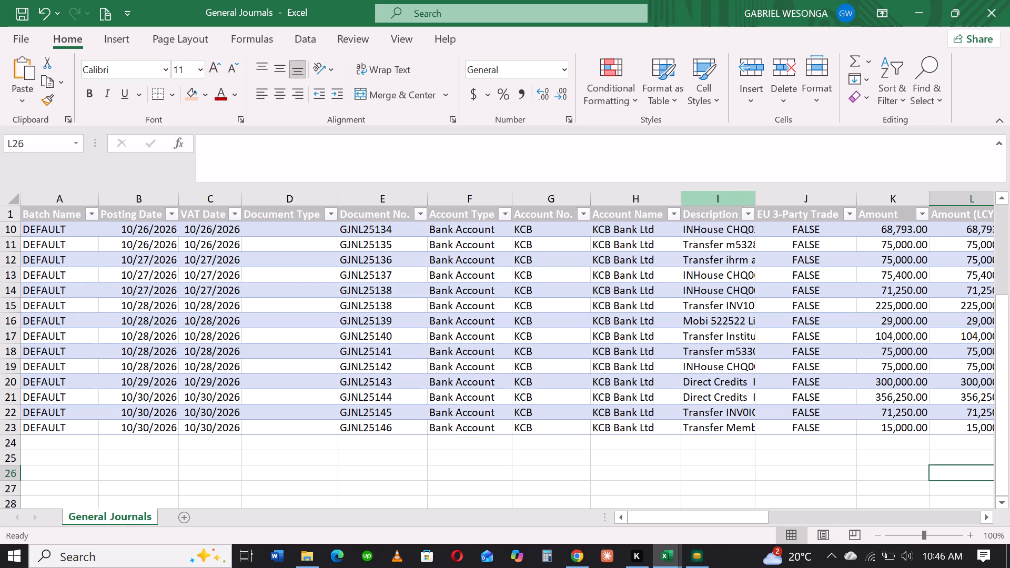
# Widen the Description column in the General Journals sheet to show more of each transaction's text.
pyautogui.moveTo(756, 197); pyautogui.dragTo(764, 199)
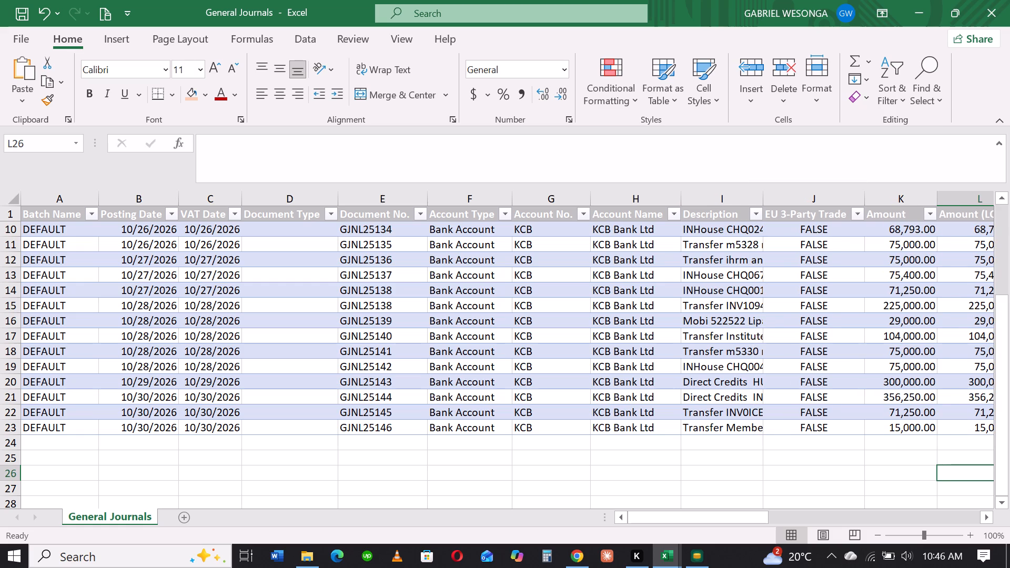
pyautogui.click(844, 371)
pyautogui.click(736, 249)
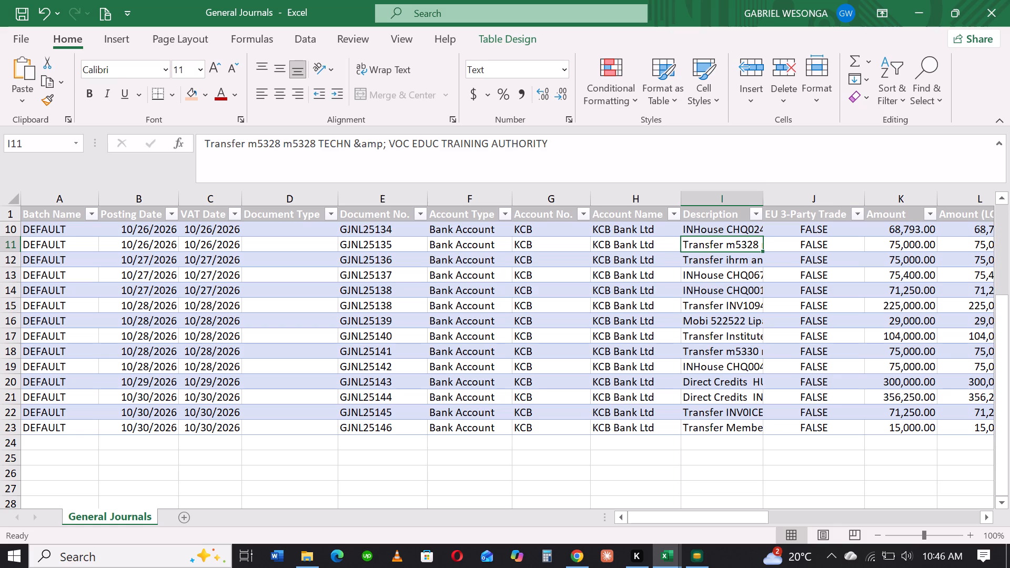
pyautogui.moveTo(762, 198); pyautogui.dragTo(779, 200)
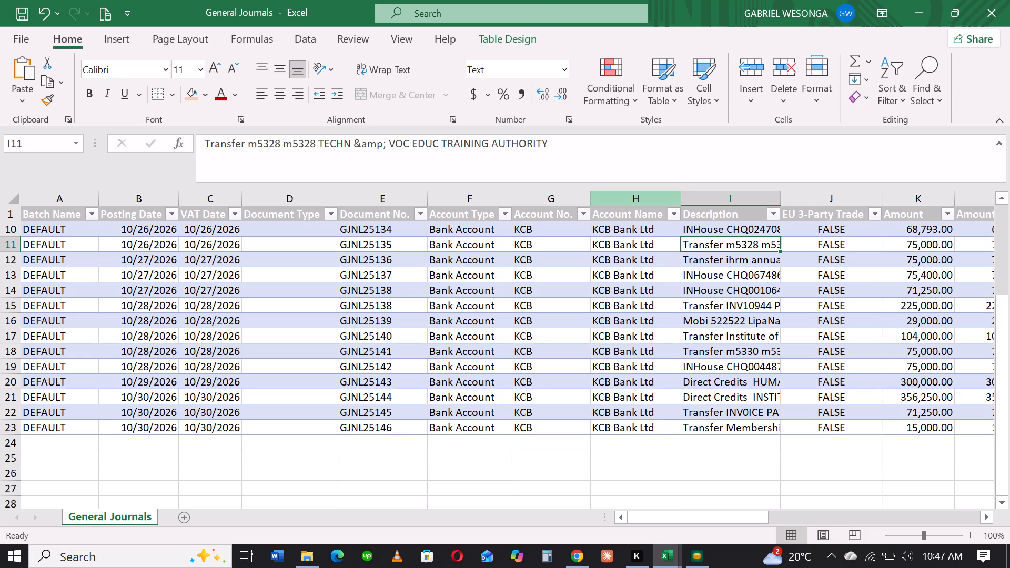
# Delete columns C to H, from VAT Date through Account Name, from the General Journals sheet.
pyautogui.moveTo(643, 196); pyautogui.dragTo(224, 174)
pyautogui.rightClick(343, 239)
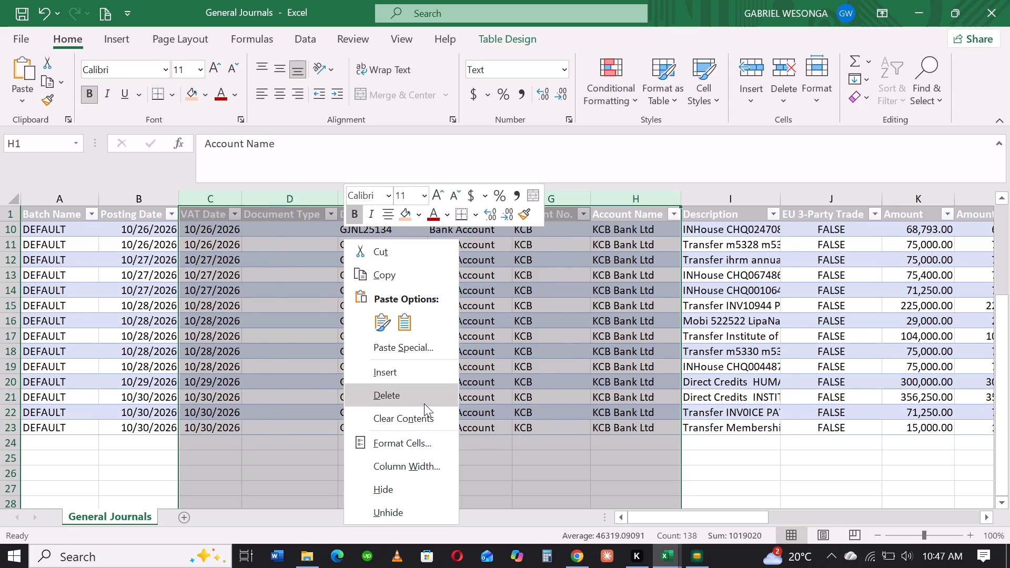
pyautogui.click(424, 403)
pyautogui.click(888, 379)
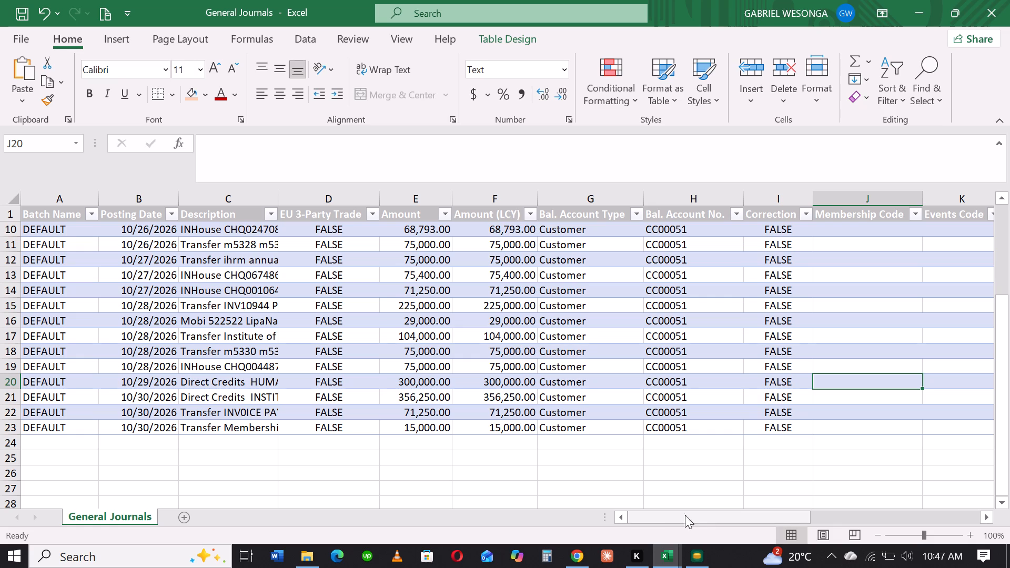
# Delete the EU 3-Party Trade column from the General Journals sheet.
pyautogui.click(339, 197)
pyautogui.rightClick(339, 197)
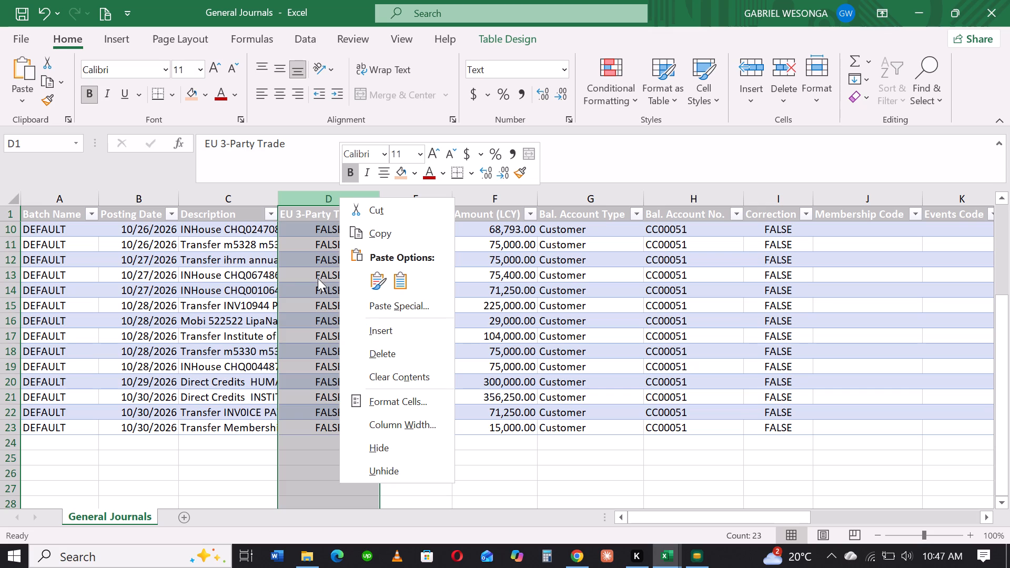
pyautogui.click(582, 342)
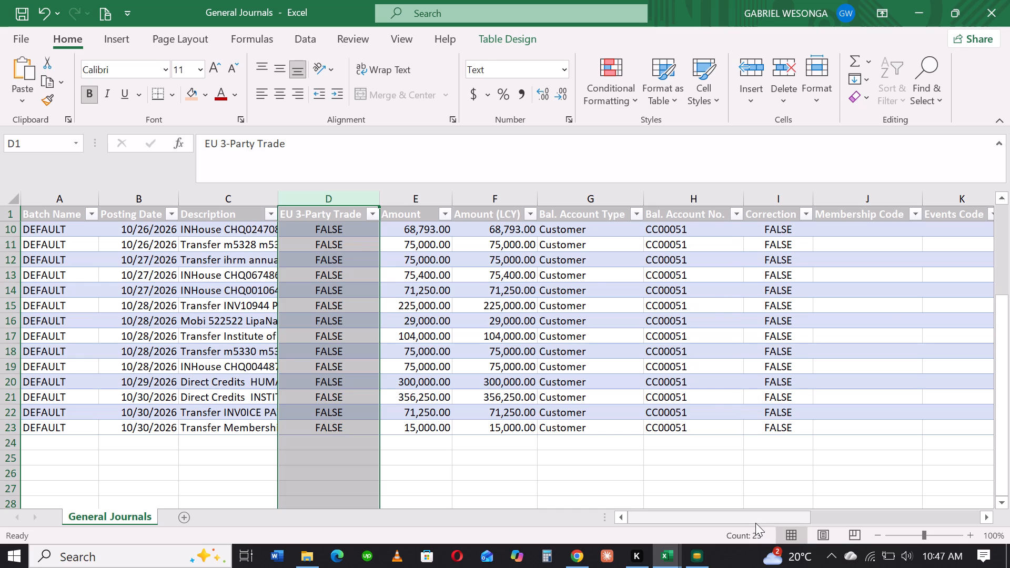
pyautogui.rightClick(341, 195)
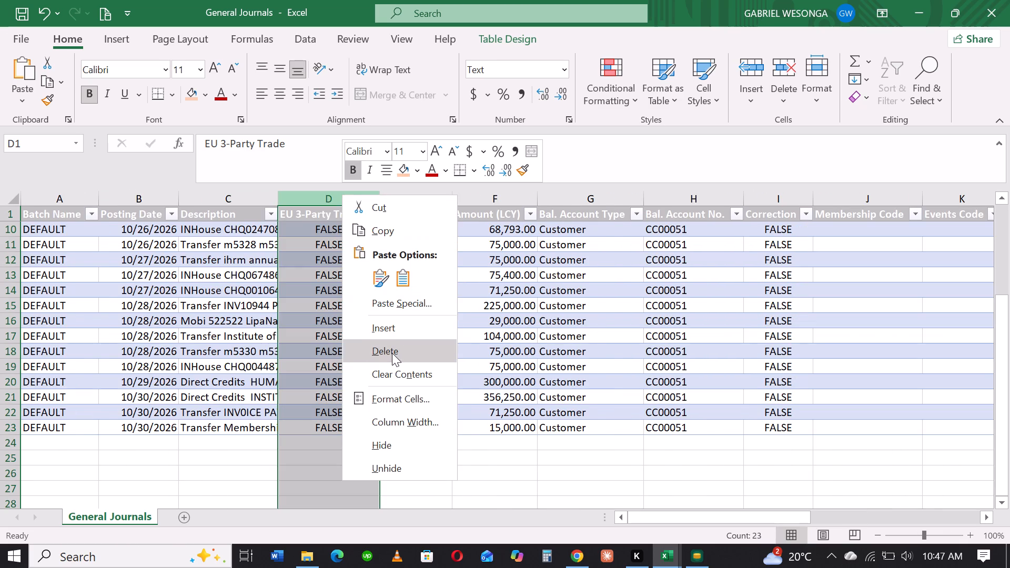
pyautogui.click(392, 352)
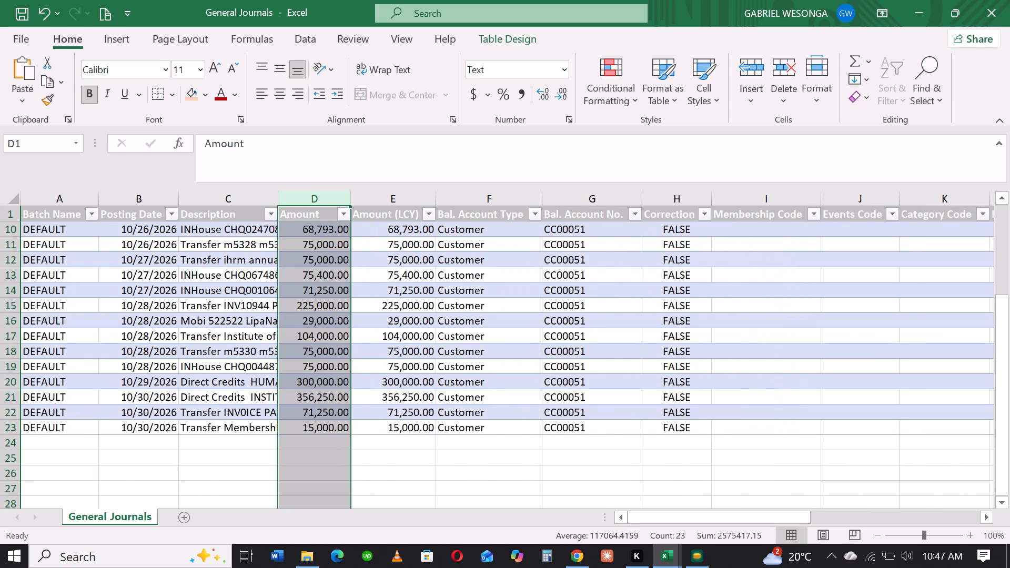
# Delete the Membership Code, Events Code and Category Code columns from the General Journals sheet.
pyautogui.moveTo(753, 192); pyautogui.dragTo(928, 186)
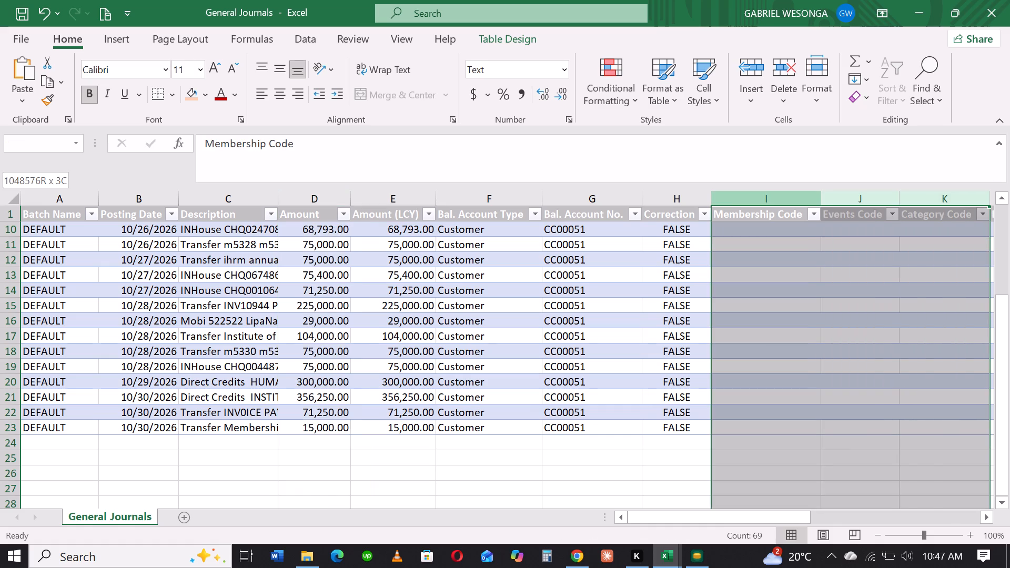
pyautogui.moveTo(928, 186); pyautogui.dragTo(935, 201)
pyautogui.moveTo(935, 201); pyautogui.dragTo(934, 202)
pyautogui.rightClick(883, 194)
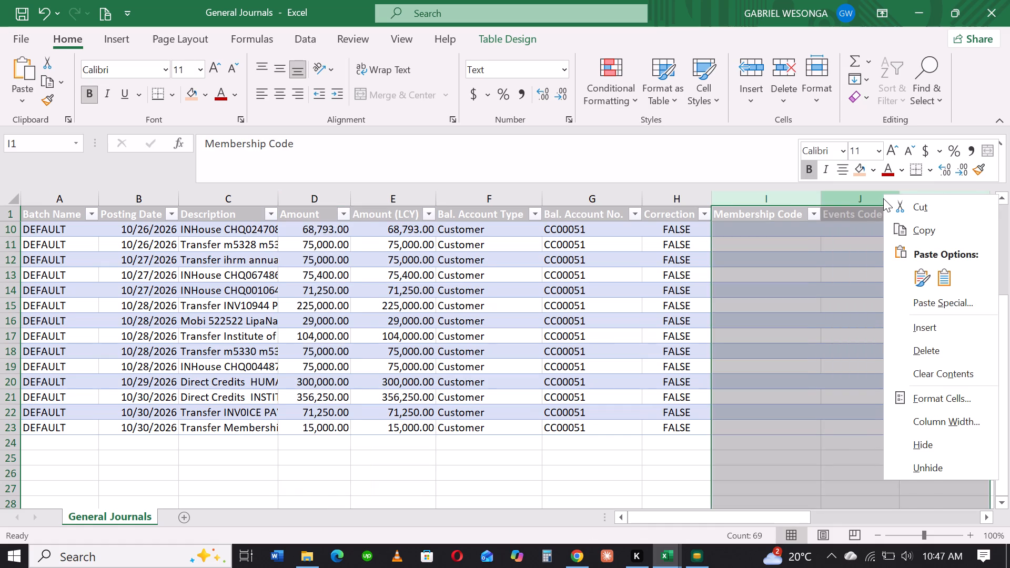
pyautogui.click(923, 340)
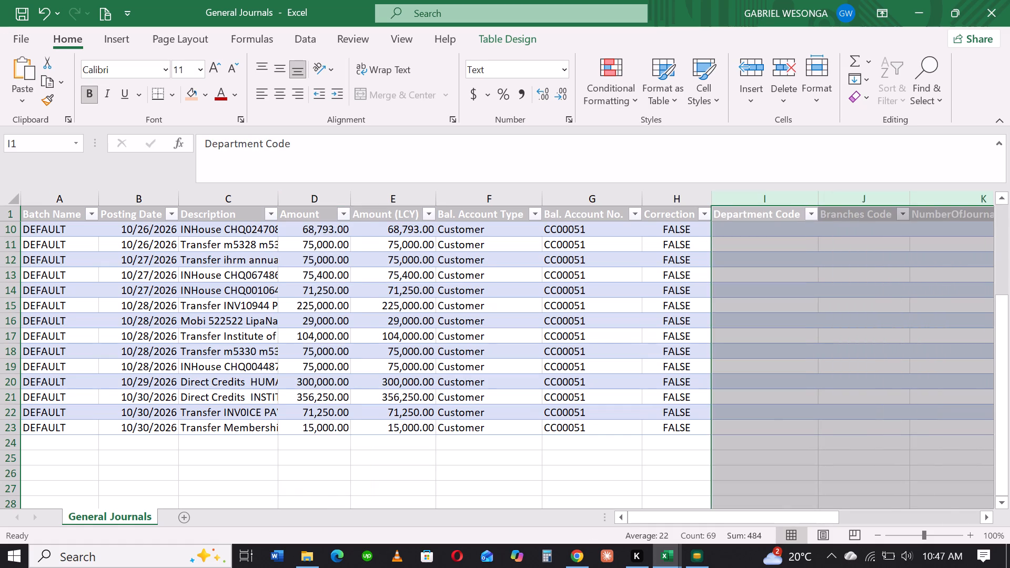